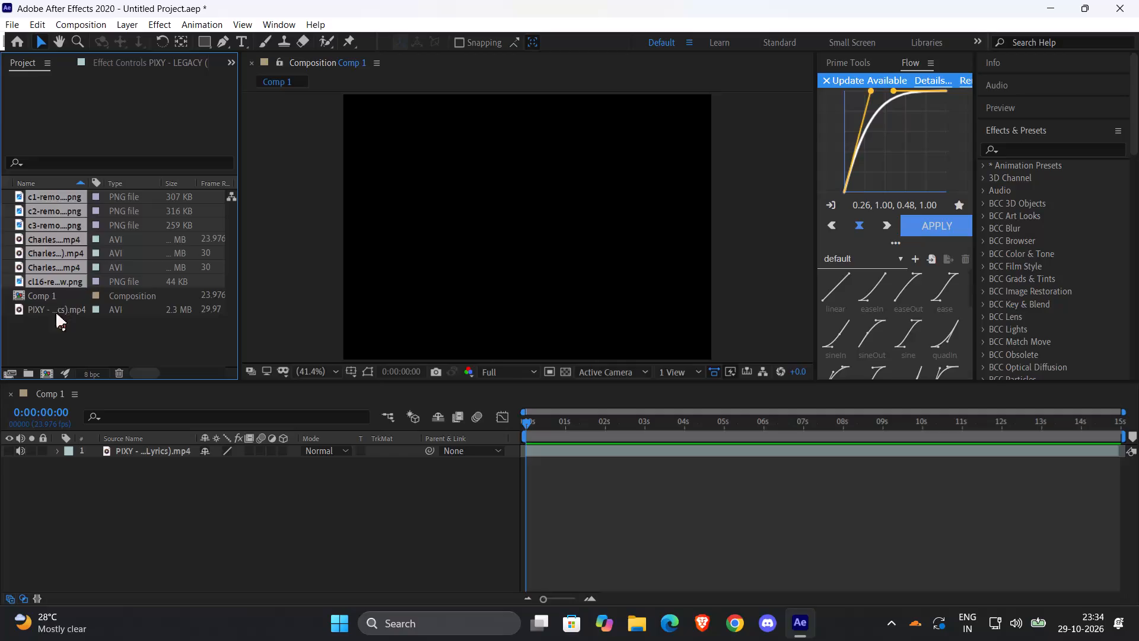
# Play back the opening of the PIXY song in Comp 1 from the start of the timeline.
pyautogui.click(58, 300)
pyautogui.click(65, 307)
pyautogui.click(65, 297)
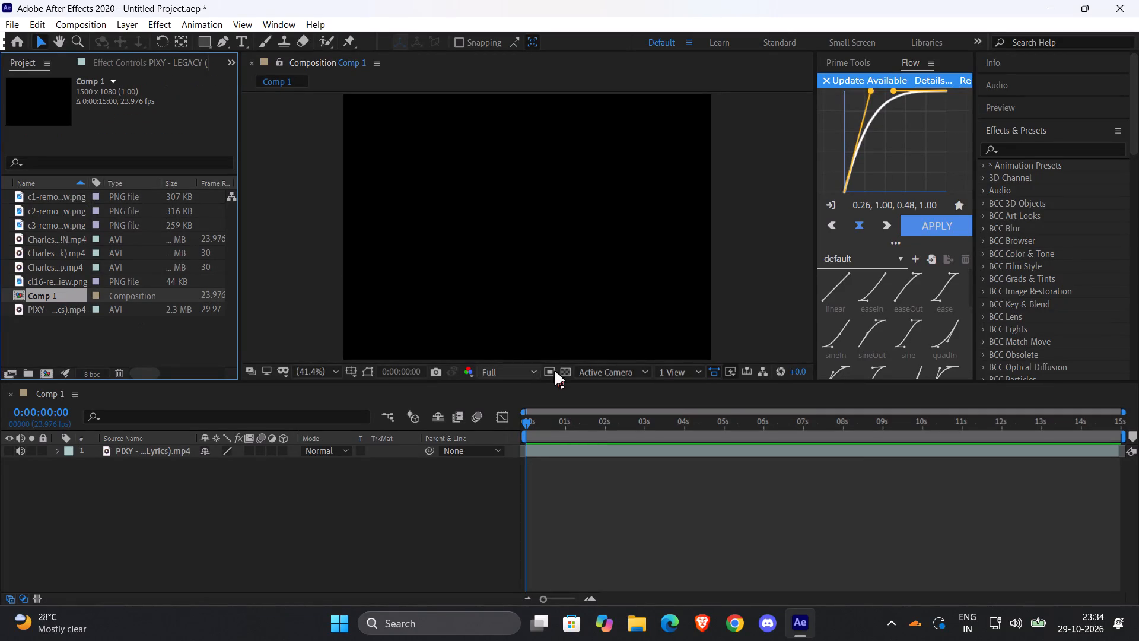
pyautogui.moveTo(550, 434); pyautogui.dragTo(448, 440)
pyautogui.press('space')
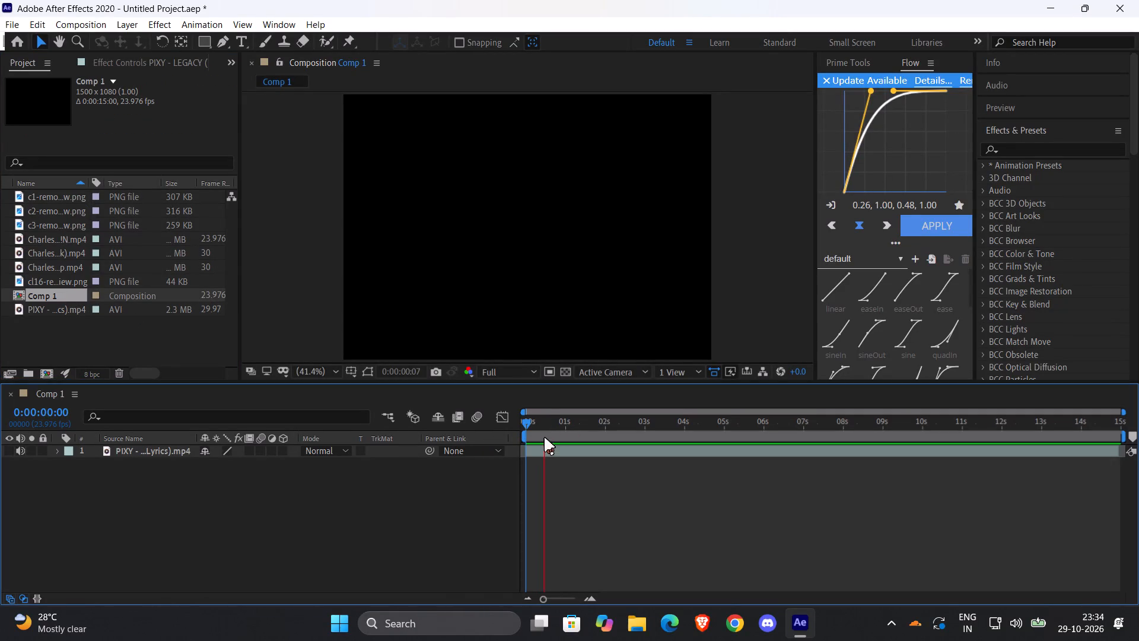
pyautogui.moveTo(545, 437); pyautogui.dragTo(507, 436)
pyautogui.press('space')
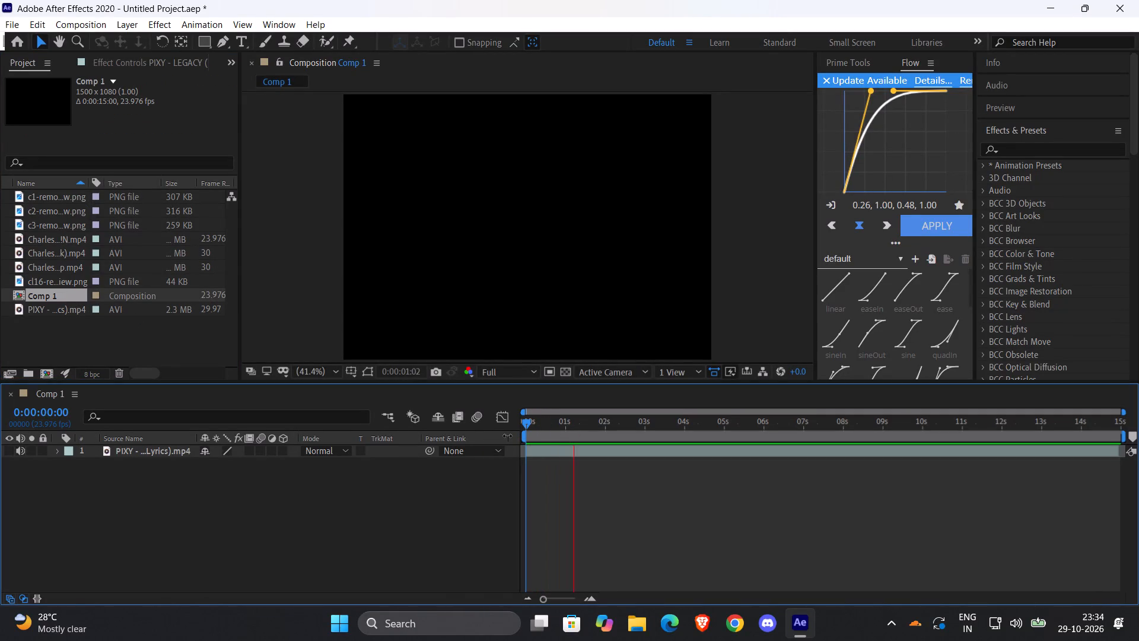
pyautogui.press('space')
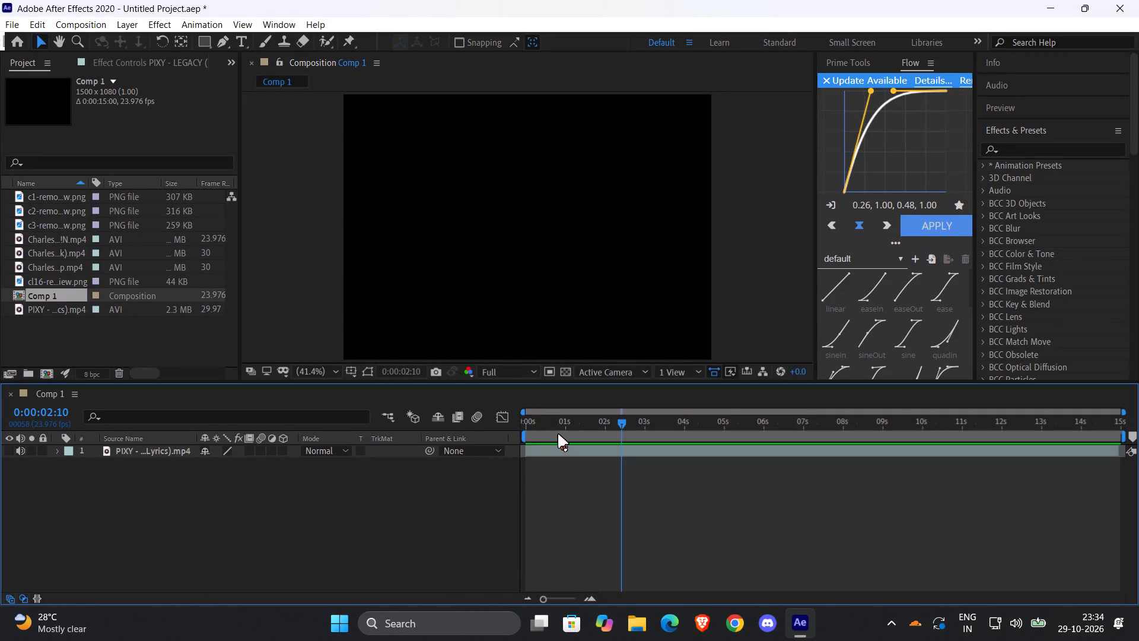
pyautogui.moveTo(569, 434); pyautogui.dragTo(392, 449)
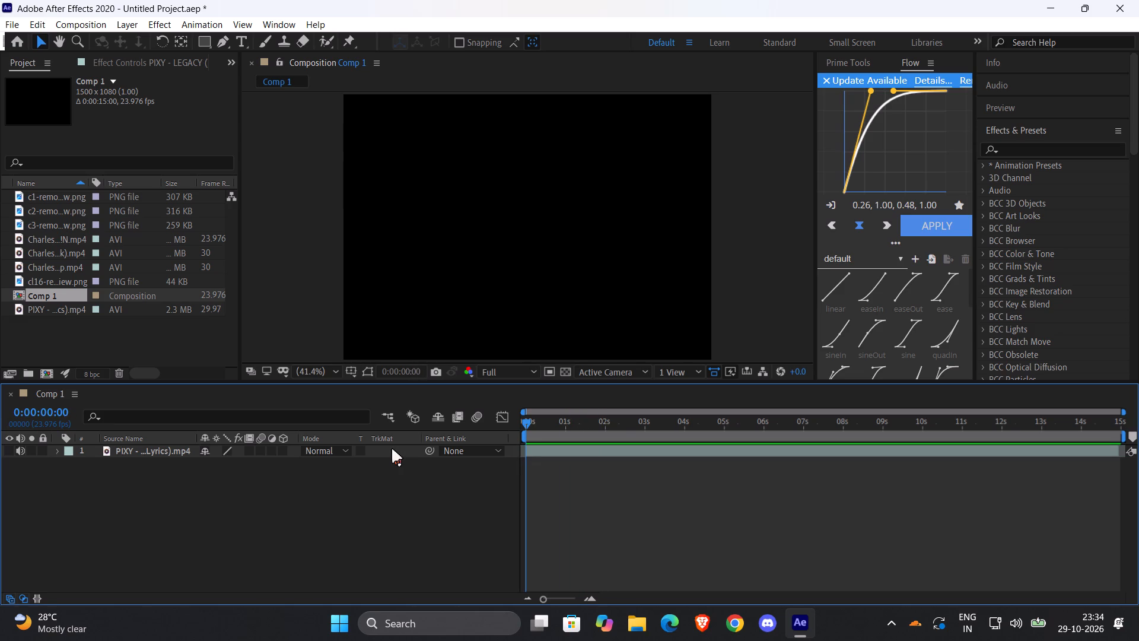
# Scrub and replay the first two seconds of the song in Comp 1 to examine its opening beats.
pyautogui.moveTo(540, 436); pyautogui.dragTo(539, 437)
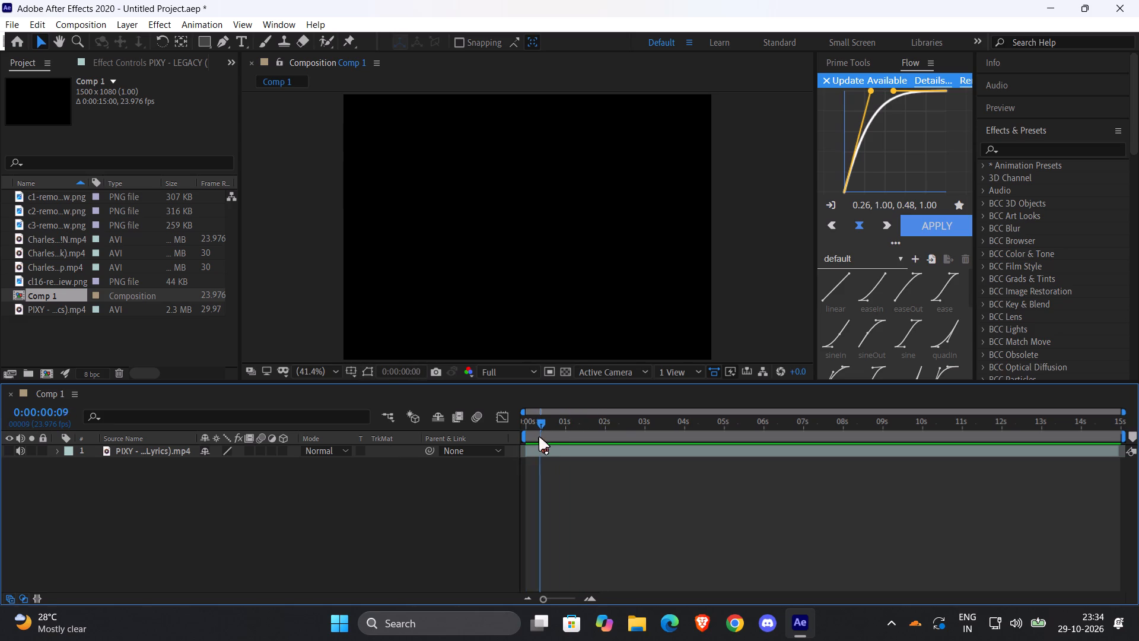
pyautogui.moveTo(539, 437); pyautogui.dragTo(567, 452)
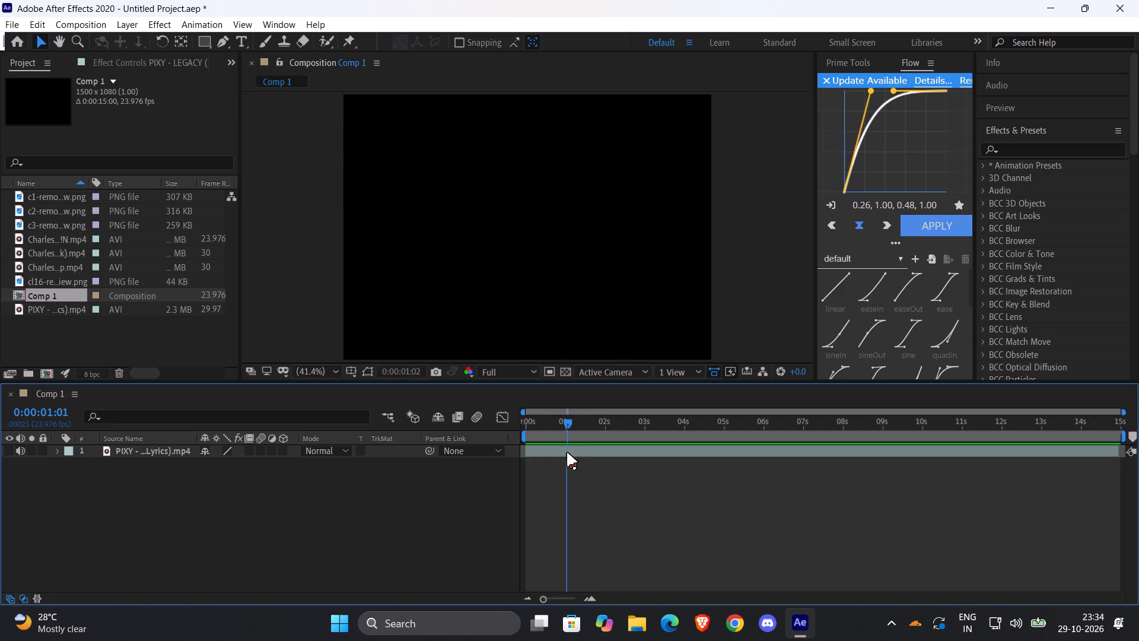
pyautogui.moveTo(567, 452); pyautogui.dragTo(566, 455)
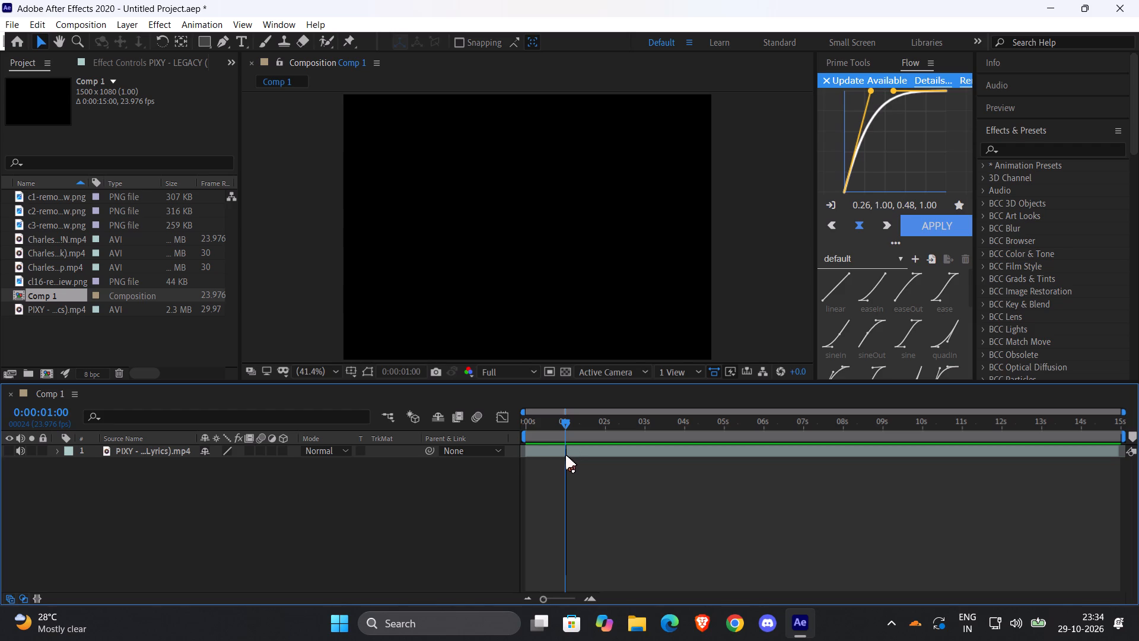
pyautogui.moveTo(566, 455); pyautogui.dragTo(565, 484)
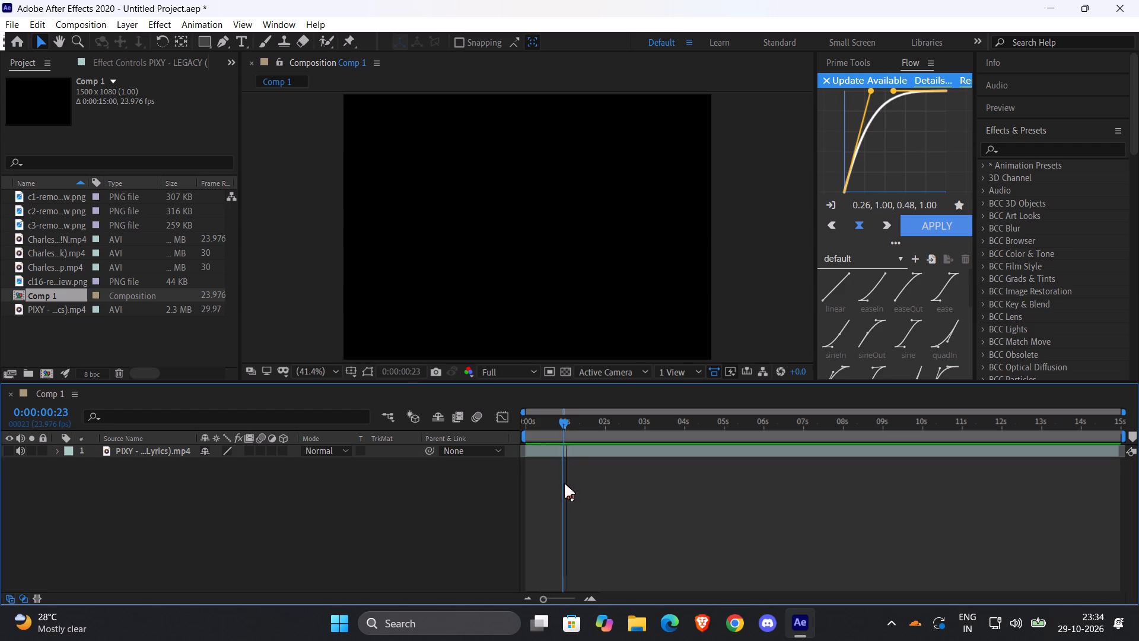
pyautogui.moveTo(565, 484); pyautogui.dragTo(565, 484)
pyautogui.moveTo(565, 417); pyautogui.dragTo(576, 408)
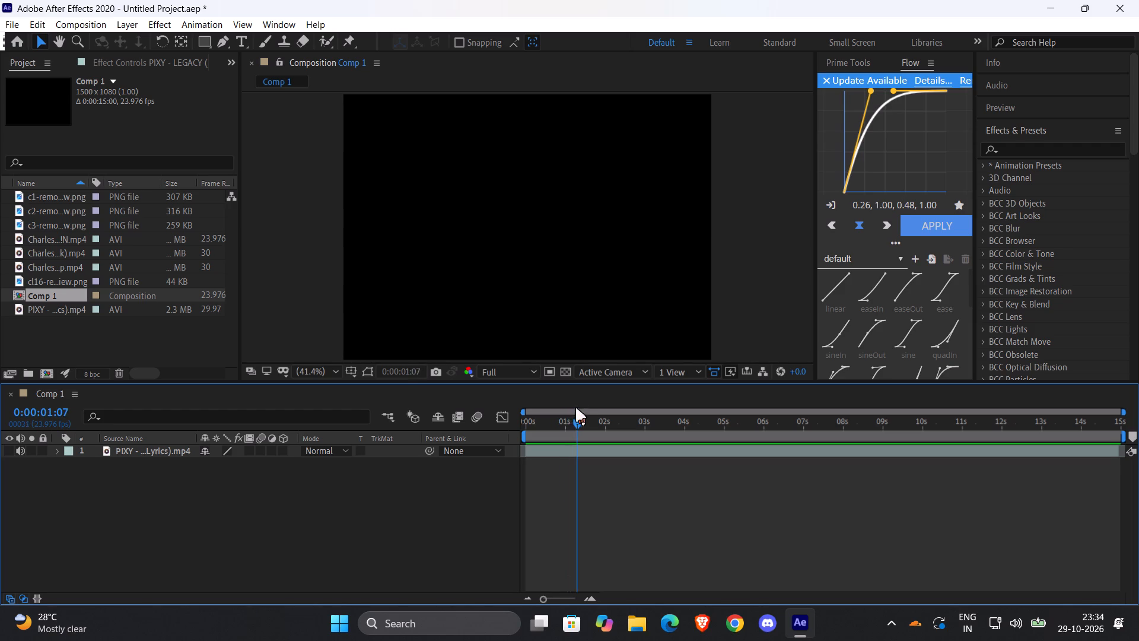
pyautogui.moveTo(576, 408); pyautogui.dragTo(535, 422)
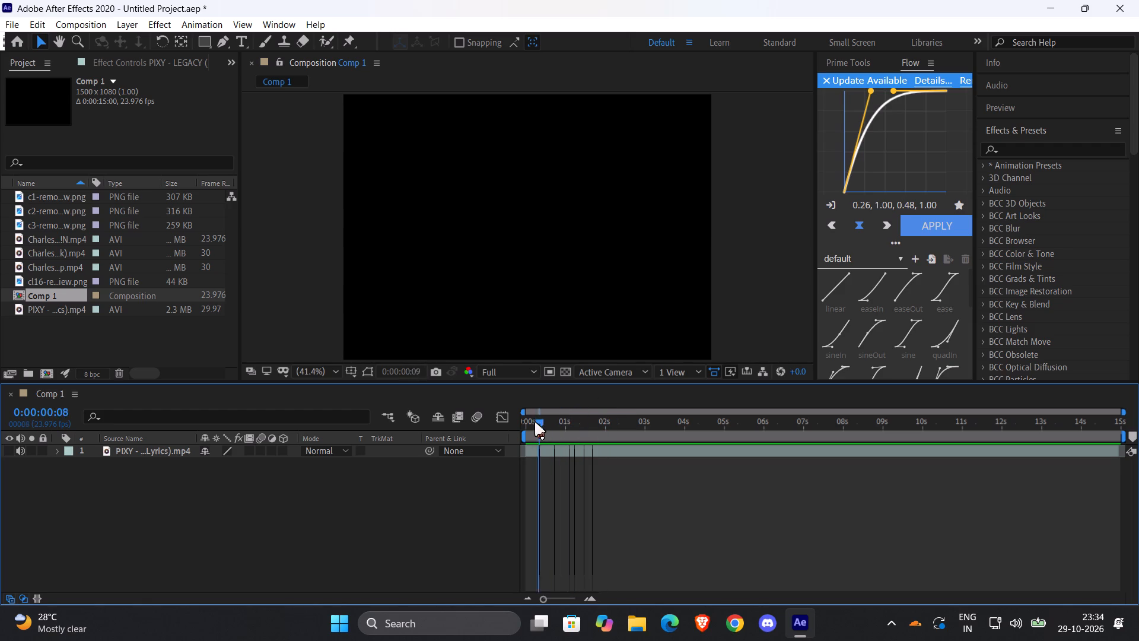
pyautogui.moveTo(535, 422); pyautogui.dragTo(593, 421)
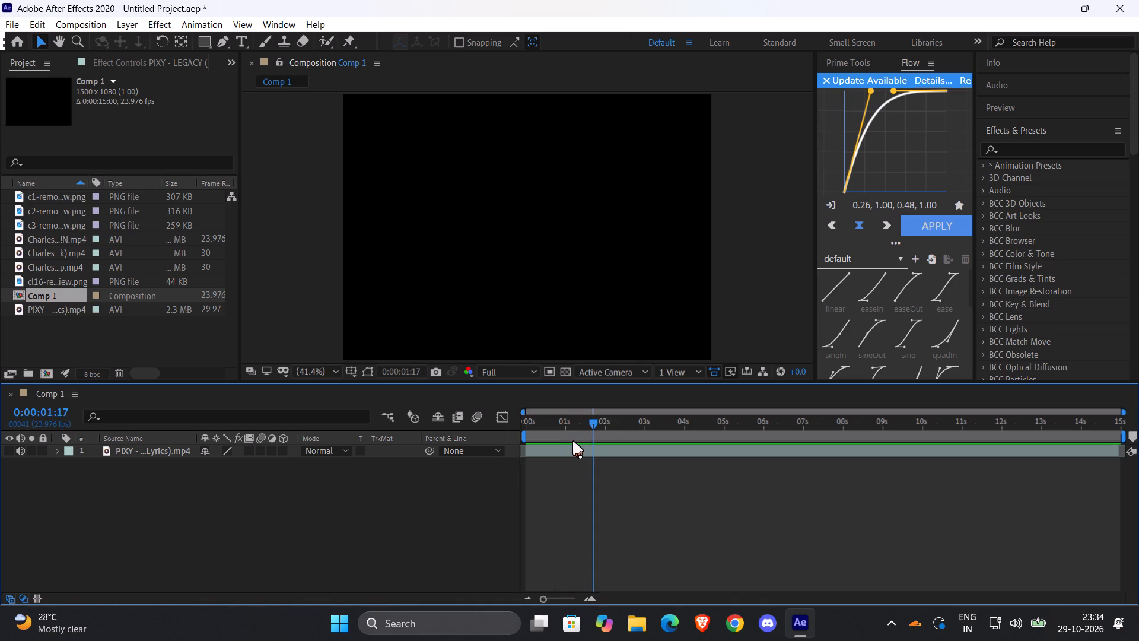
pyautogui.moveTo(572, 441); pyautogui.dragTo(490, 443)
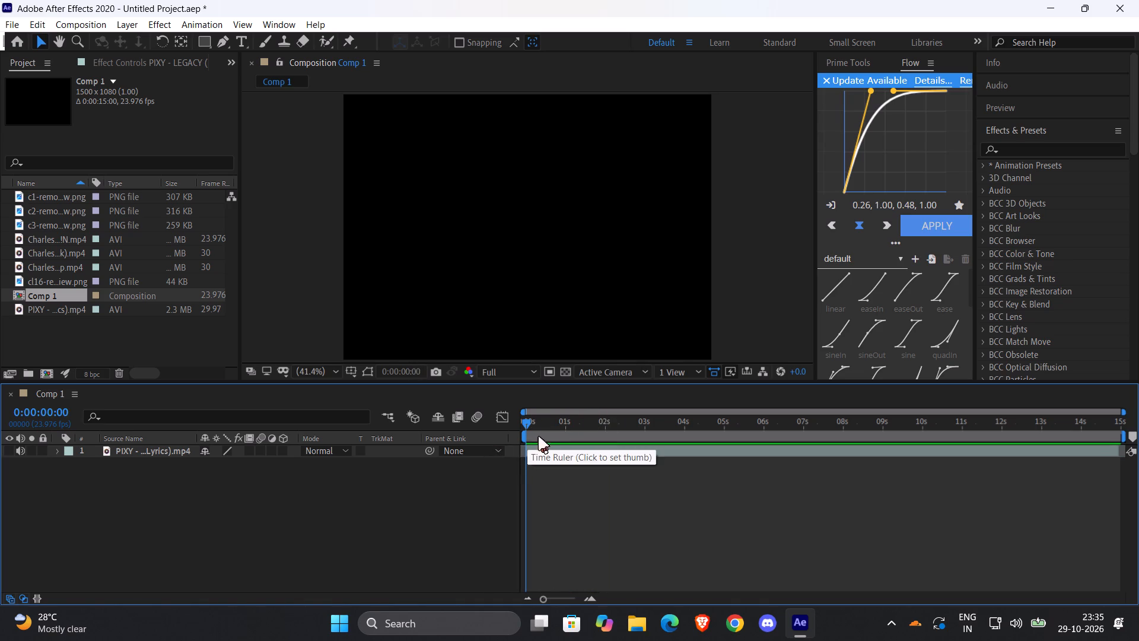
pyautogui.moveTo(545, 434); pyautogui.dragTo(490, 442)
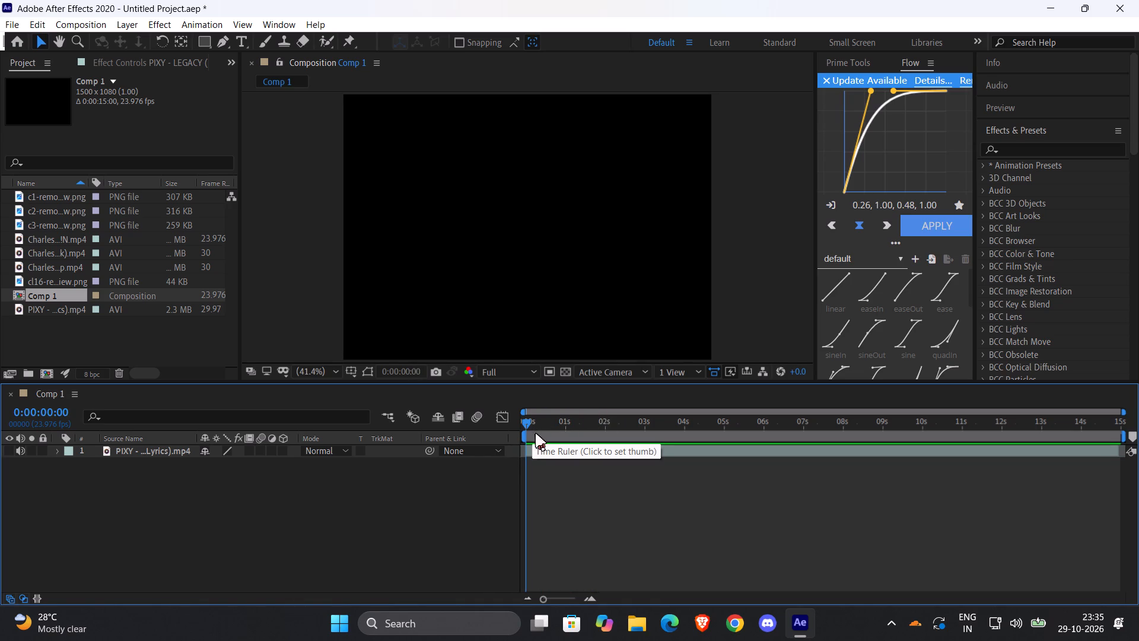
pyautogui.moveTo(536, 433); pyautogui.dragTo(500, 442)
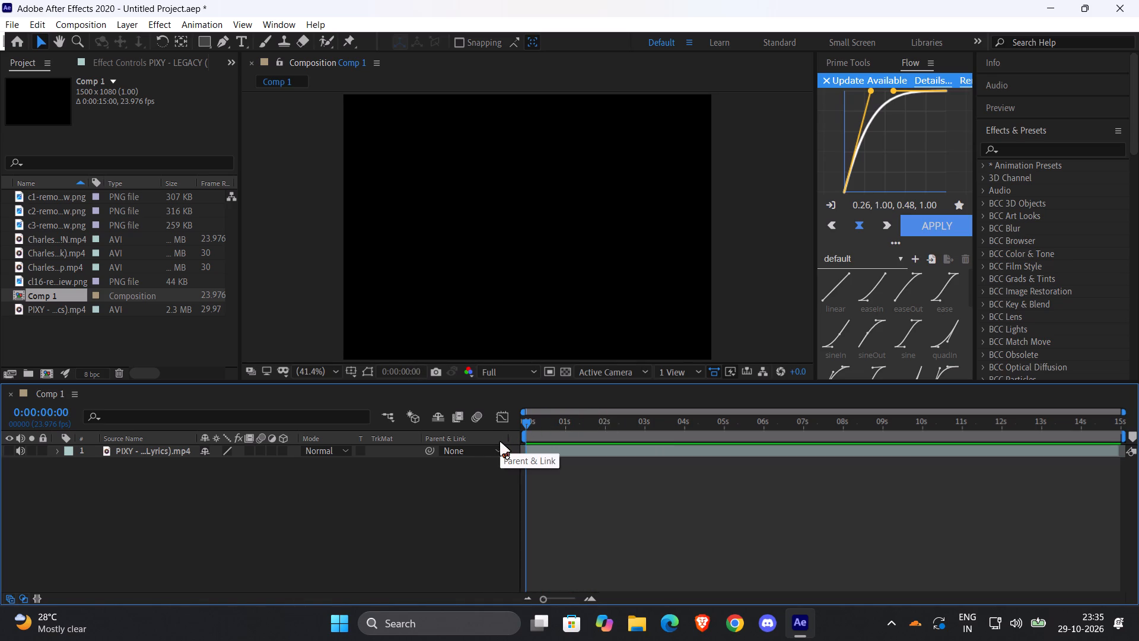
pyautogui.moveTo(545, 435); pyautogui.dragTo(513, 443)
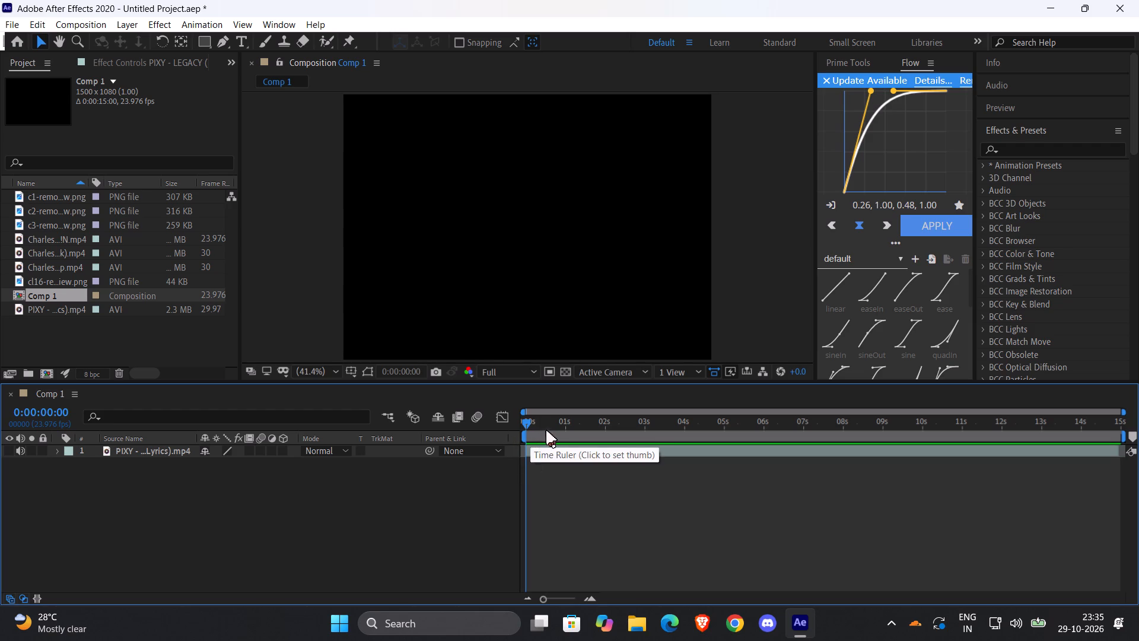
pyautogui.moveTo(553, 439); pyautogui.dragTo(512, 439)
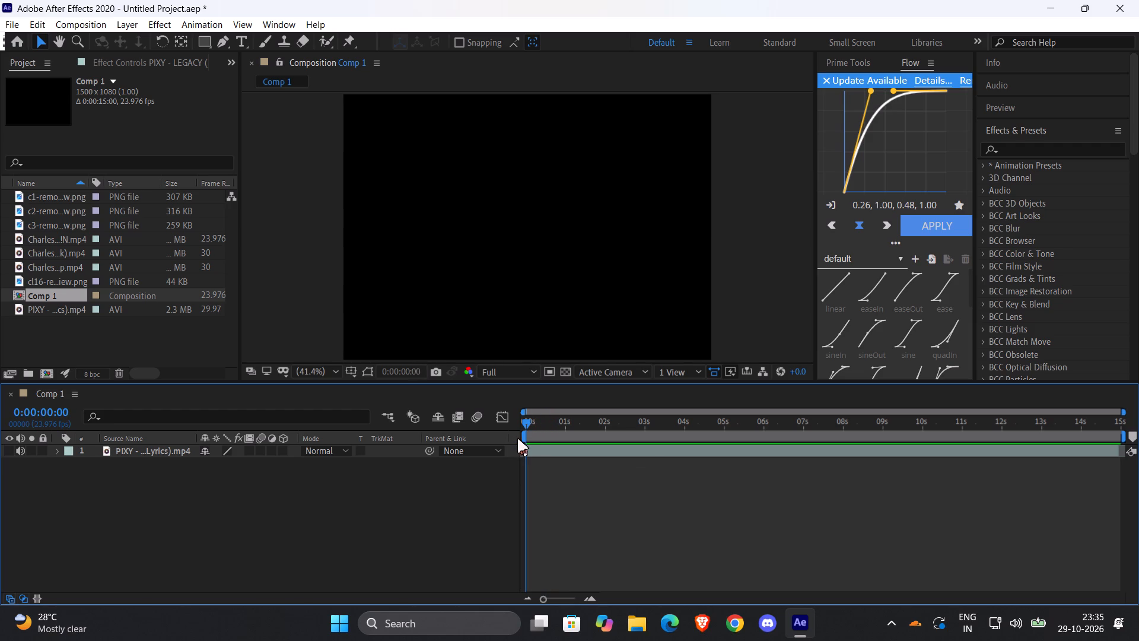
pyautogui.moveTo(541, 434); pyautogui.dragTo(529, 442)
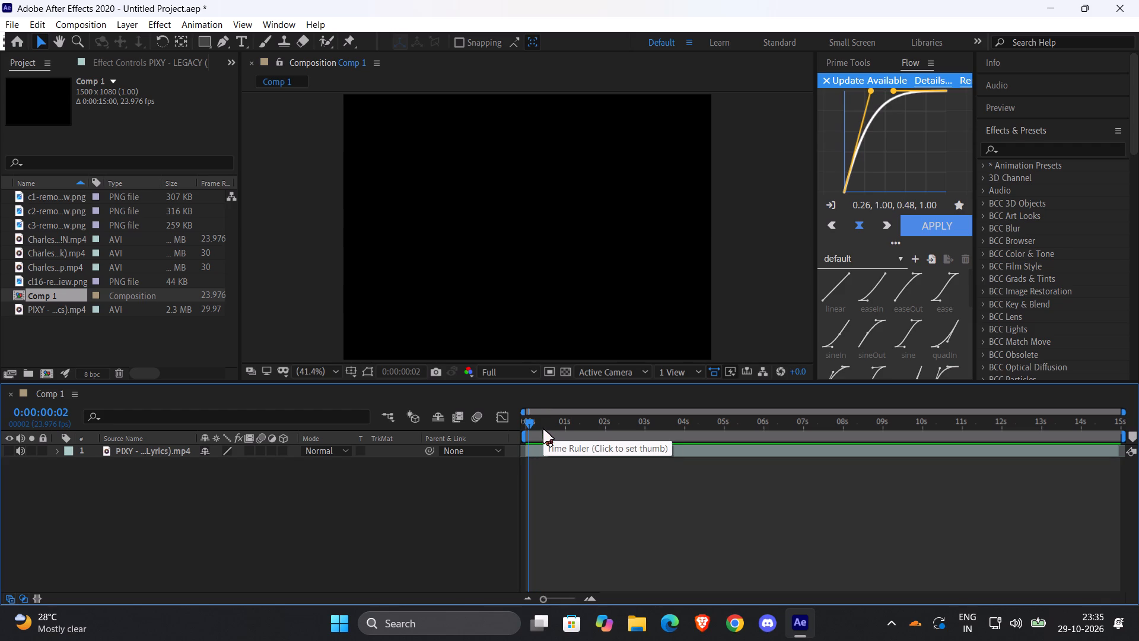
pyautogui.moveTo(545, 438); pyautogui.dragTo(504, 436)
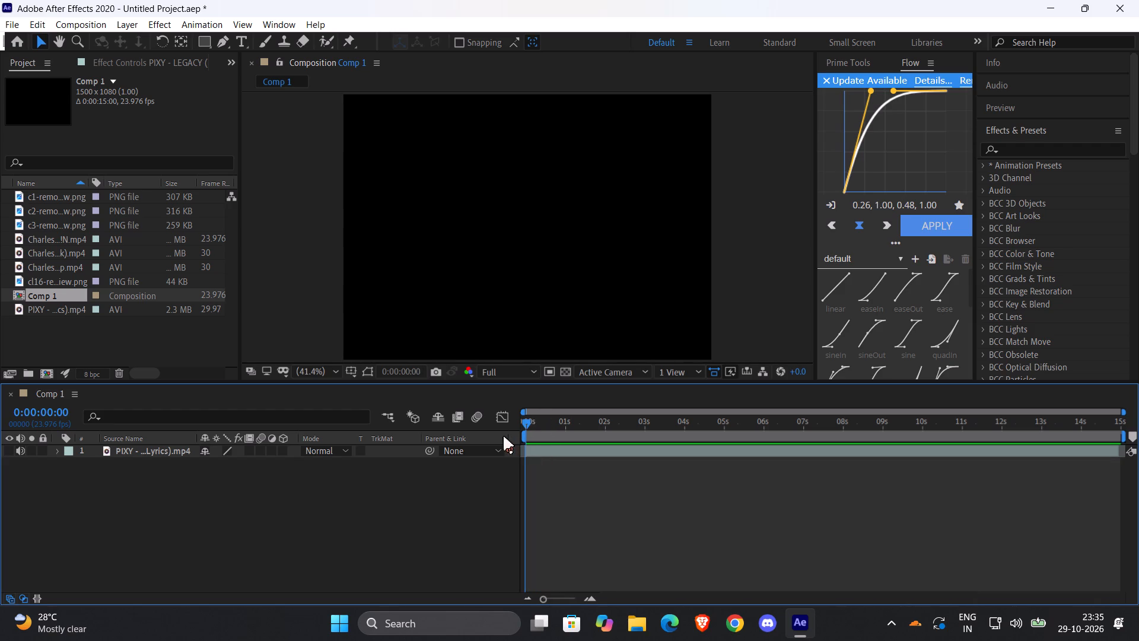
pyautogui.moveTo(546, 428); pyautogui.dragTo(567, 439)
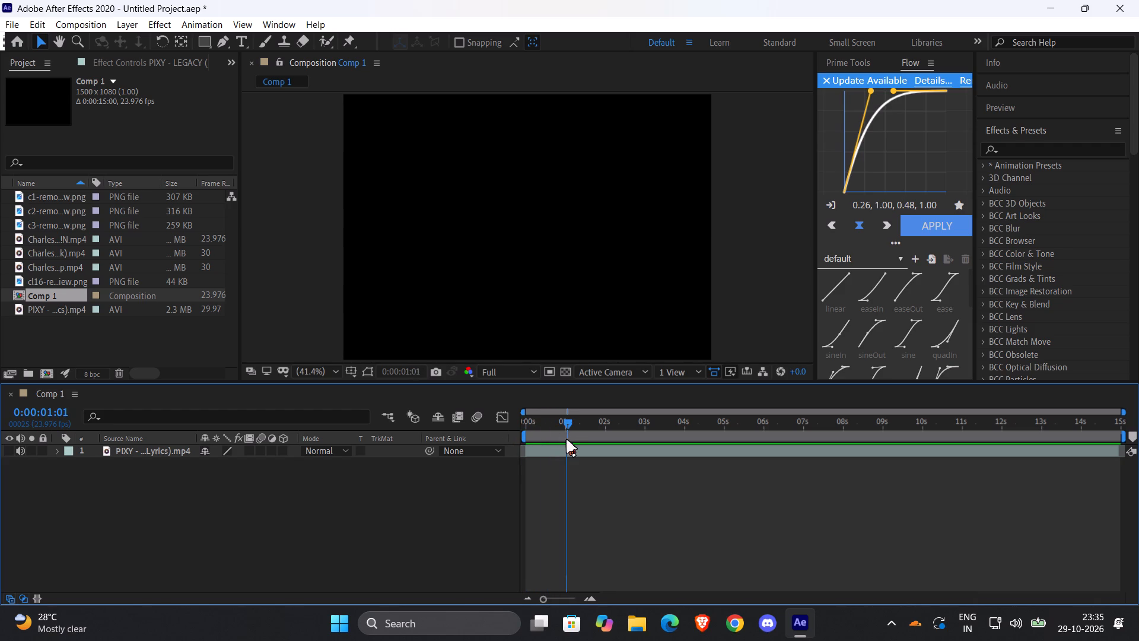
pyautogui.moveTo(567, 439); pyautogui.dragTo(565, 439)
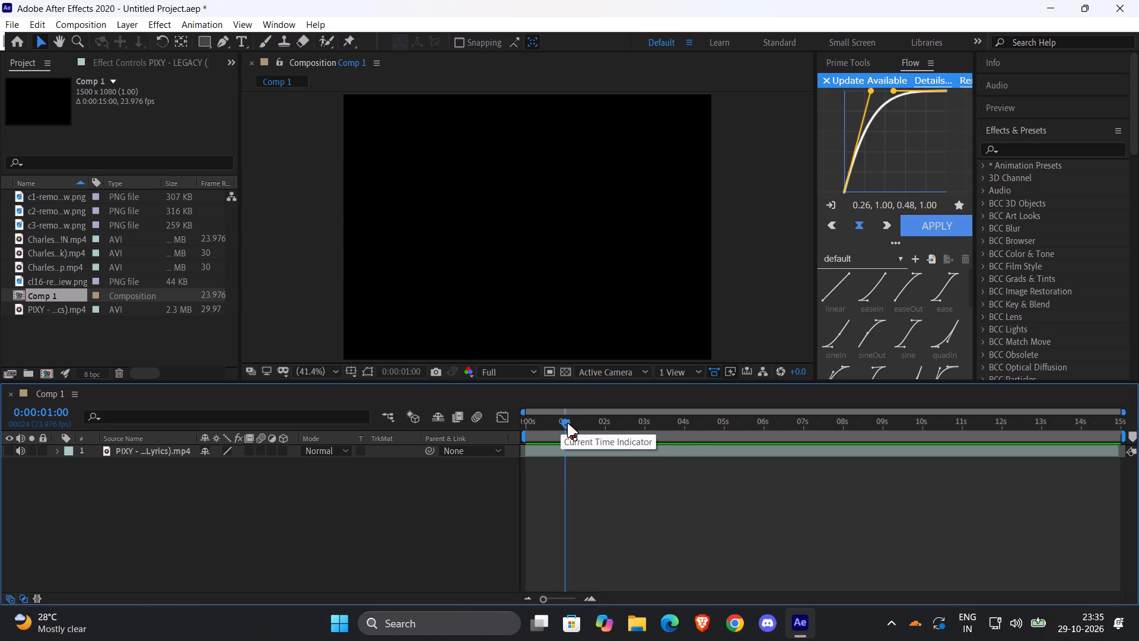
pyautogui.moveTo(568, 423); pyautogui.dragTo(485, 431)
pyautogui.moveTo(542, 433); pyautogui.dragTo(559, 432)
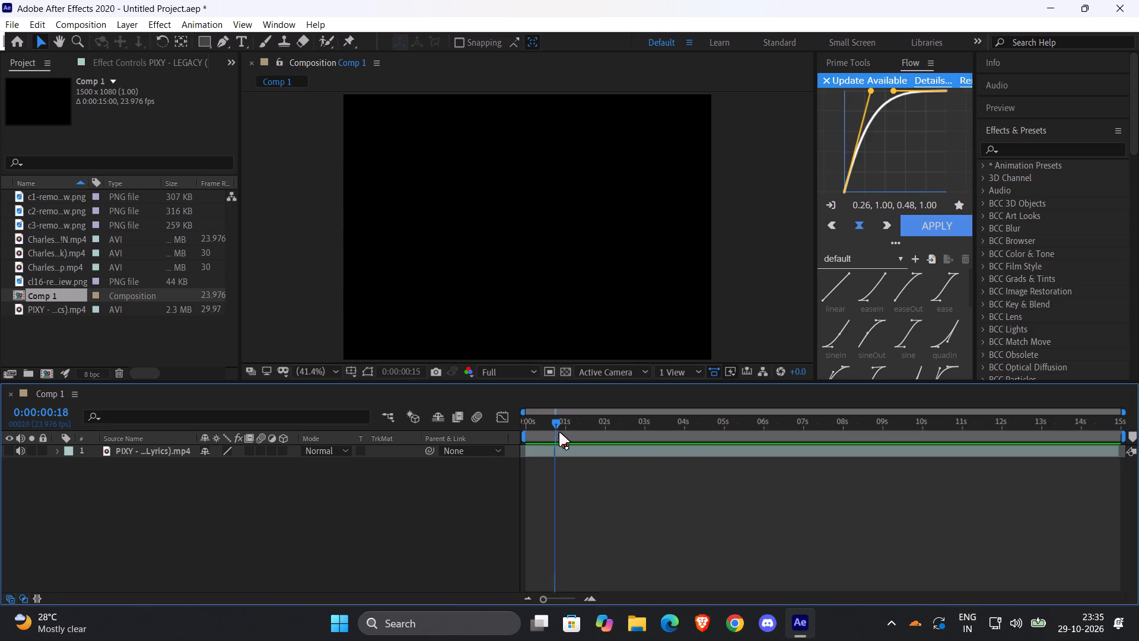
pyautogui.moveTo(559, 432); pyautogui.dragTo(481, 441)
pyautogui.press('space')
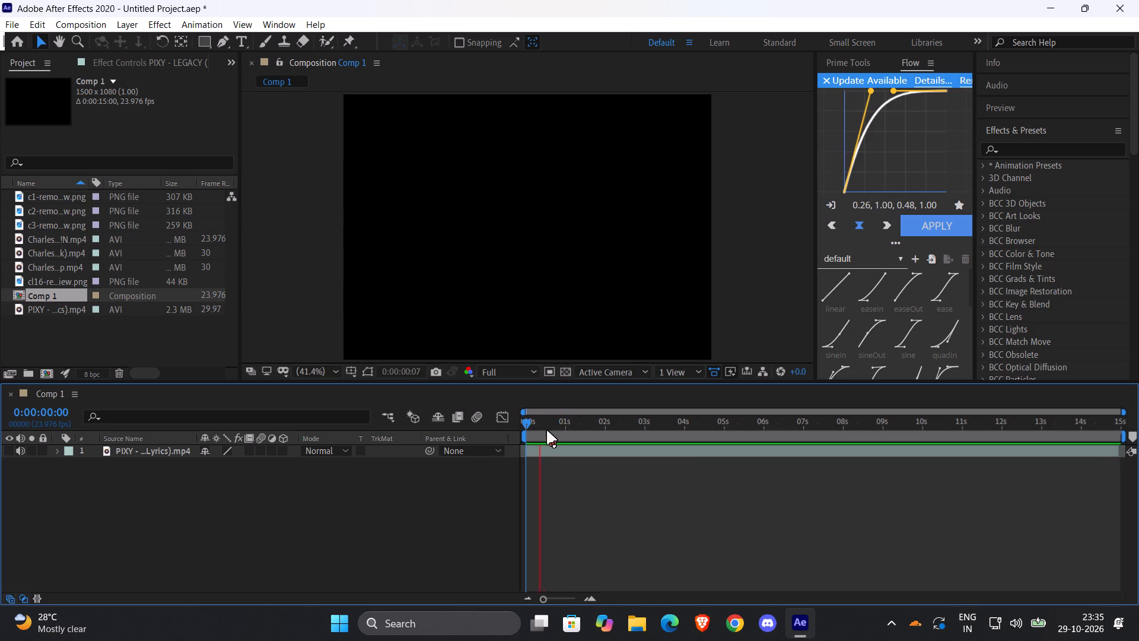
pyautogui.moveTo(554, 433); pyautogui.dragTo(502, 439)
pyautogui.press('space')
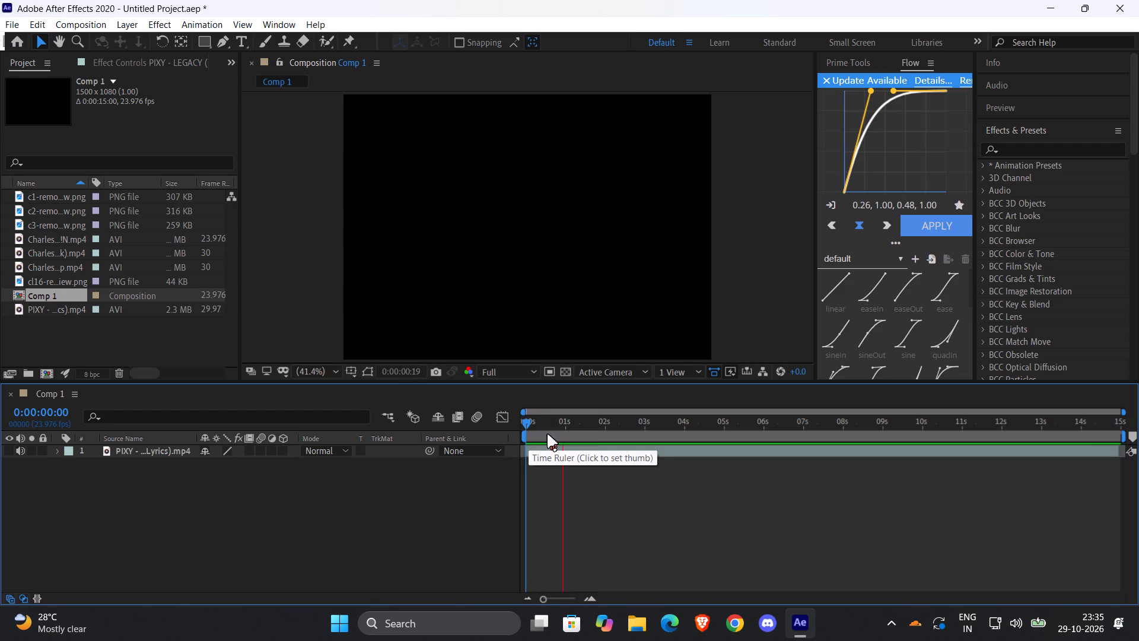
pyautogui.moveTo(548, 434); pyautogui.dragTo(536, 442)
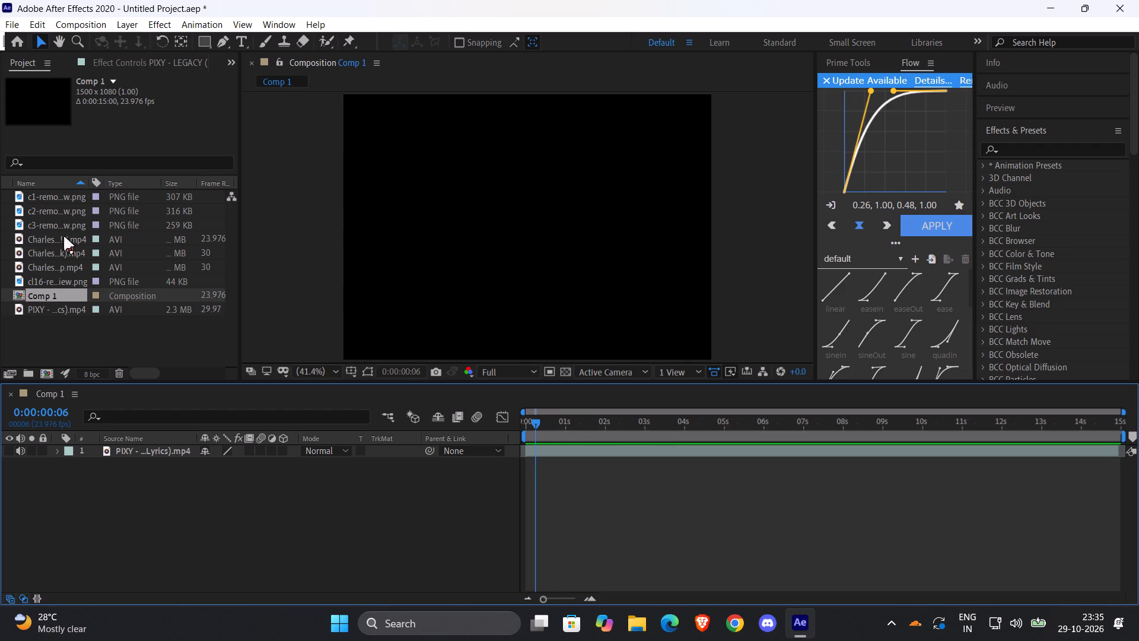
# Review the imported PNG images and Charles video clips, and view the cl16-removebg-preview.png footage.
pyautogui.click(61, 198)
pyautogui.click(62, 208)
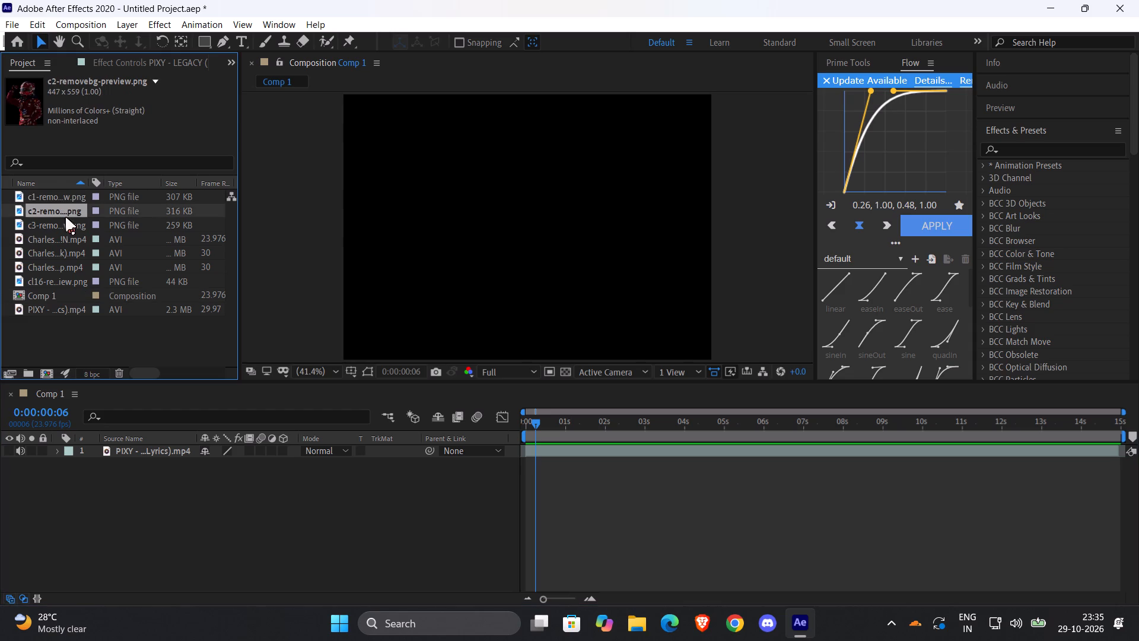
pyautogui.click(66, 220)
pyautogui.click(68, 236)
pyautogui.click(69, 247)
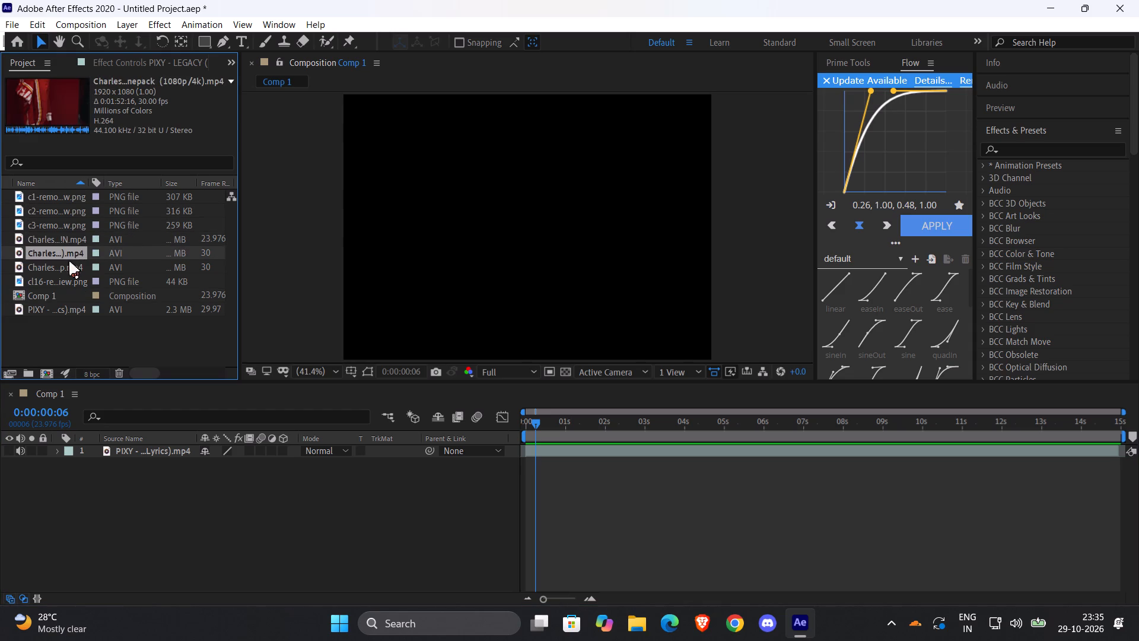
pyautogui.click(69, 262)
pyautogui.click(71, 281)
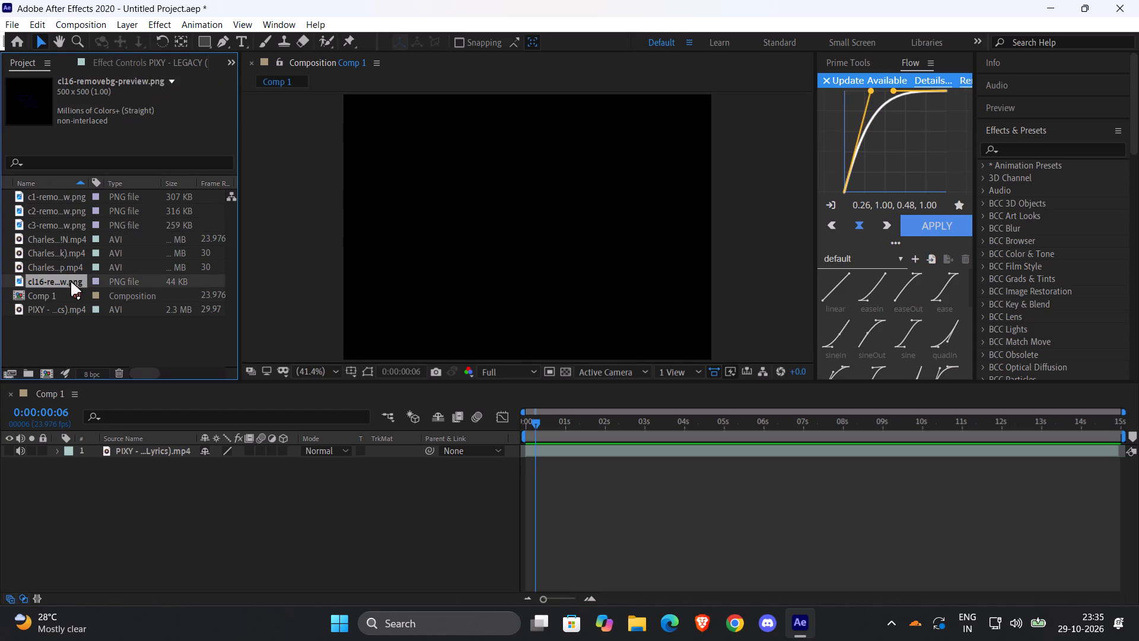
pyautogui.doubleClick(71, 281)
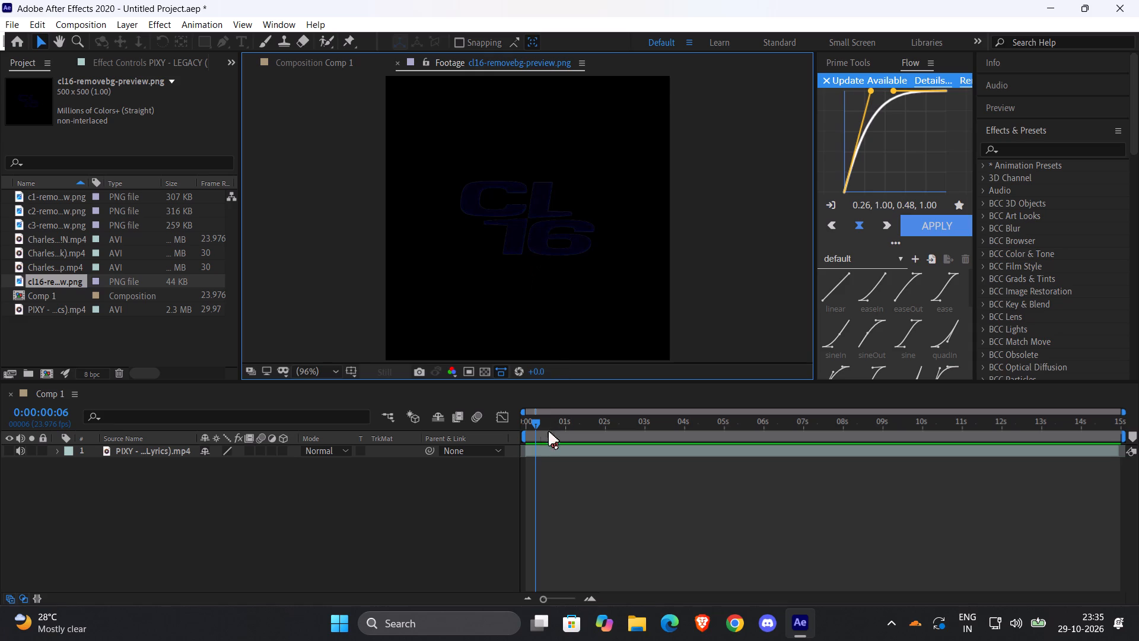
# Move the current time to 0:00:00:03 and add cl16-removebg-preview.png to Comp 1 above the song layer.
pyautogui.moveTo(538, 435); pyautogui.dragTo(531, 434)
pyautogui.moveTo(61, 278); pyautogui.dragTo(65, 302)
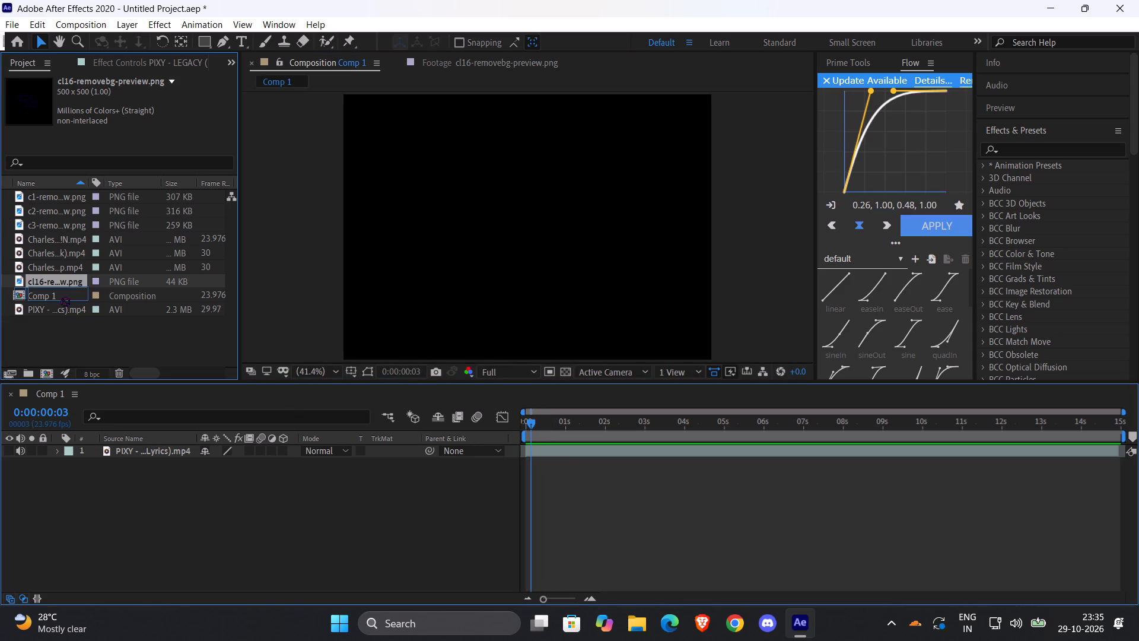
pyautogui.moveTo(65, 302); pyautogui.dragTo(110, 446)
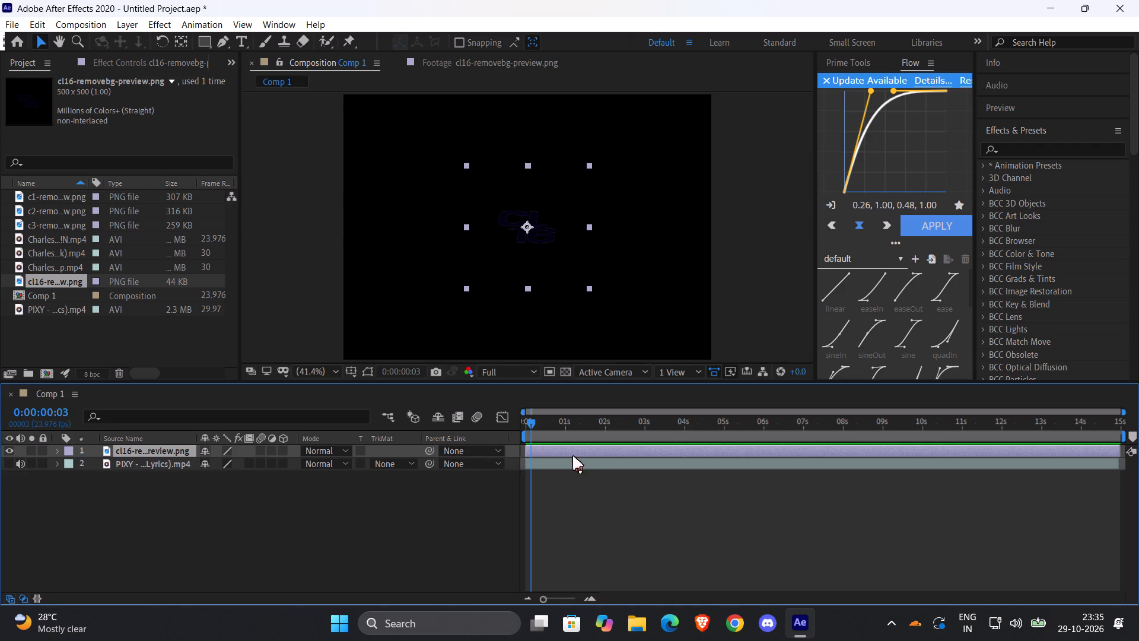
# Scale the cl16-removebg-preview.png layer to 161%.
pyautogui.press('s')
pyautogui.moveTo(215, 462); pyautogui.dragTo(258, 465)
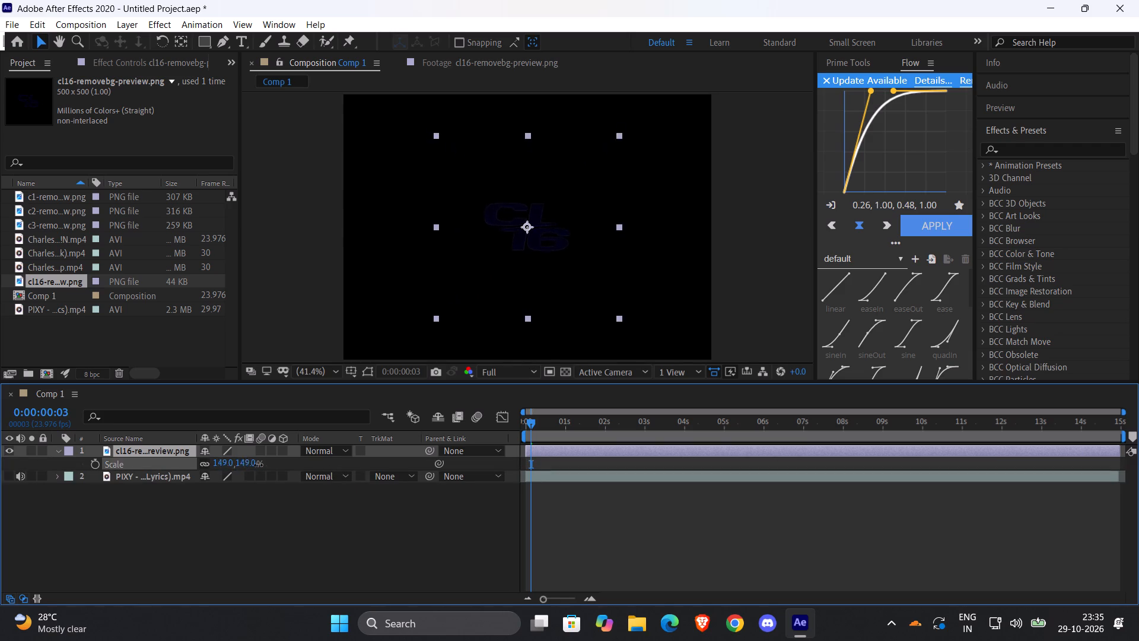
pyautogui.moveTo(258, 465); pyautogui.dragTo(268, 471)
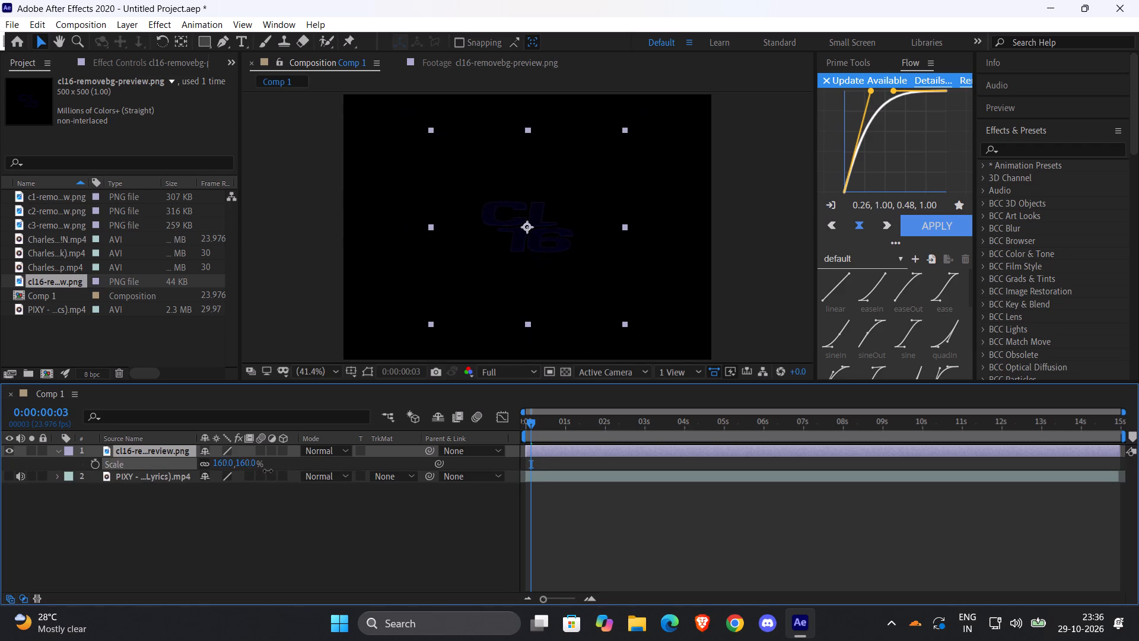
pyautogui.moveTo(268, 471); pyautogui.dragTo(268, 471)
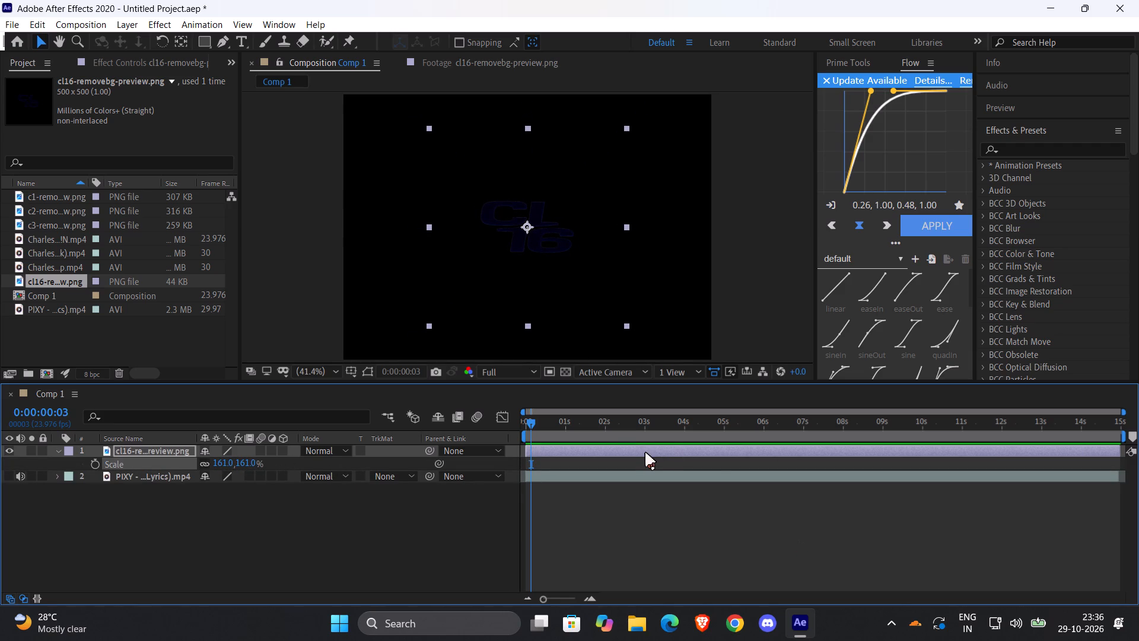
pyautogui.write('tt')
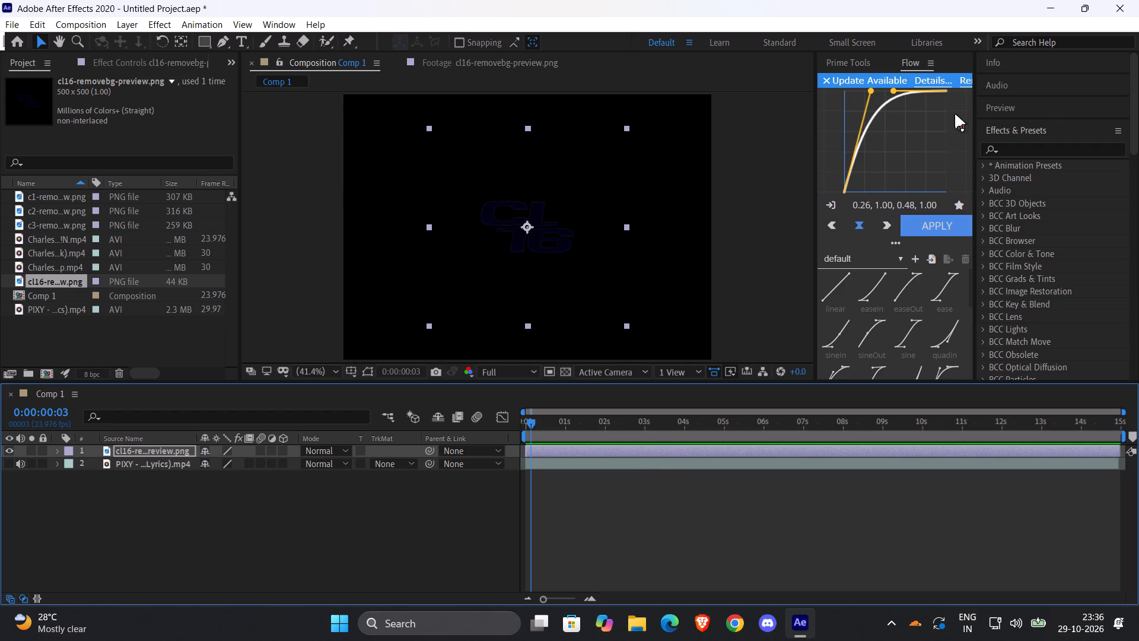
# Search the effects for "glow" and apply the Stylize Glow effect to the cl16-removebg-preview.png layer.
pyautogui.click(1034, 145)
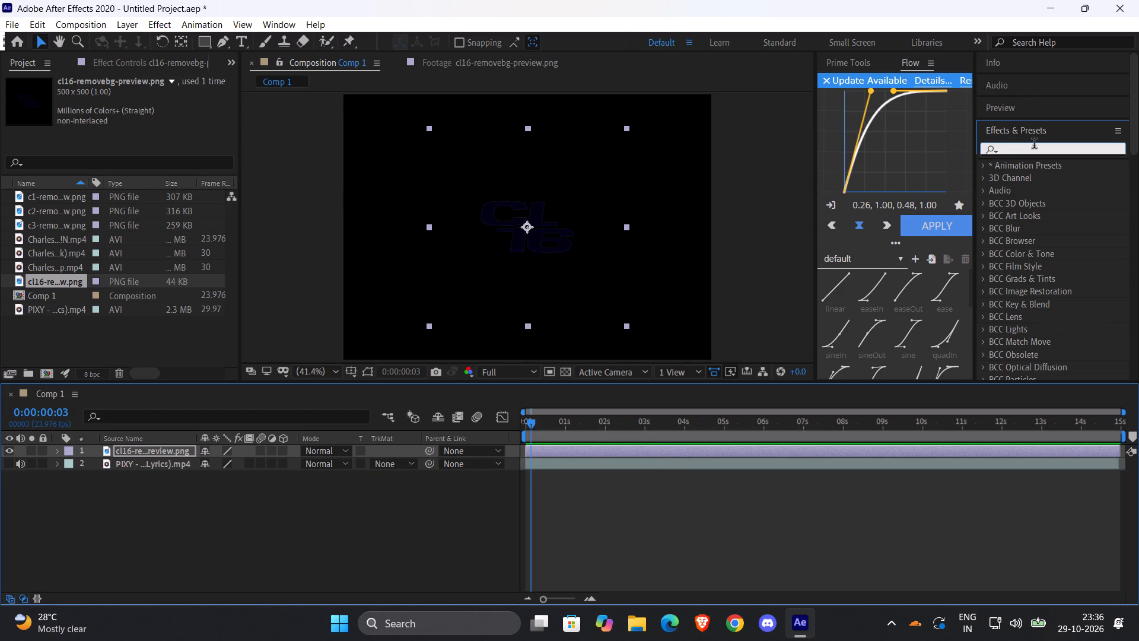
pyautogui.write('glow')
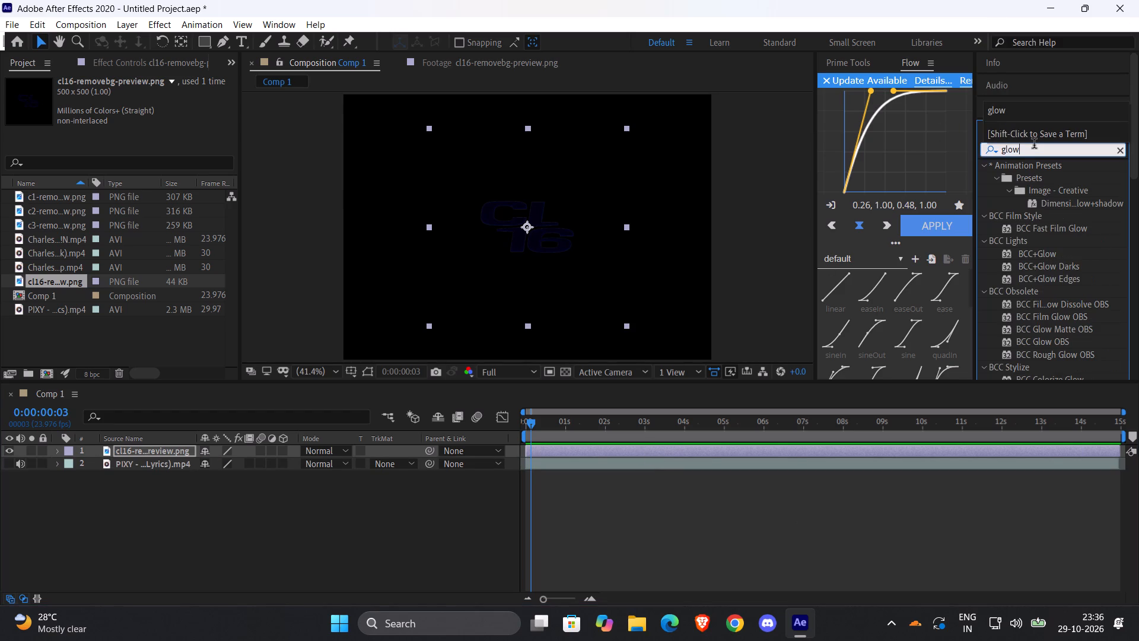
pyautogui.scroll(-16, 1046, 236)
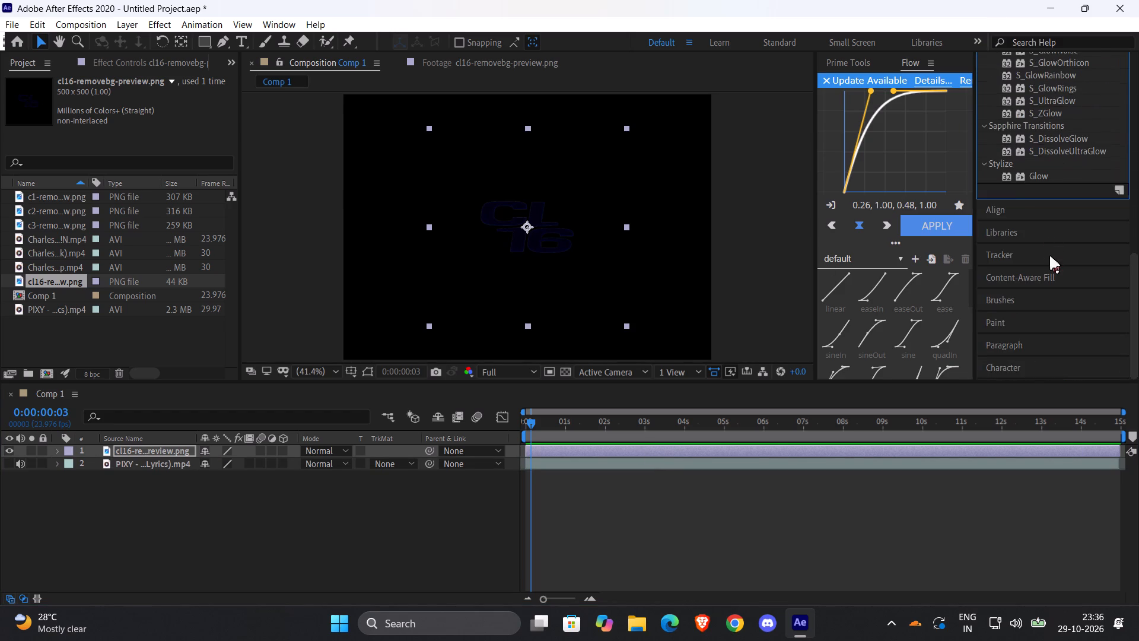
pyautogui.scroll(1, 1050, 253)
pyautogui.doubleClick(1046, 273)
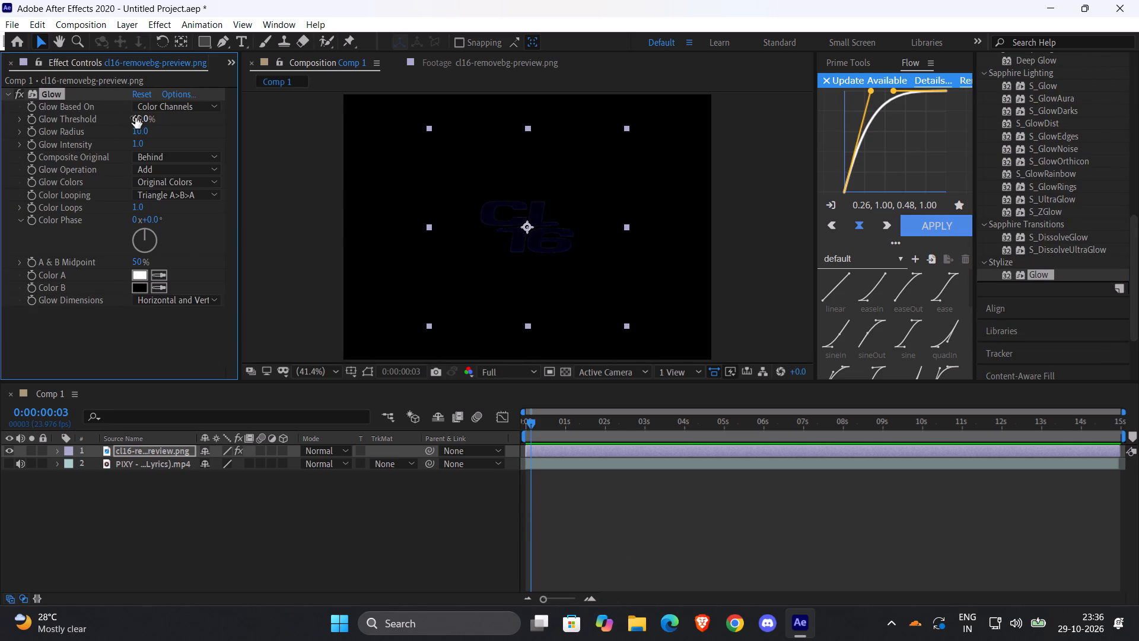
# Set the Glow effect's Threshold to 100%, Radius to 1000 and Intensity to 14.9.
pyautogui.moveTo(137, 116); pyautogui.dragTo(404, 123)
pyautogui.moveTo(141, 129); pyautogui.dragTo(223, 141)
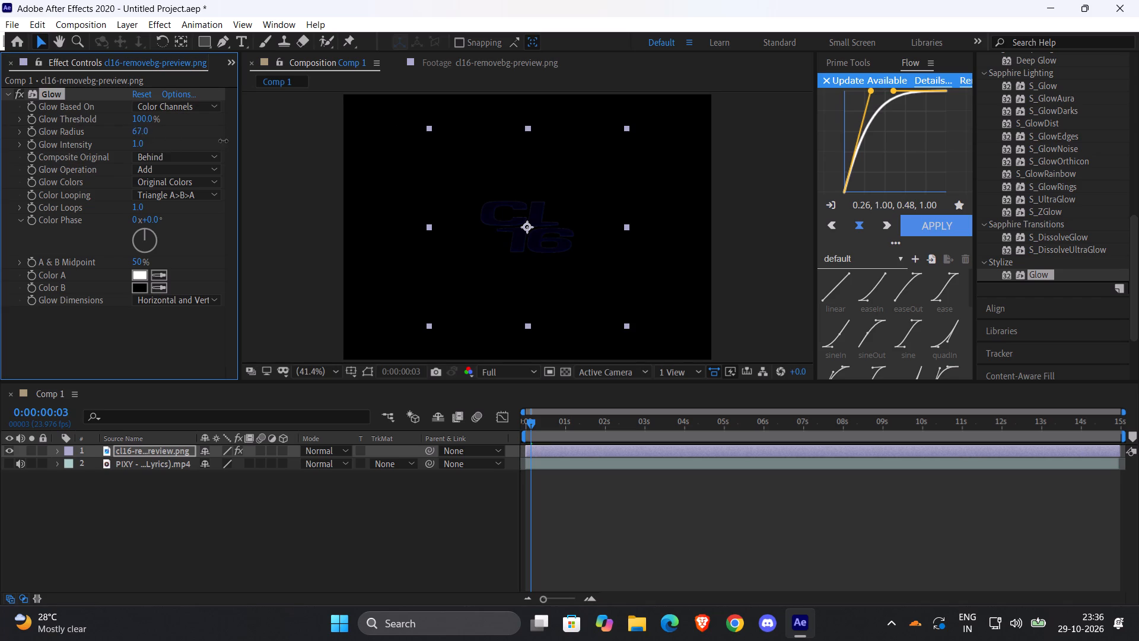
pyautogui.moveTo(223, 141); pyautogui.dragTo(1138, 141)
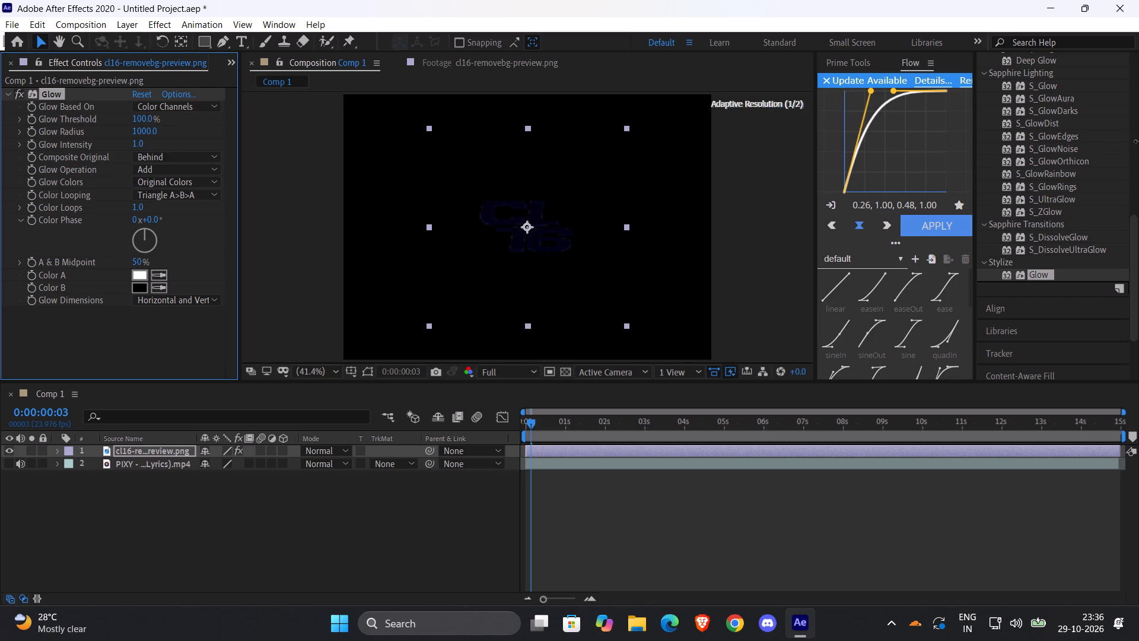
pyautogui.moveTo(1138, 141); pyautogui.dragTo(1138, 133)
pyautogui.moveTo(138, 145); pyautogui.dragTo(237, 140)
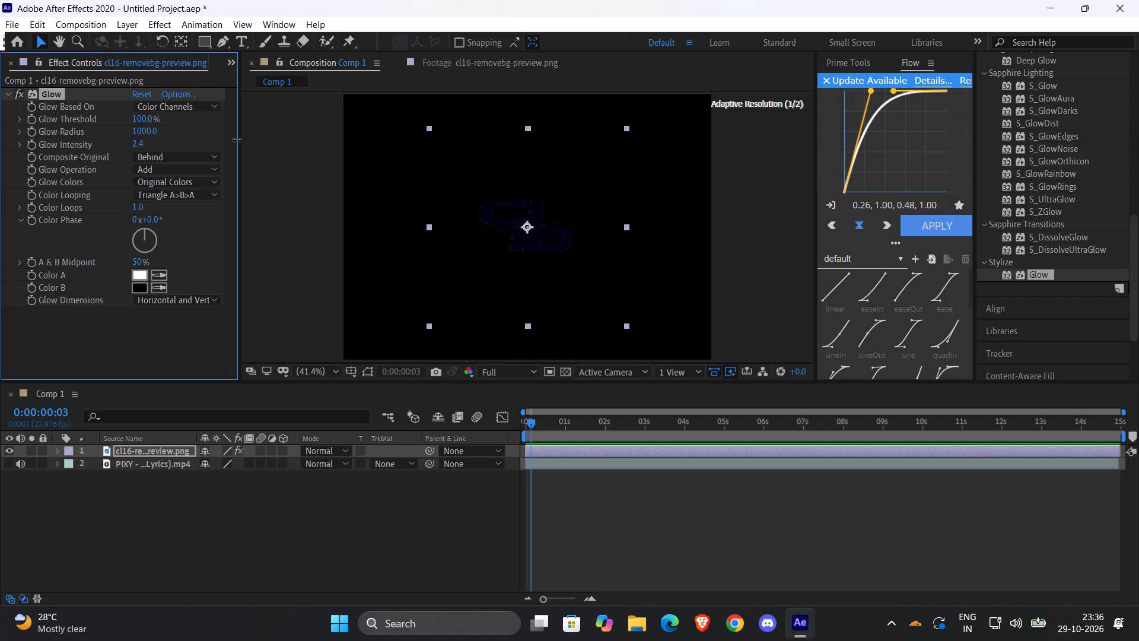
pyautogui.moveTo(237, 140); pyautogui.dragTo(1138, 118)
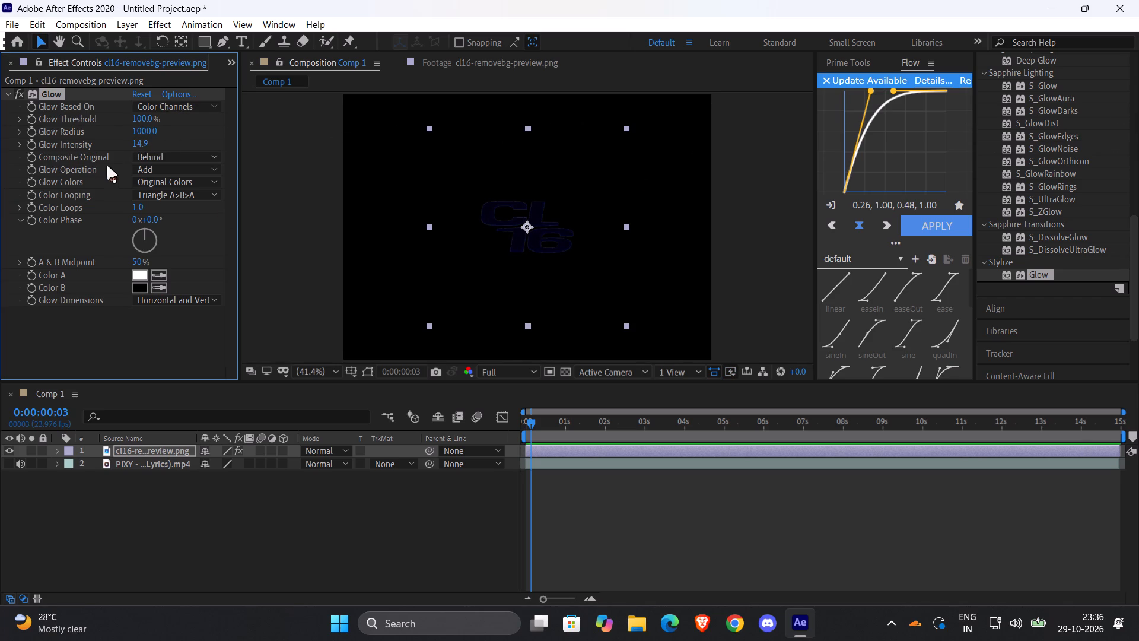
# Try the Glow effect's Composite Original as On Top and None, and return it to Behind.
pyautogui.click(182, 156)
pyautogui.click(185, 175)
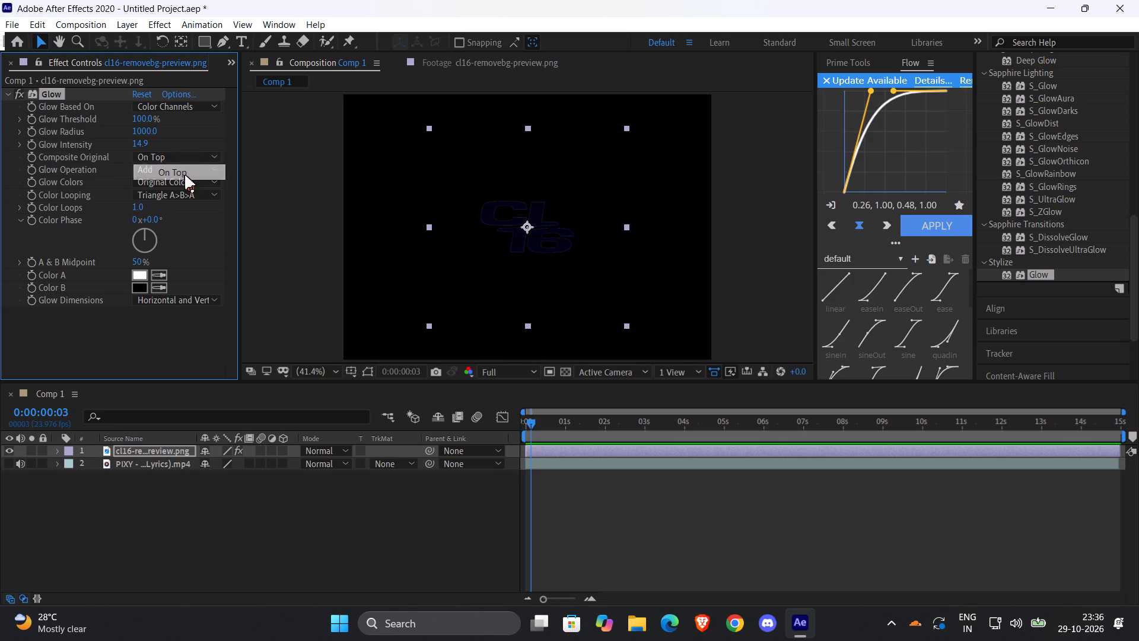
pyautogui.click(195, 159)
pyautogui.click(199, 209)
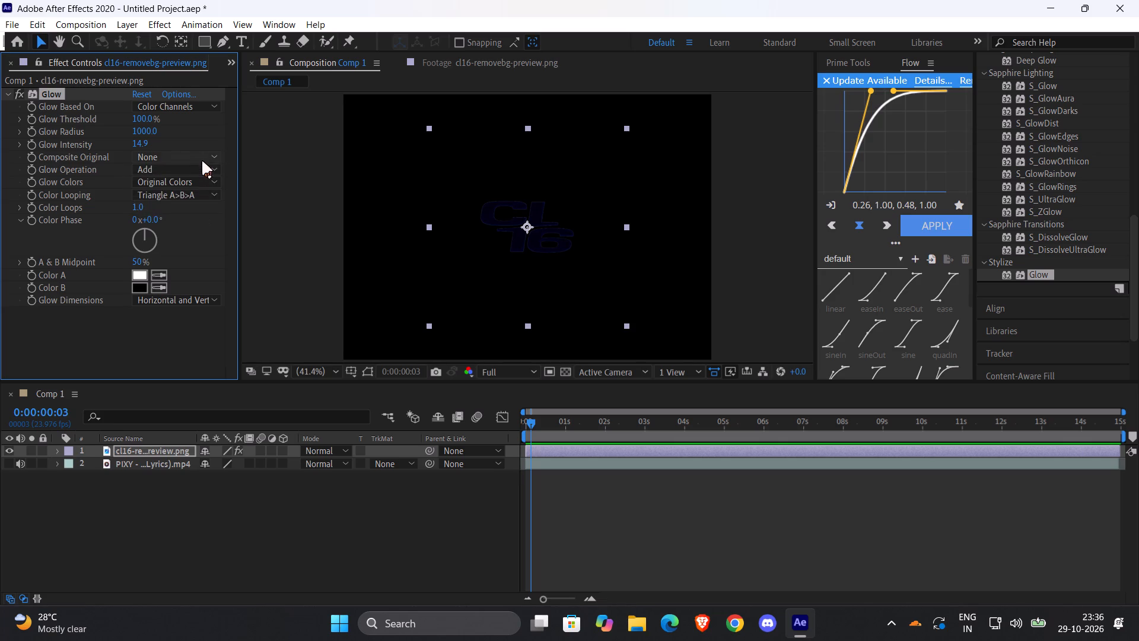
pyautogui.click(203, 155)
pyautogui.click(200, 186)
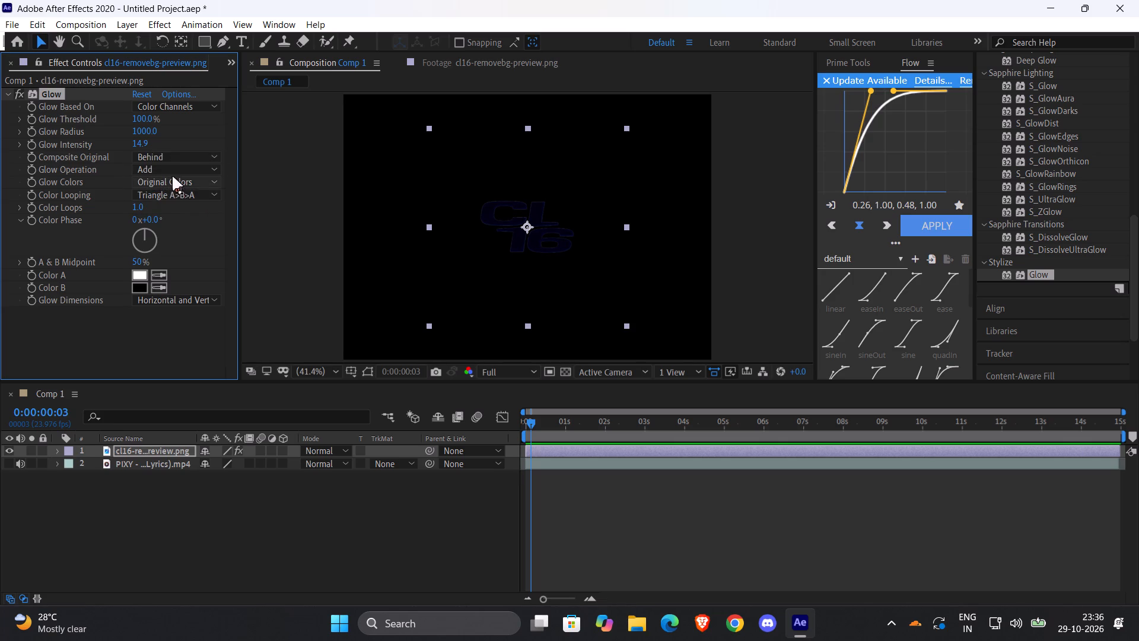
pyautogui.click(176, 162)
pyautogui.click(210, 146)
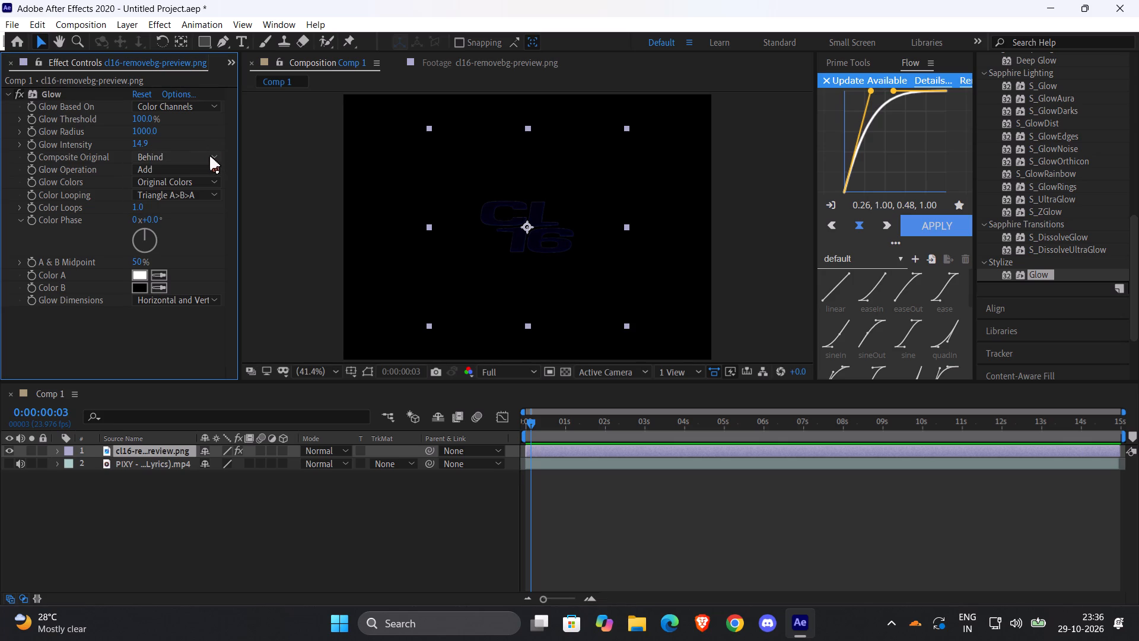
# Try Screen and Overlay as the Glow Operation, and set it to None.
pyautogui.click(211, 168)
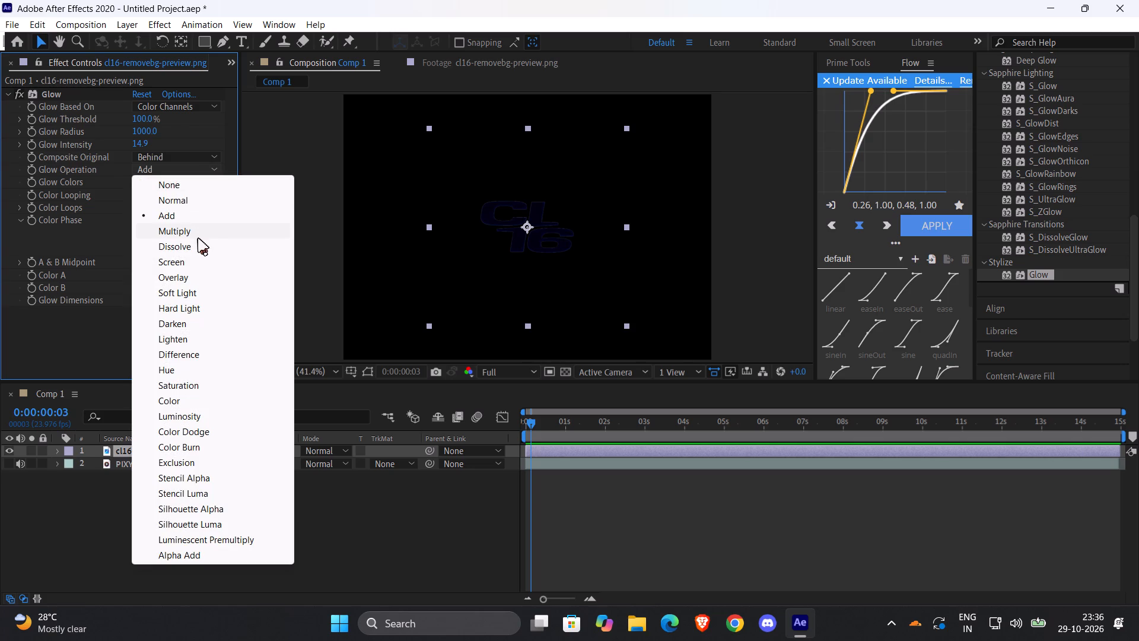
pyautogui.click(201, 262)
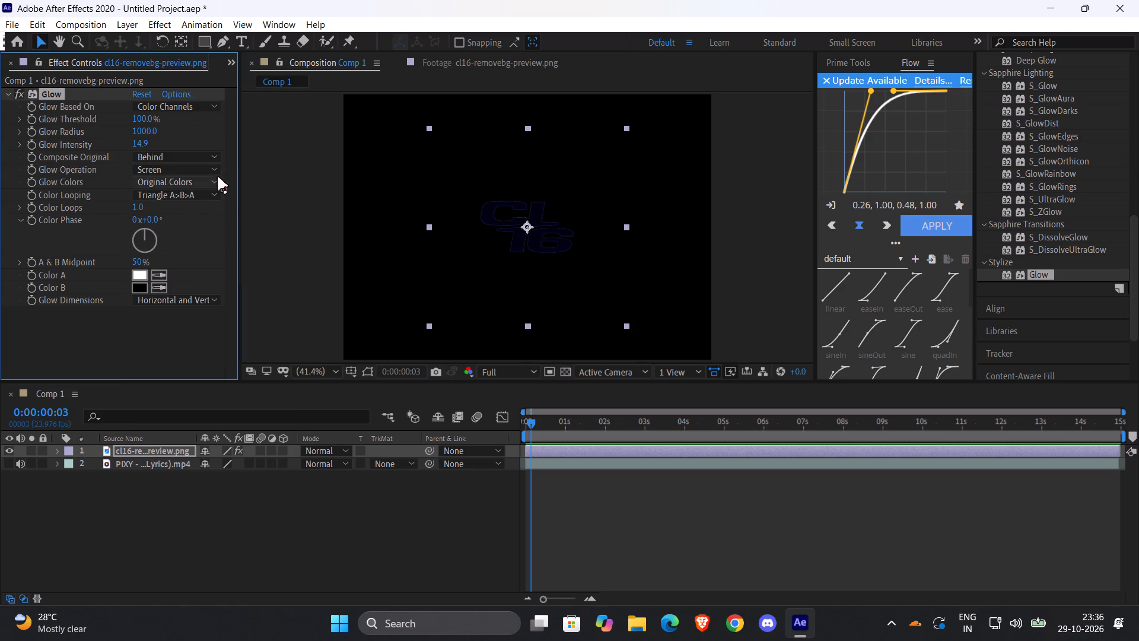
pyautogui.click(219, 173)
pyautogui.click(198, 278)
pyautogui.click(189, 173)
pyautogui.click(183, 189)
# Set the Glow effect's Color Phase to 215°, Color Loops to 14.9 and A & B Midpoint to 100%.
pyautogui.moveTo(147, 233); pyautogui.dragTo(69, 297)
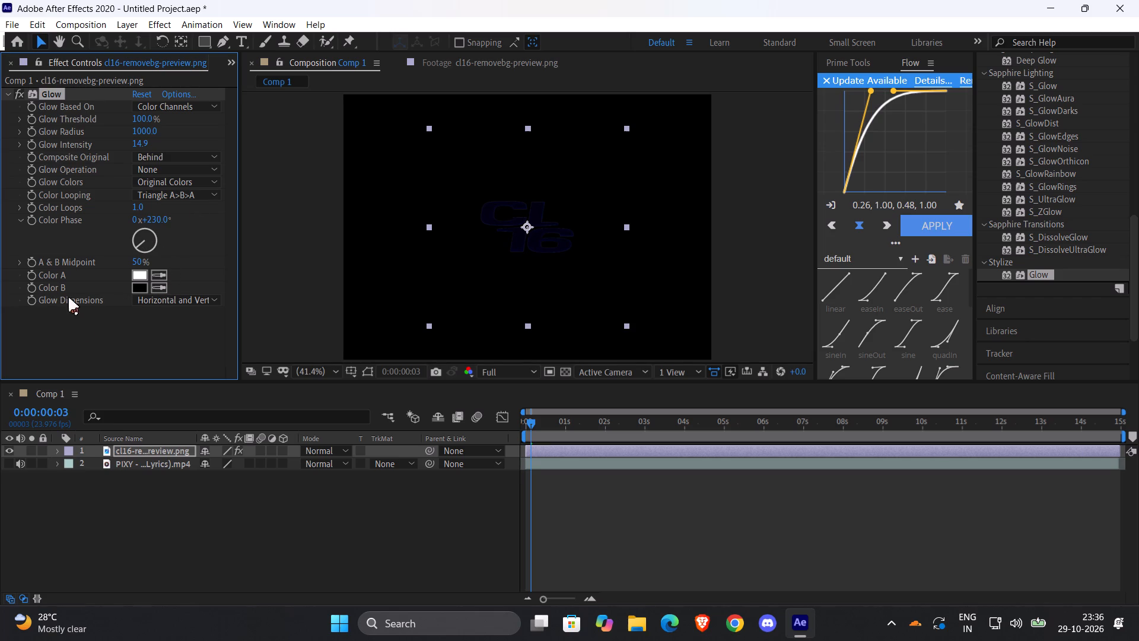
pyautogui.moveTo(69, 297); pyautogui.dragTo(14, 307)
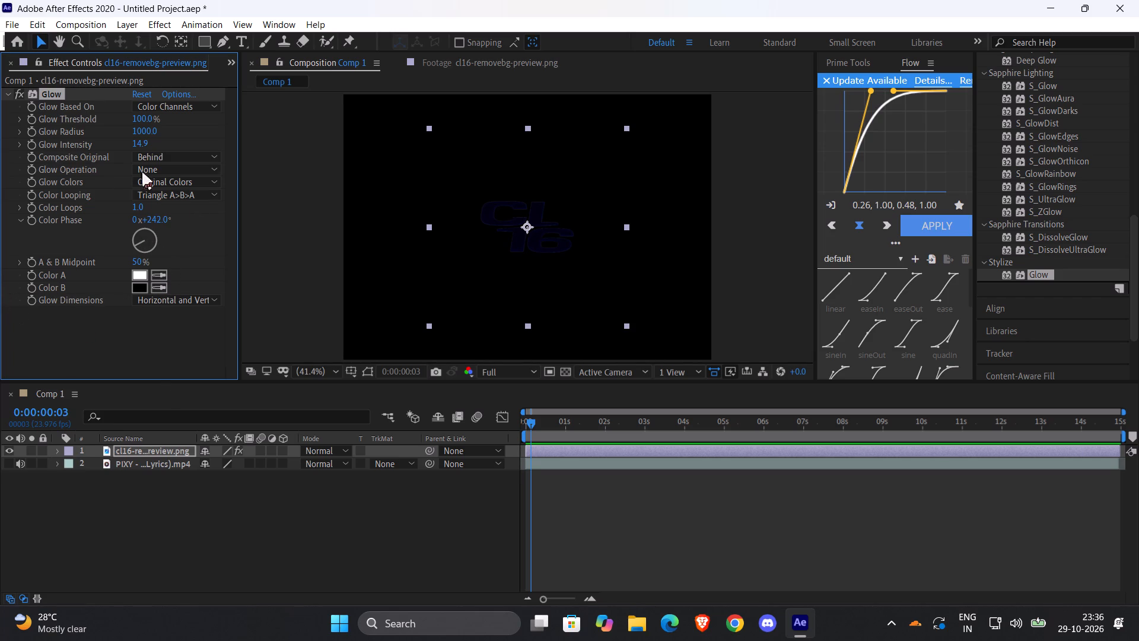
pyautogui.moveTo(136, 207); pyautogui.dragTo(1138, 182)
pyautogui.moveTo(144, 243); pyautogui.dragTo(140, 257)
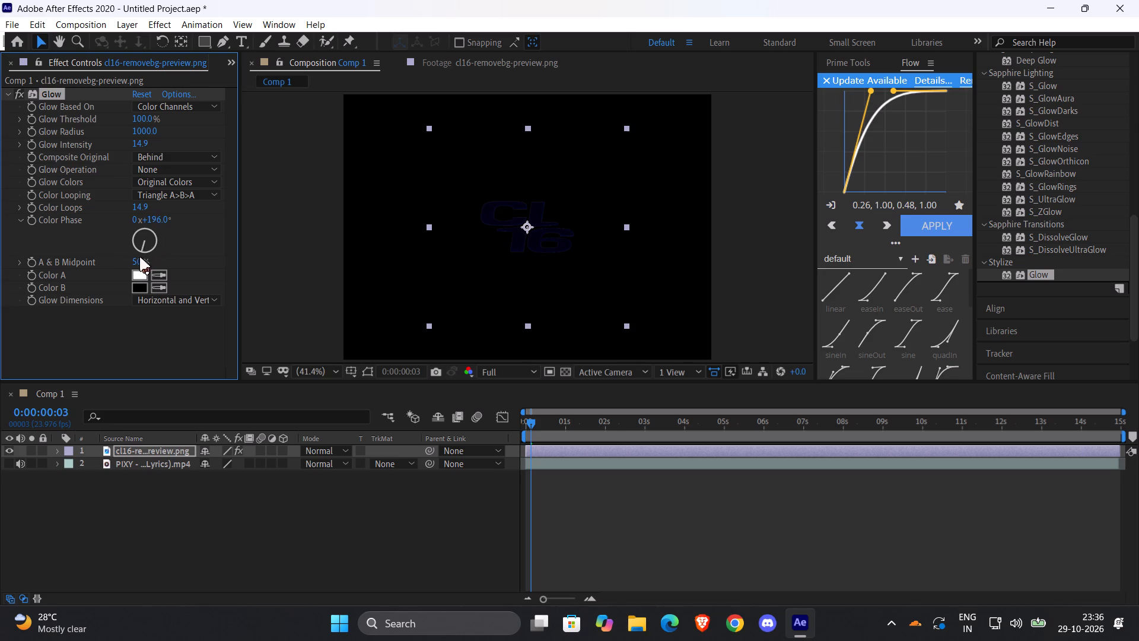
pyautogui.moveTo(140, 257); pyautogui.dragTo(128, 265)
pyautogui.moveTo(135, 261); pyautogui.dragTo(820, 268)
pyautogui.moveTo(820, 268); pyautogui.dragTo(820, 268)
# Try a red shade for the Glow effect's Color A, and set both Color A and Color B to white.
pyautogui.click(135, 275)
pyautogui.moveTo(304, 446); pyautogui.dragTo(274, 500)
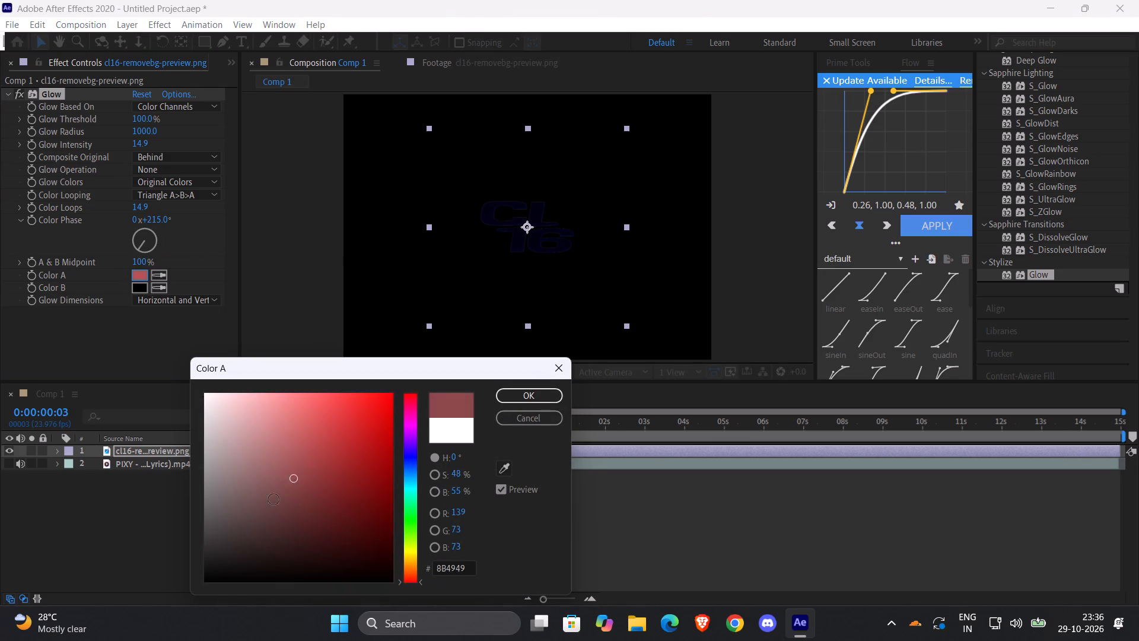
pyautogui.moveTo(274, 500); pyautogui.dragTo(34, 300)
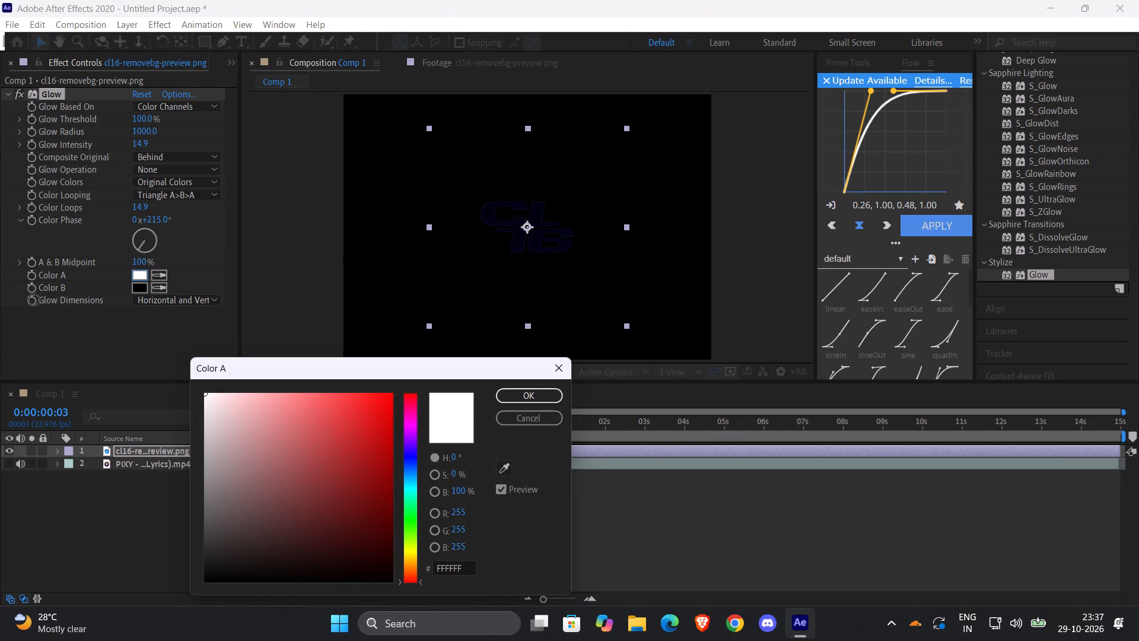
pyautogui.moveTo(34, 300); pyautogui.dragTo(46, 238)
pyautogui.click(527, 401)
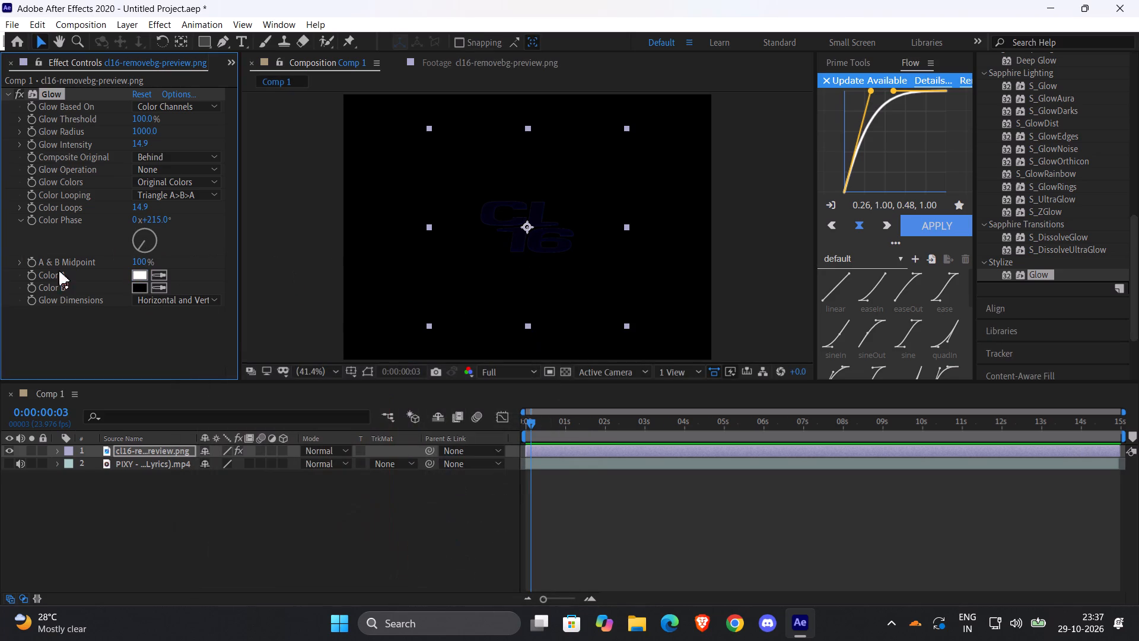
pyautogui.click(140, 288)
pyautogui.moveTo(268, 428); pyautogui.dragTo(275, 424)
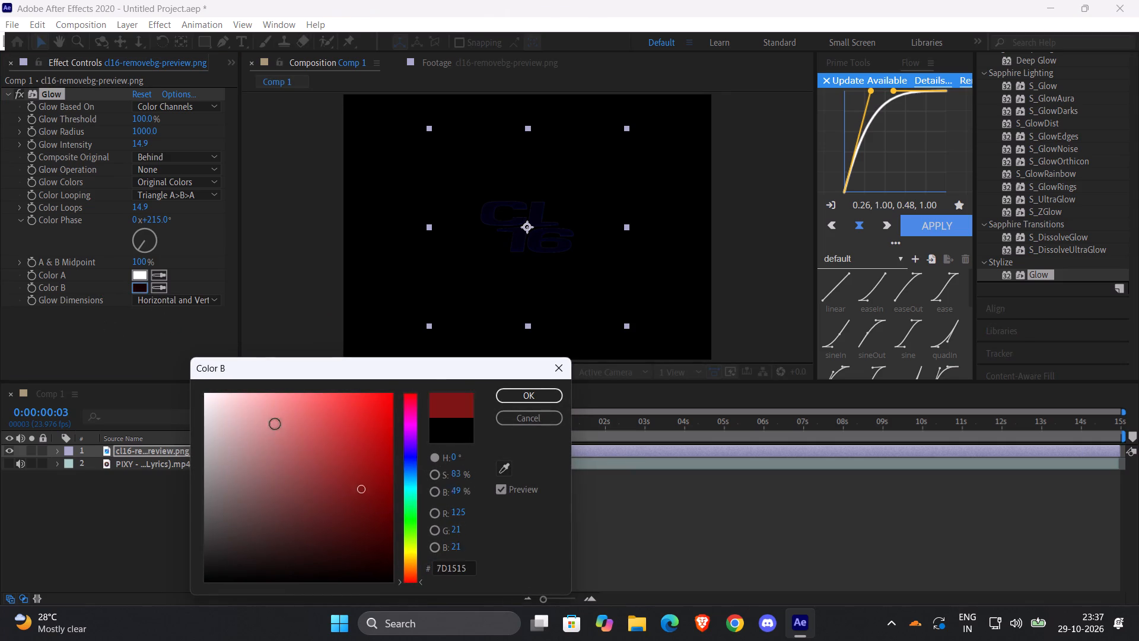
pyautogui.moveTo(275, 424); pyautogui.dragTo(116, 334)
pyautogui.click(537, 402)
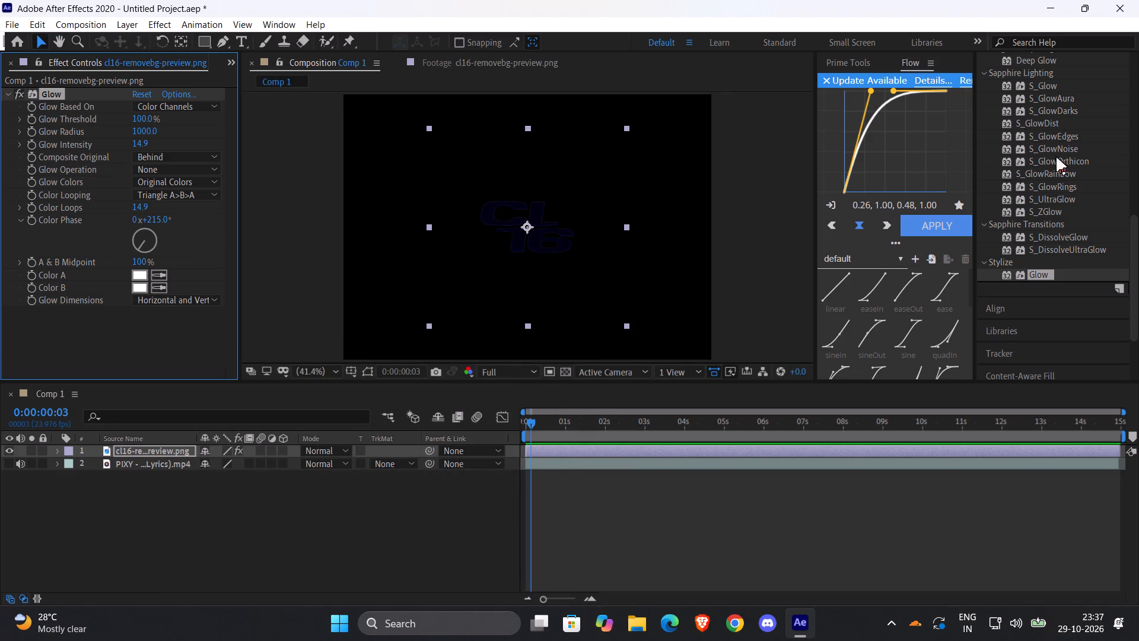
# Search the effects for "deep", apply Deep Glow to the logo layer and raise its Radius to 1371.
pyautogui.scroll(12, 1057, 158)
pyautogui.click(1049, 124)
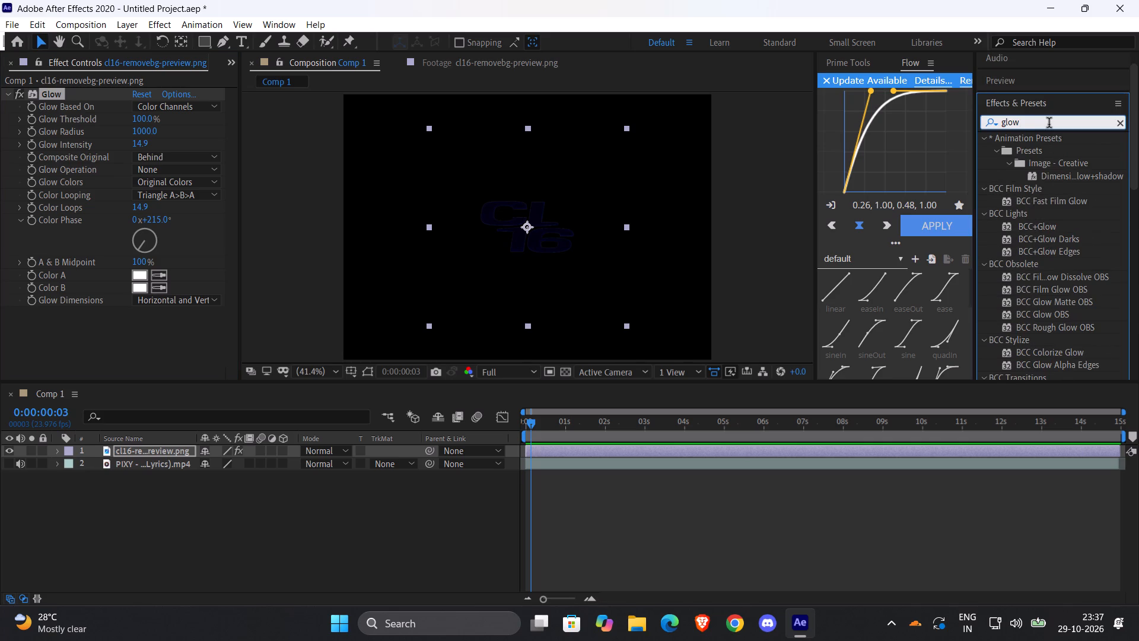
pyautogui.press('BackSpace')
pyautogui.press('BackSpace')
pyautogui.press('BackSpace')
pyautogui.press('BackSpace')
pyautogui.press('BackSpace')
pyautogui.press('BackSpace')
pyautogui.press('BackSpace')
pyautogui.press('BackSpace')
pyautogui.press('BackSpace')
pyautogui.press('BackSpace')
pyautogui.press('BackSpace')
pyautogui.press('BackSpace')
pyautogui.press('BackSpace')
pyautogui.press('BackSpace')
pyautogui.press('BackSpace')
pyautogui.press('BackSpace')
pyautogui.write('deep')
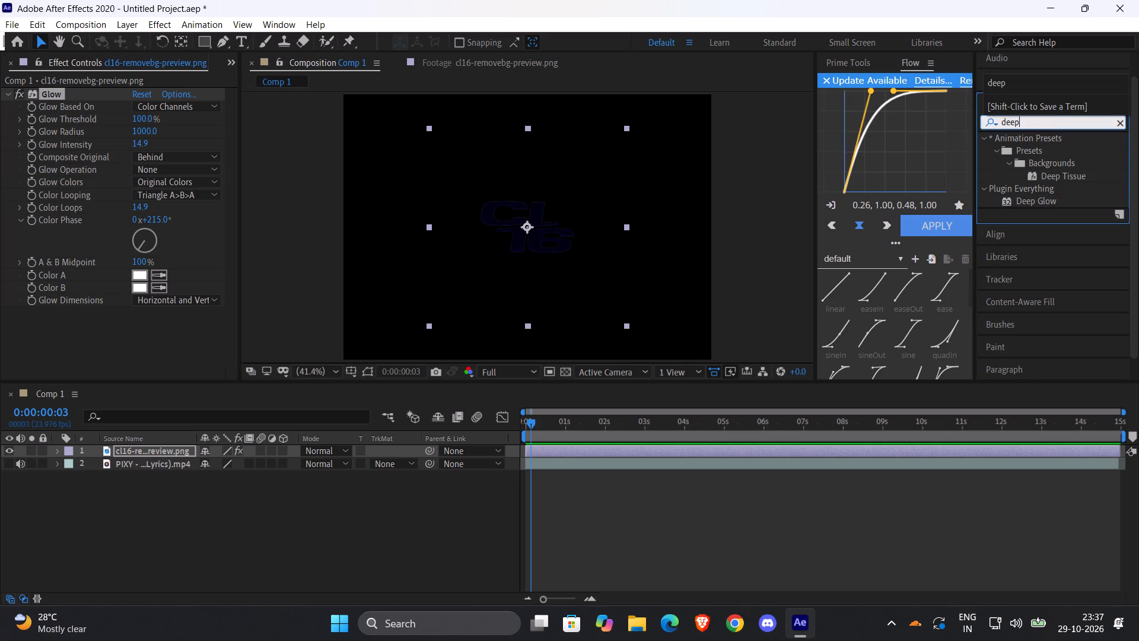
pyautogui.doubleClick(1039, 202)
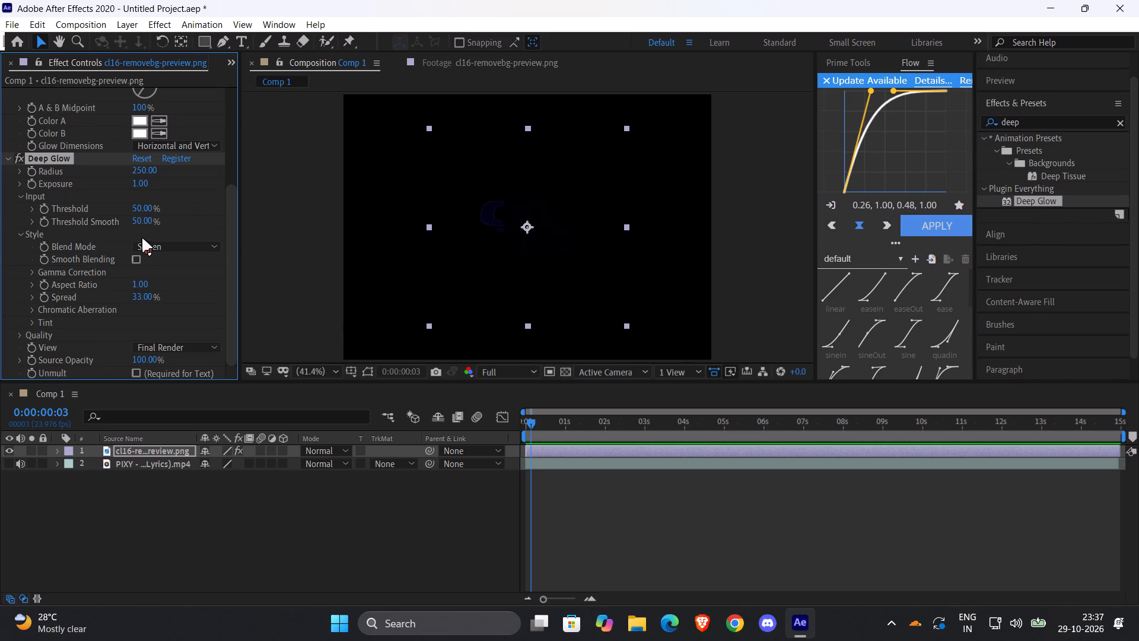
pyautogui.moveTo(144, 174); pyautogui.dragTo(481, 170)
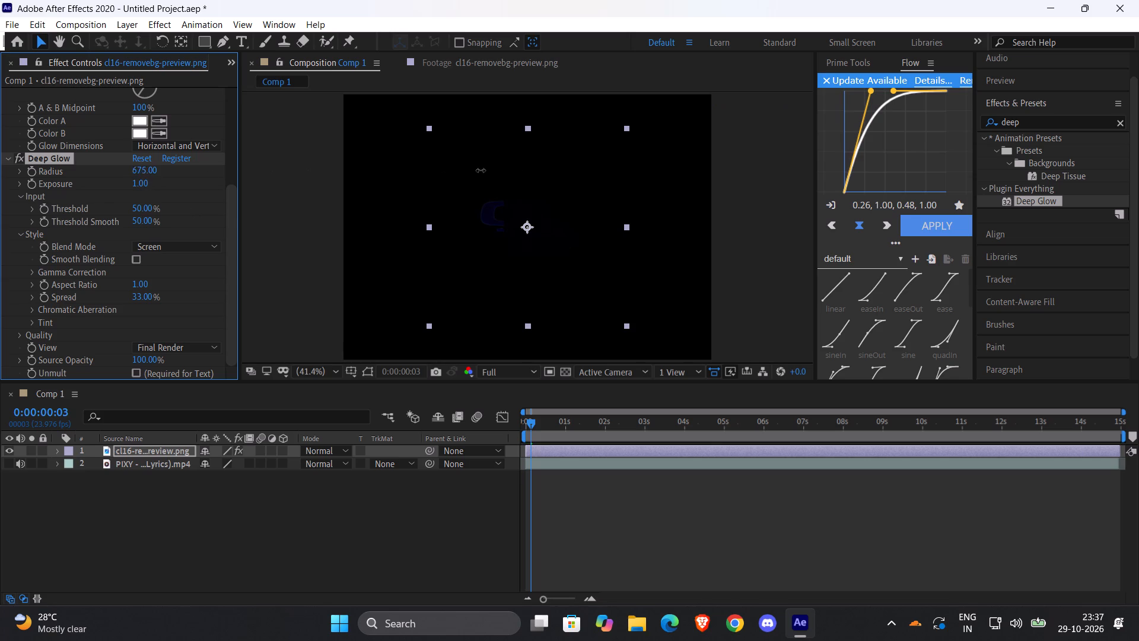
pyautogui.moveTo(481, 170); pyautogui.dragTo(969, 167)
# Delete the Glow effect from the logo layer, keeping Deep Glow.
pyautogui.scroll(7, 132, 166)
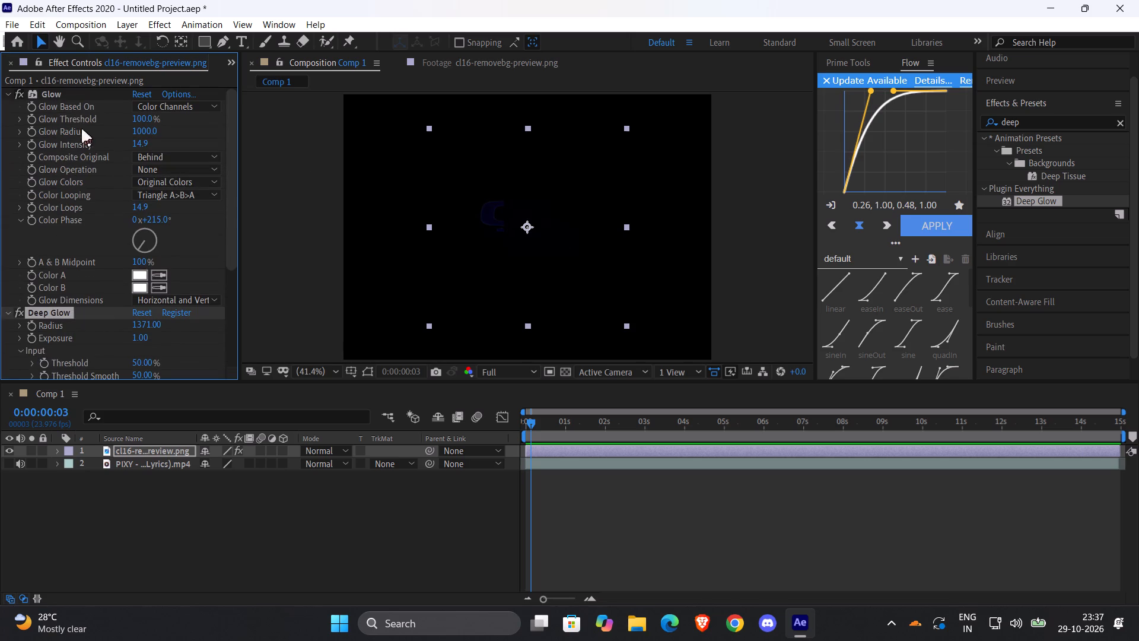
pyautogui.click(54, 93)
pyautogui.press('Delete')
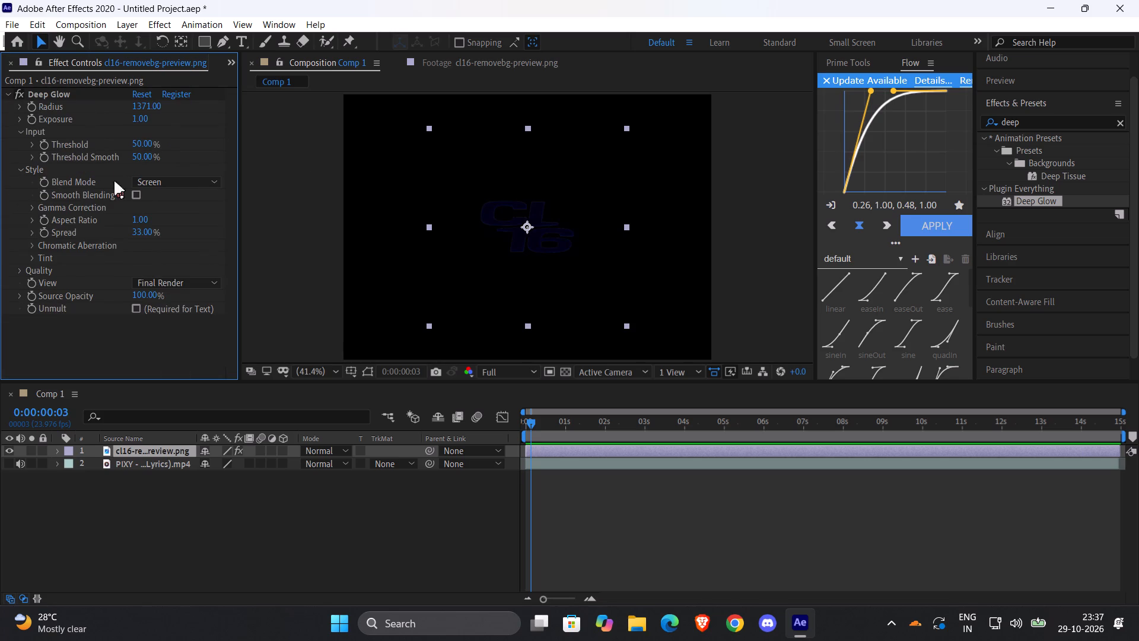
# Set the Deep Glow effect's Radius to 1724 and Exposure to 10.
pyautogui.scroll(4, 167, 274)
pyautogui.moveTo(142, 101); pyautogui.dragTo(361, 116)
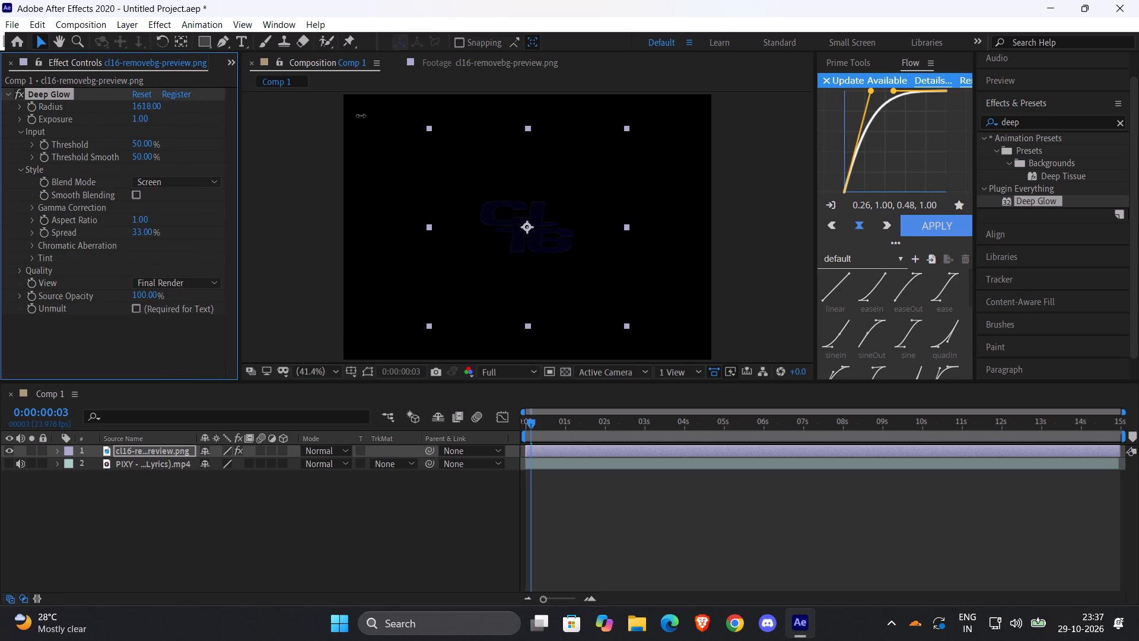
pyautogui.moveTo(361, 116); pyautogui.dragTo(420, 118)
pyautogui.moveTo(134, 122); pyautogui.dragTo(231, 121)
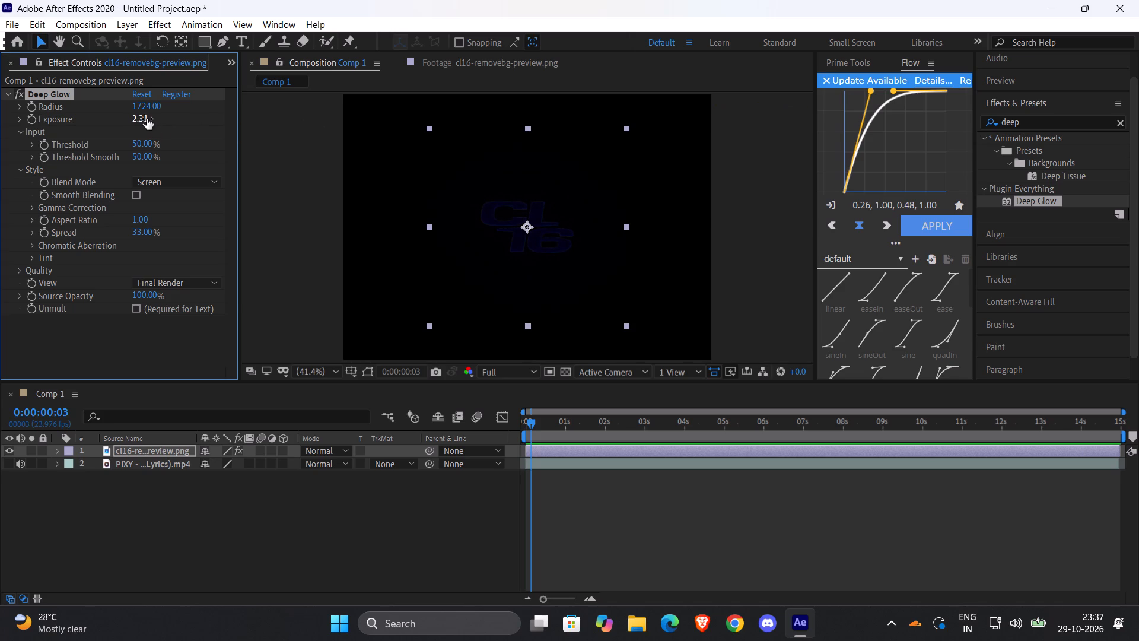
pyautogui.moveTo(147, 119); pyautogui.dragTo(1138, 71)
# Set the Deep Glow effect's Threshold to 10% on the logo layer.
pyautogui.moveTo(136, 116); pyautogui.dragTo(463, 116)
pyautogui.moveTo(138, 142); pyautogui.dragTo(945, 142)
pyautogui.moveTo(146, 145); pyautogui.dragTo(0, 169)
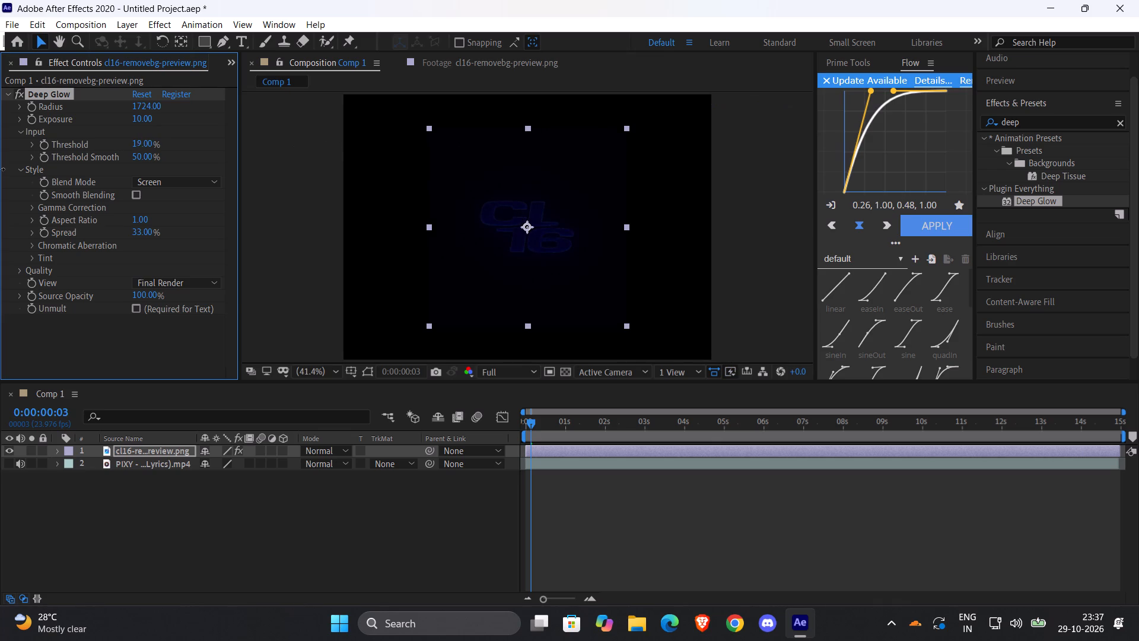
pyautogui.moveTo(0, 169); pyautogui.dragTo(0, 170)
pyautogui.moveTo(139, 142); pyautogui.dragTo(14, 146)
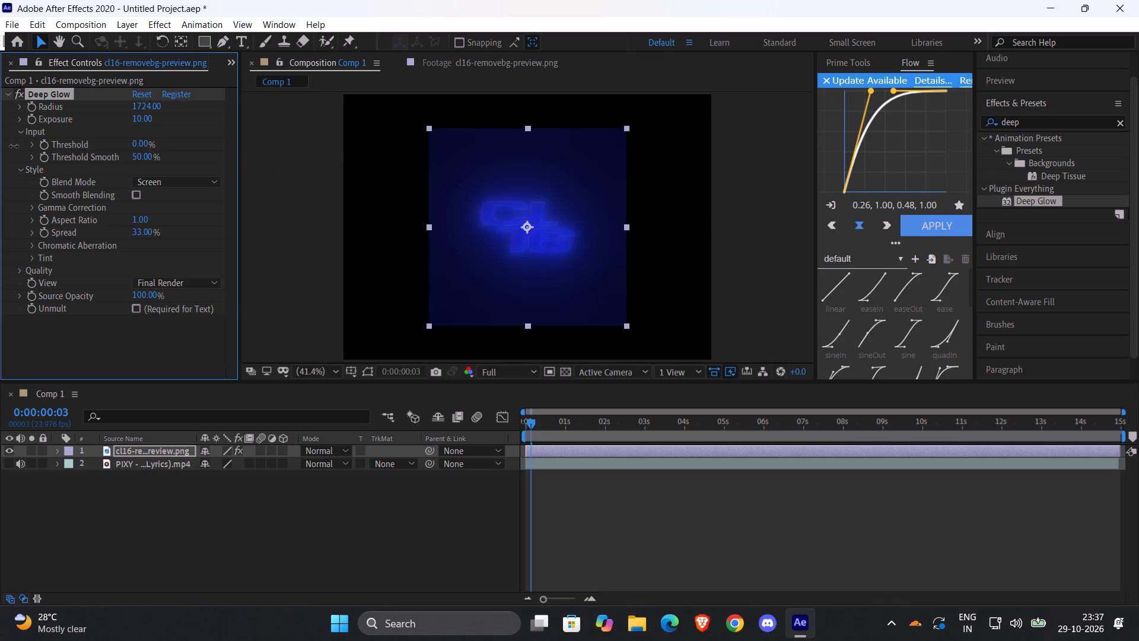
pyautogui.moveTo(14, 146); pyautogui.dragTo(31, 157)
# Enable Unmult in the Deep Glow effect.
pyautogui.click(142, 309)
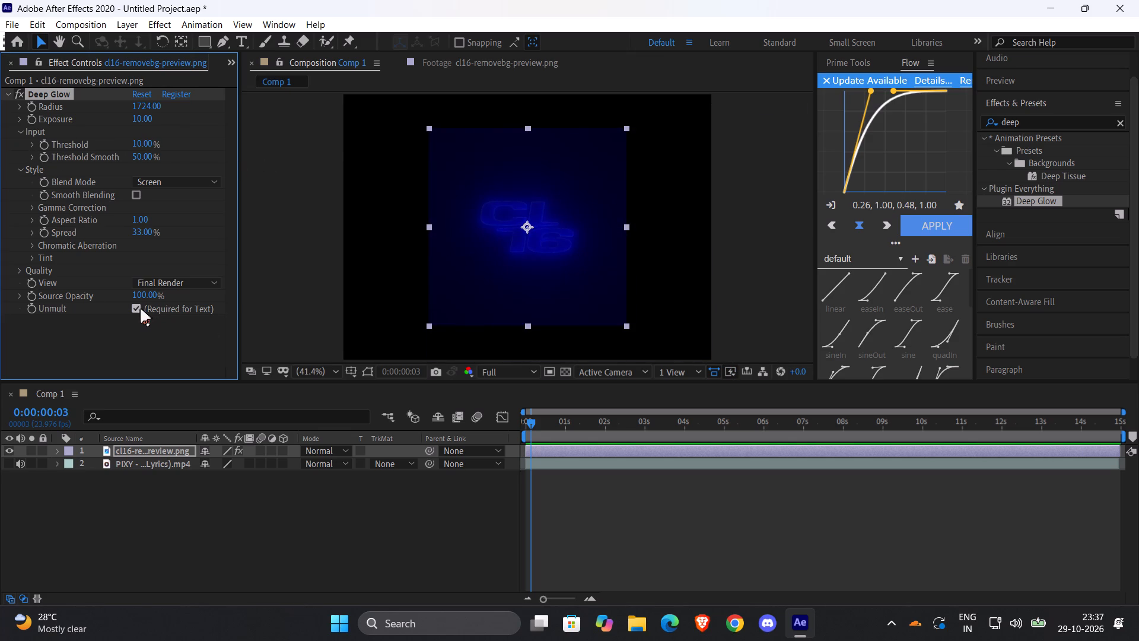
pyautogui.click(138, 311)
pyautogui.click(138, 311)
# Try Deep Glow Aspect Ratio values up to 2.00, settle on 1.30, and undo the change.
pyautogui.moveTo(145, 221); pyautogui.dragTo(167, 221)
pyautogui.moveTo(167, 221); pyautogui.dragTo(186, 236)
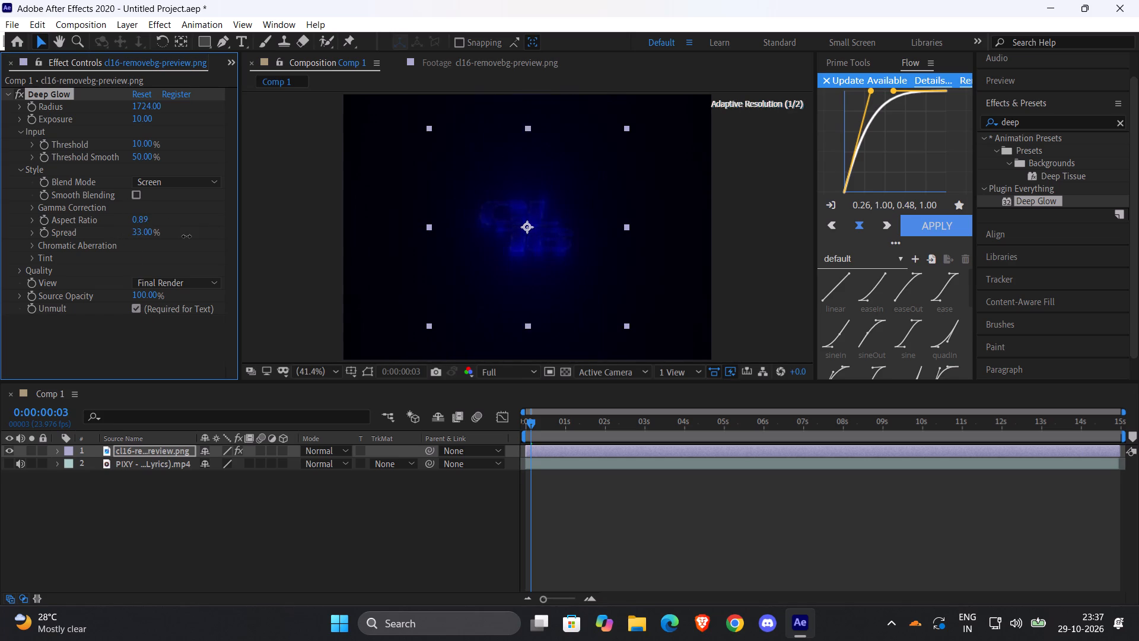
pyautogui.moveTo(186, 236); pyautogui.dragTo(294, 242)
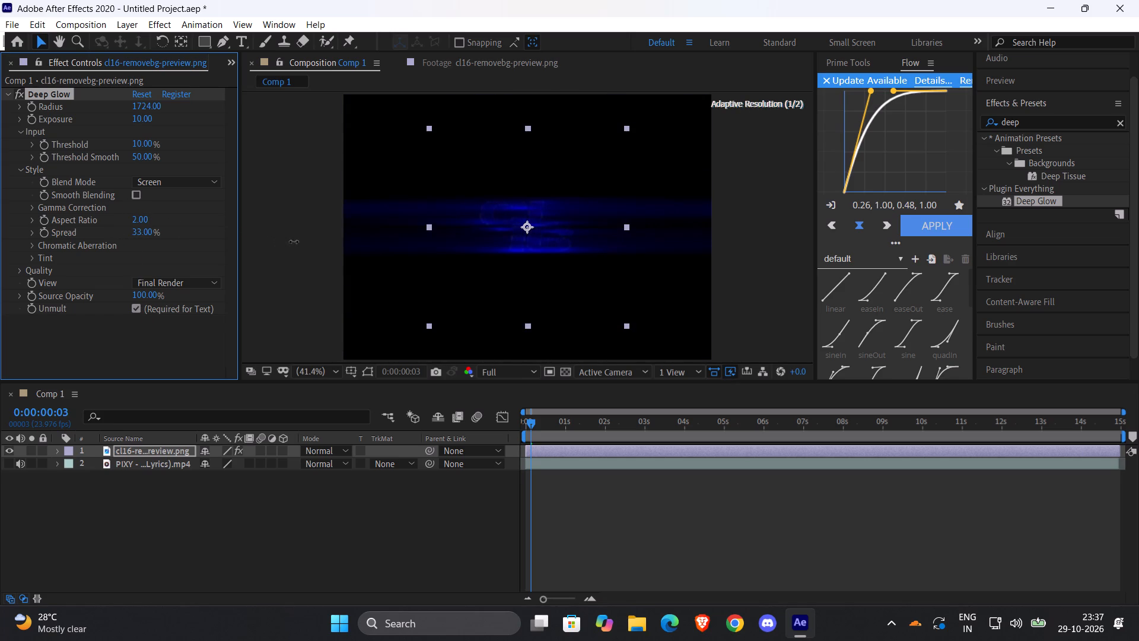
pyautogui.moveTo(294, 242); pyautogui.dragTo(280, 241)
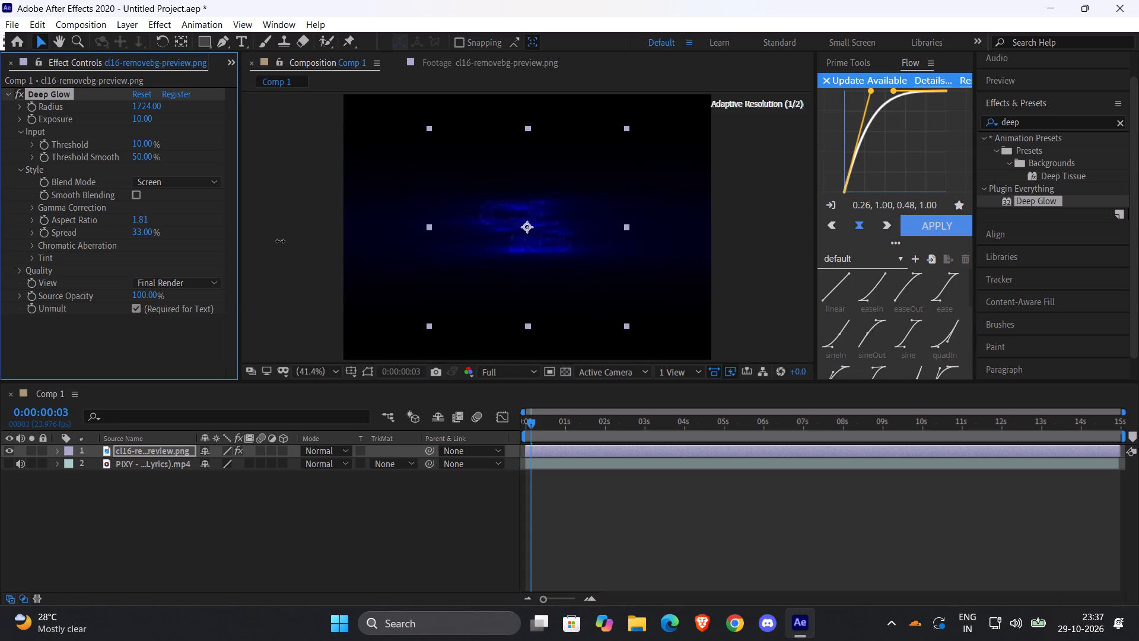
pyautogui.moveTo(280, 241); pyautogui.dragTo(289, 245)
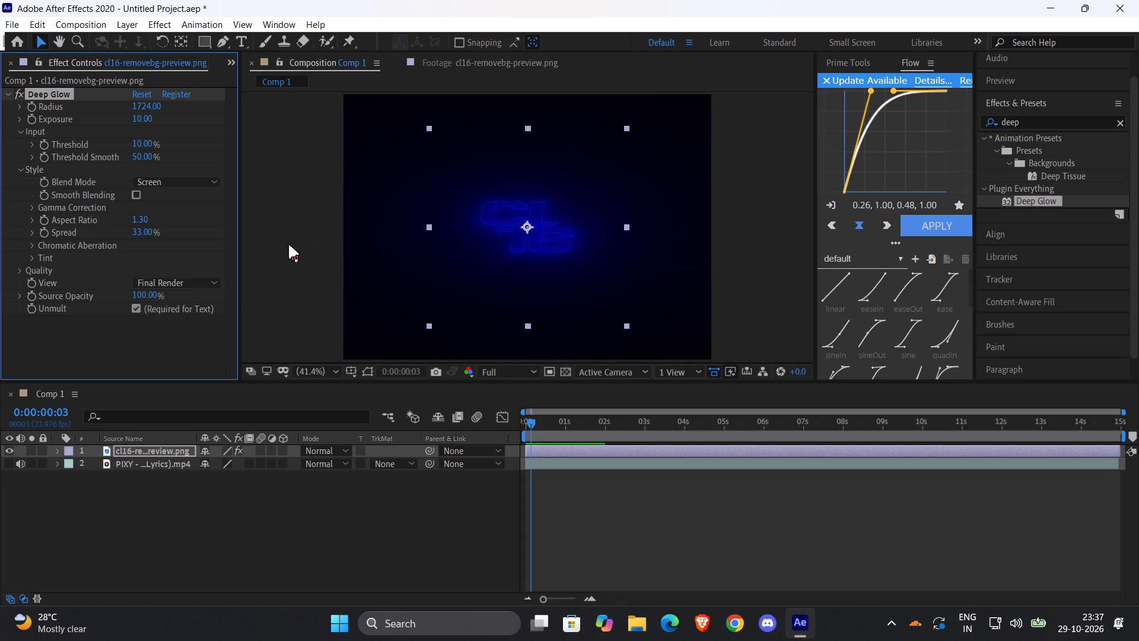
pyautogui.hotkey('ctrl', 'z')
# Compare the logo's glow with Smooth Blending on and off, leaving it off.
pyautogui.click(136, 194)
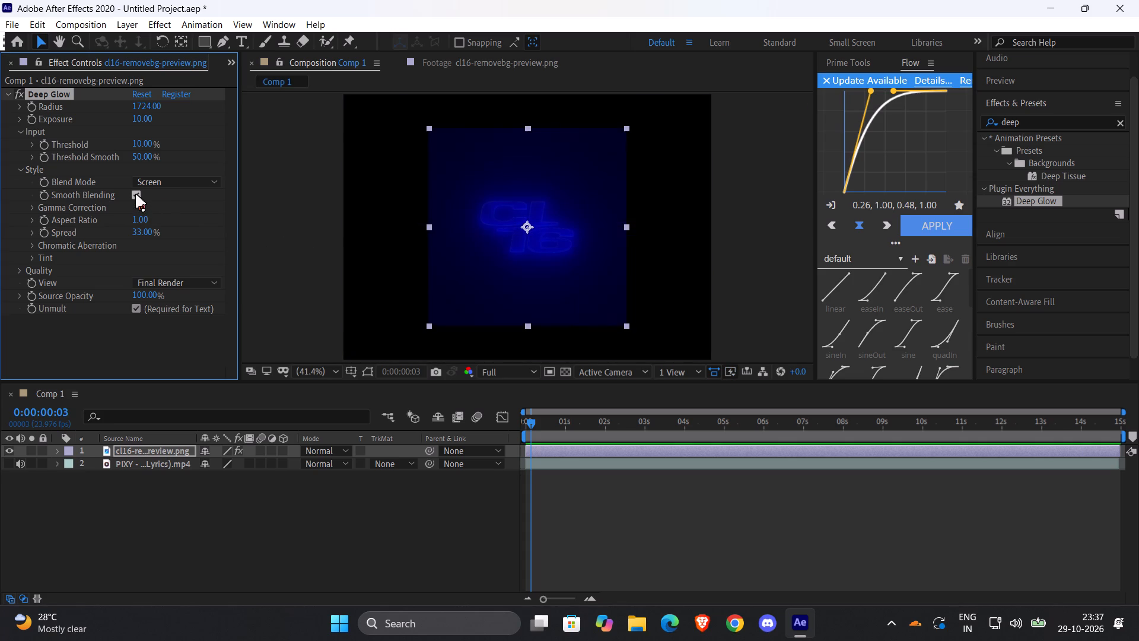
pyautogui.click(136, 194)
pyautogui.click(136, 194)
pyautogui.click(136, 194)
# Set the Deep Glow effect's Blend Mode to Add.
pyautogui.click(190, 178)
pyautogui.click(189, 211)
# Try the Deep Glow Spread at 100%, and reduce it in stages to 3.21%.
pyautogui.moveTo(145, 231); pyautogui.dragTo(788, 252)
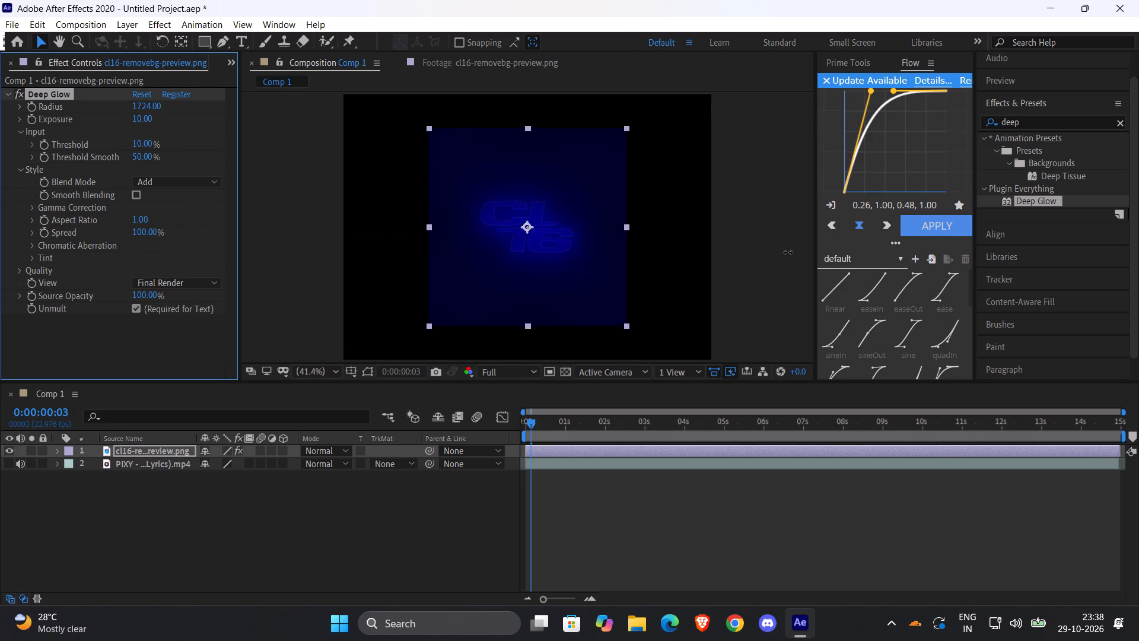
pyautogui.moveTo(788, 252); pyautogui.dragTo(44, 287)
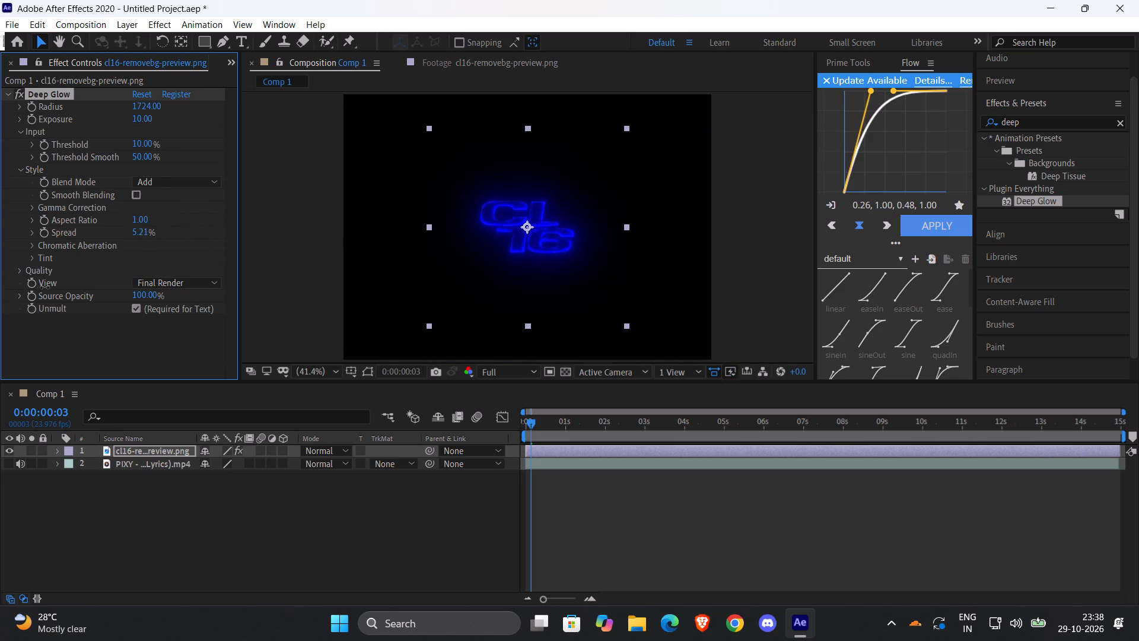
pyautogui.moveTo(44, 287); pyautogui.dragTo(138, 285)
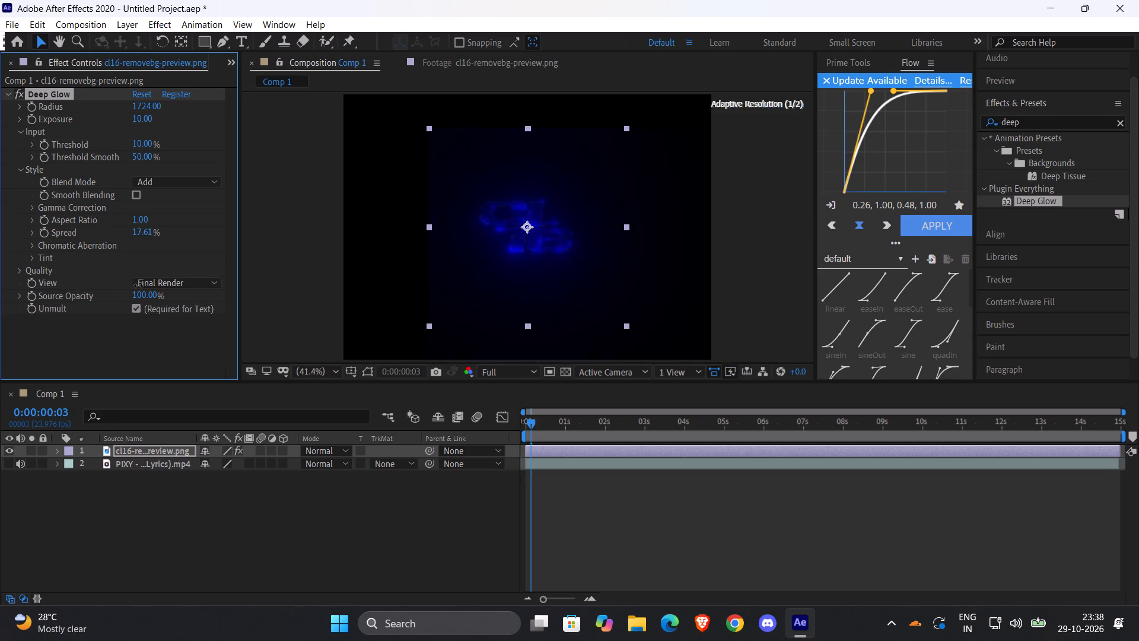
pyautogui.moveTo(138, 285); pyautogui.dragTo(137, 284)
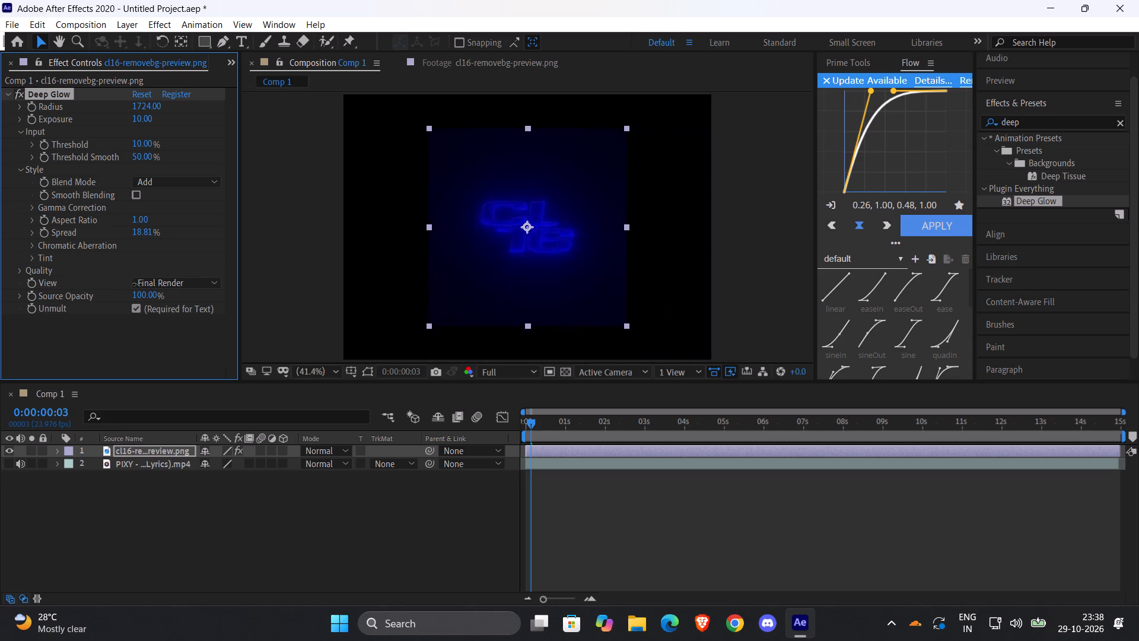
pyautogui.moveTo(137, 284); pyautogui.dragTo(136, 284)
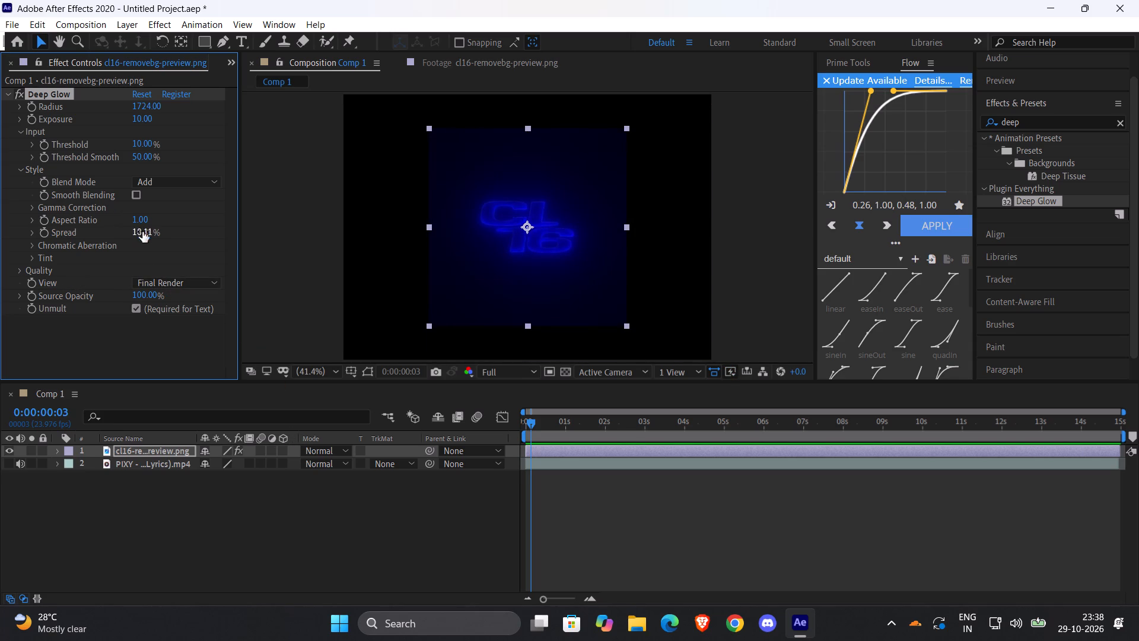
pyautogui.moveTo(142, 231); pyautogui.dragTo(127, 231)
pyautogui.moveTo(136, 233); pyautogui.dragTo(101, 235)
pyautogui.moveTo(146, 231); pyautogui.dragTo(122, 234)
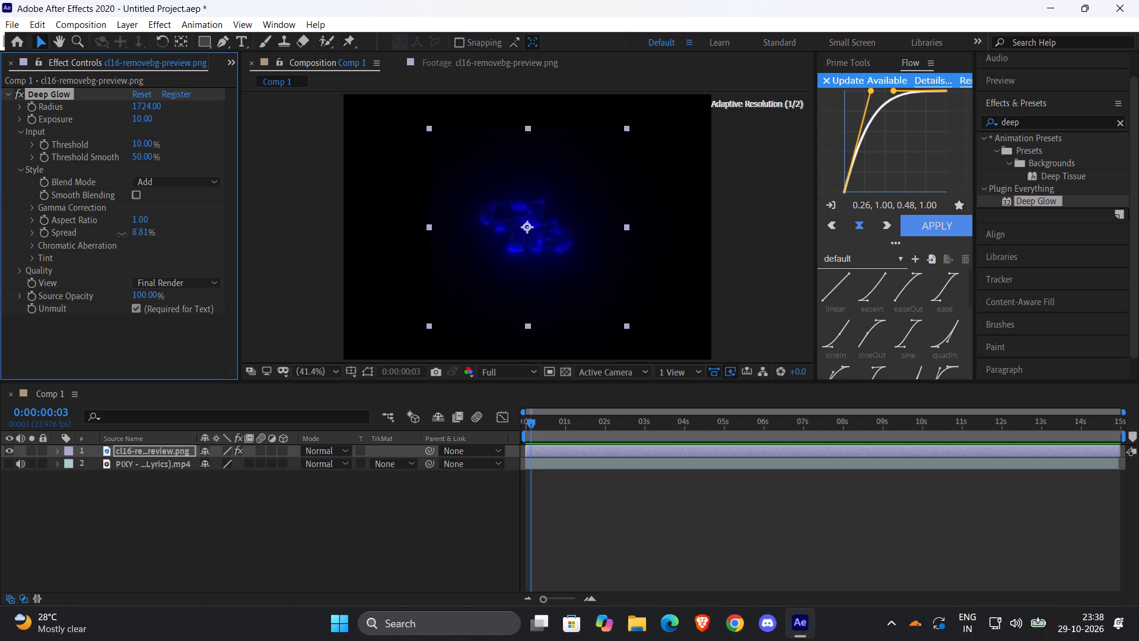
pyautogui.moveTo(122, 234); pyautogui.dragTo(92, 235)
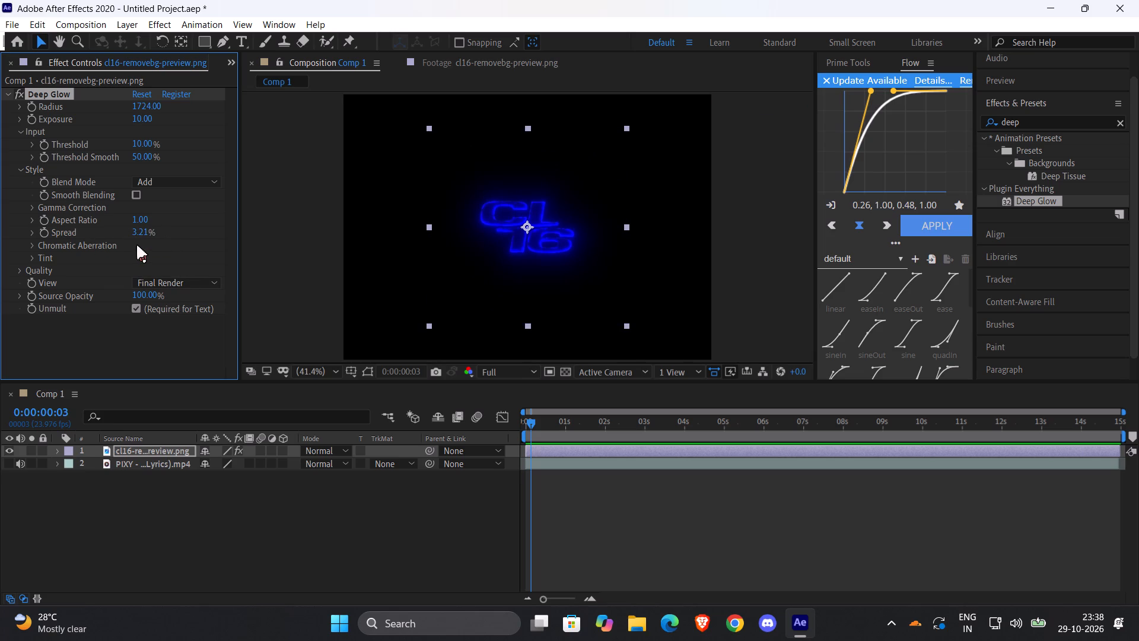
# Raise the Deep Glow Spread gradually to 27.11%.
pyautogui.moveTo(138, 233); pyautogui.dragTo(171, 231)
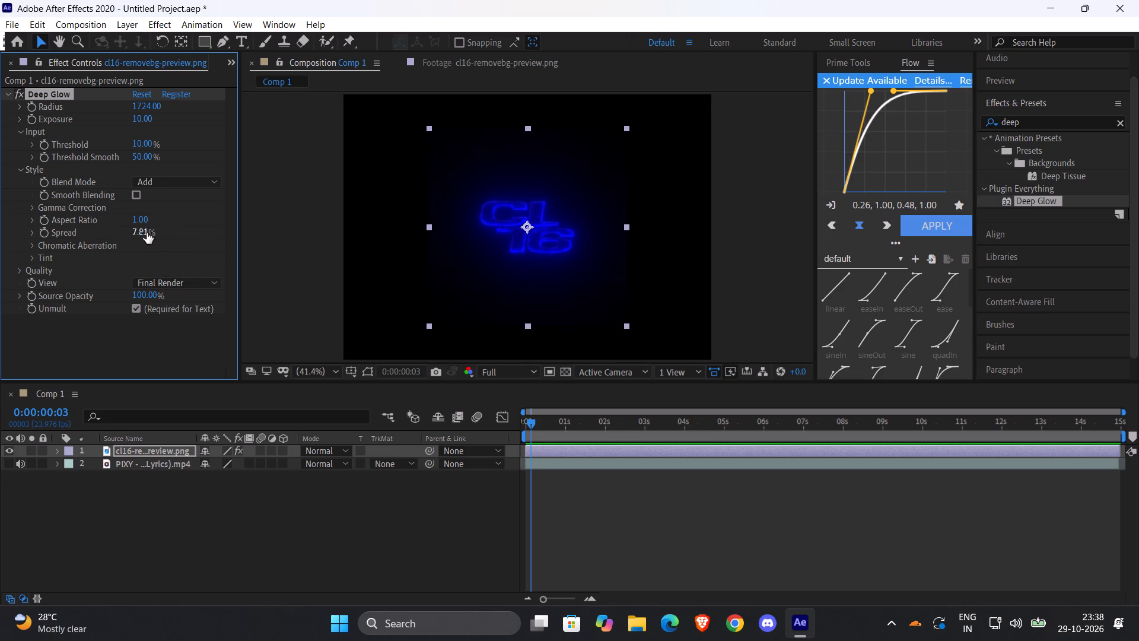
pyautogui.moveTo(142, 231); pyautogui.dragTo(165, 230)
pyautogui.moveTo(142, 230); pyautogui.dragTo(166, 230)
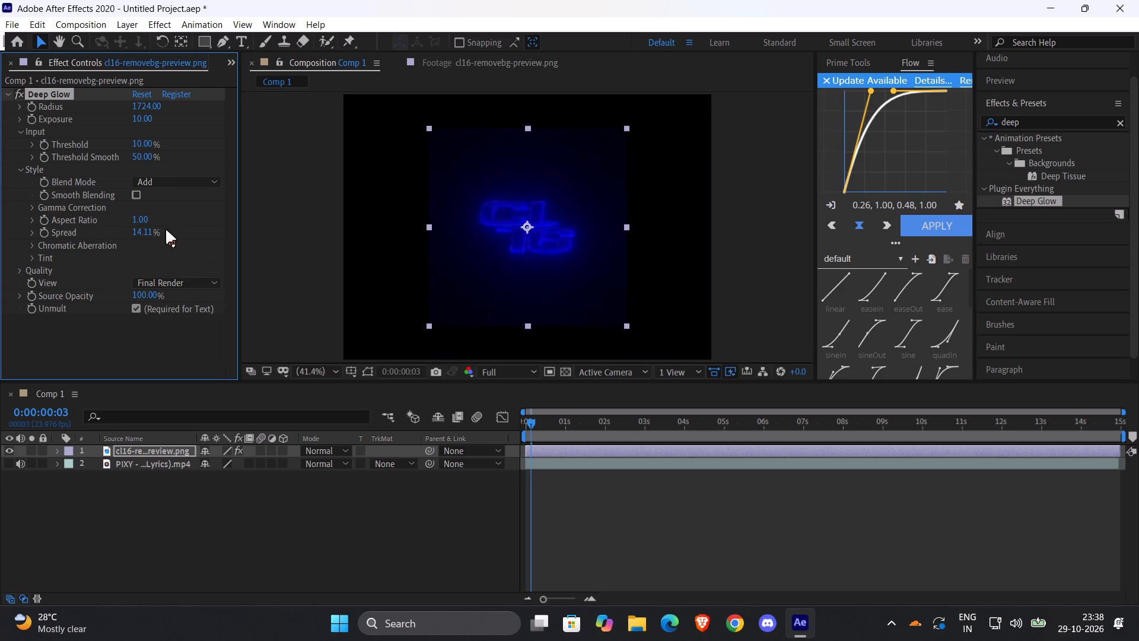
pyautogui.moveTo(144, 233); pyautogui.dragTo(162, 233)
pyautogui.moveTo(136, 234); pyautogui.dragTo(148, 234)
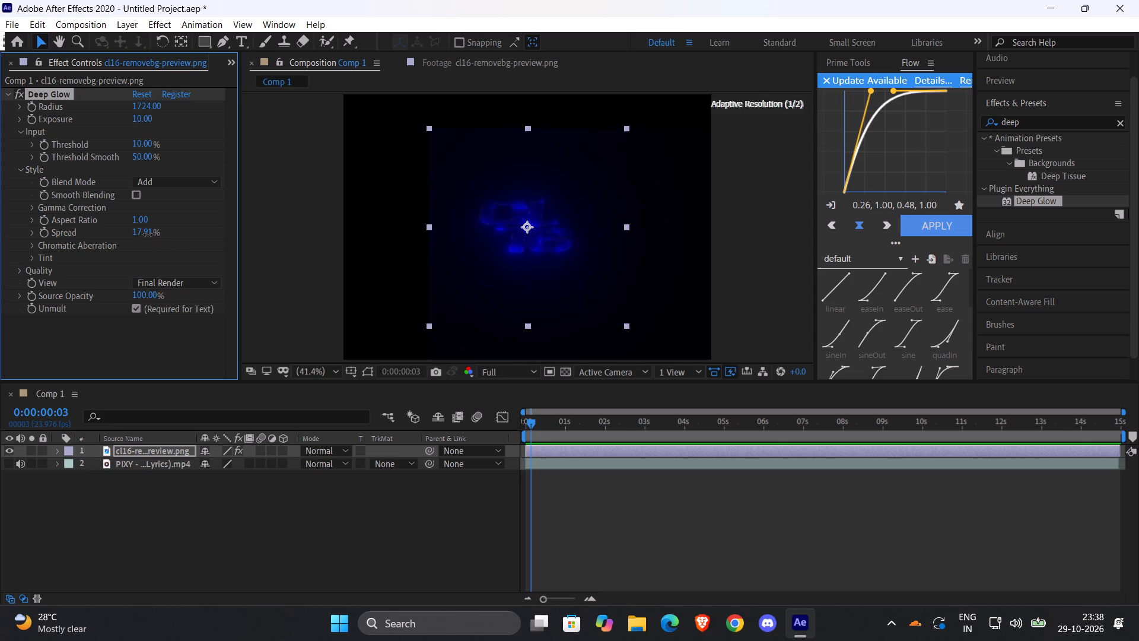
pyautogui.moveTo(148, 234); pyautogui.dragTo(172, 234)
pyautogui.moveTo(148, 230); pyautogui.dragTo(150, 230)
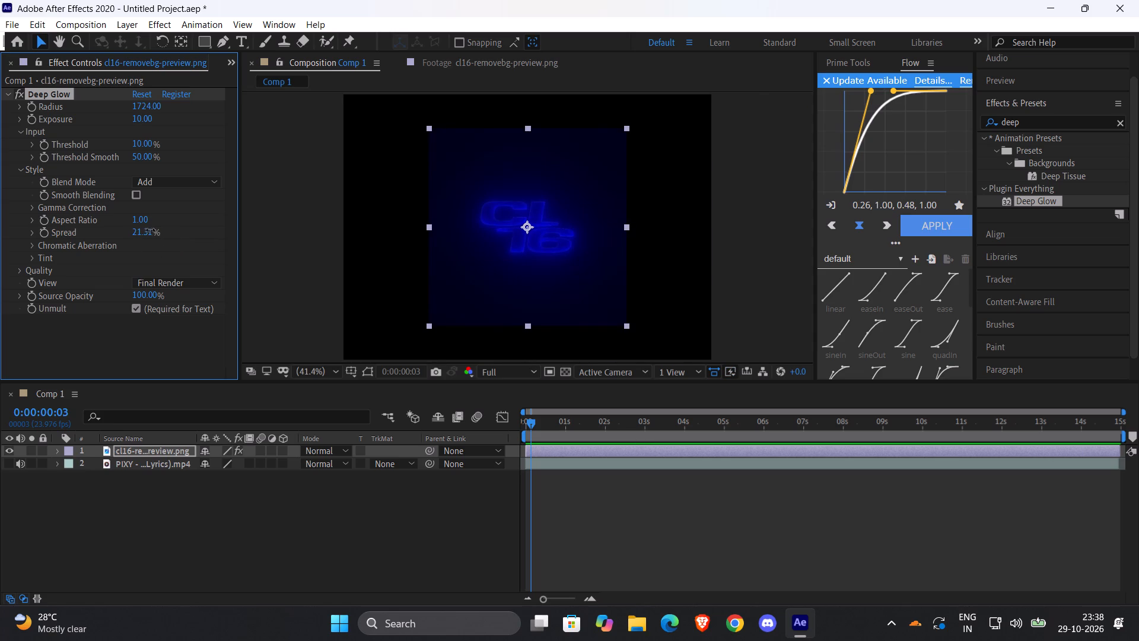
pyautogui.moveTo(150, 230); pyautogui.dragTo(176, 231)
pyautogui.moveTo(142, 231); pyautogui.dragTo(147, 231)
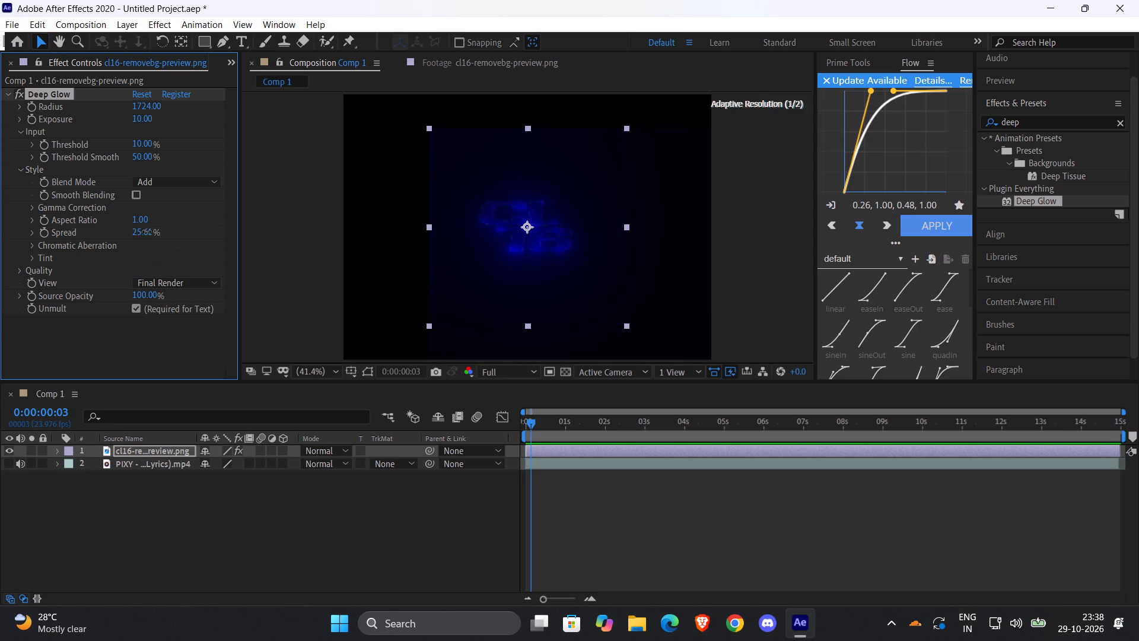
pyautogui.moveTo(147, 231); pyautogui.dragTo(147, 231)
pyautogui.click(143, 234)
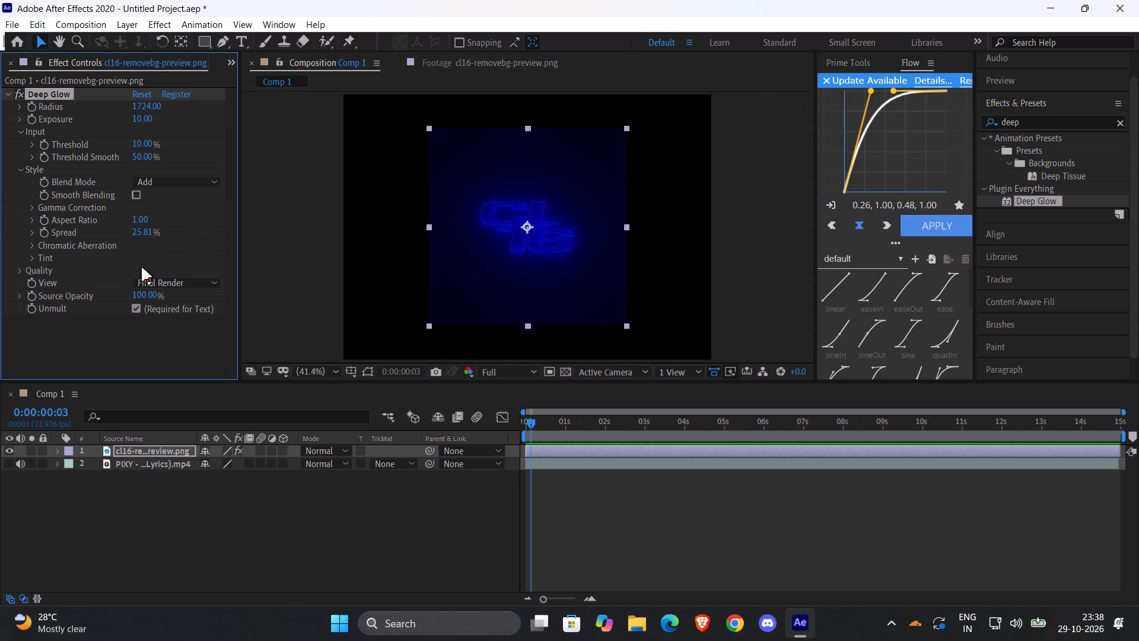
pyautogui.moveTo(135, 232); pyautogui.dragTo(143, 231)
# Switch the Deep Glow effect's View to Glow Input.
pyautogui.click(190, 282)
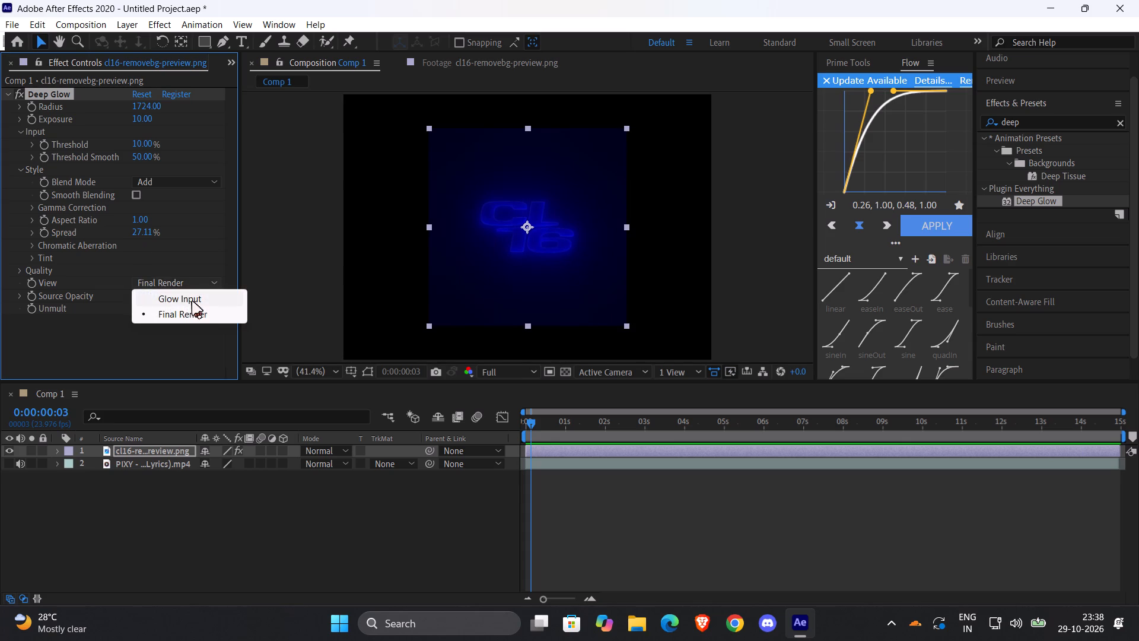
pyautogui.click(192, 300)
# Set the Deep Glow effect's Spread to 95.80%.
pyautogui.moveTo(140, 232); pyautogui.dragTo(446, 236)
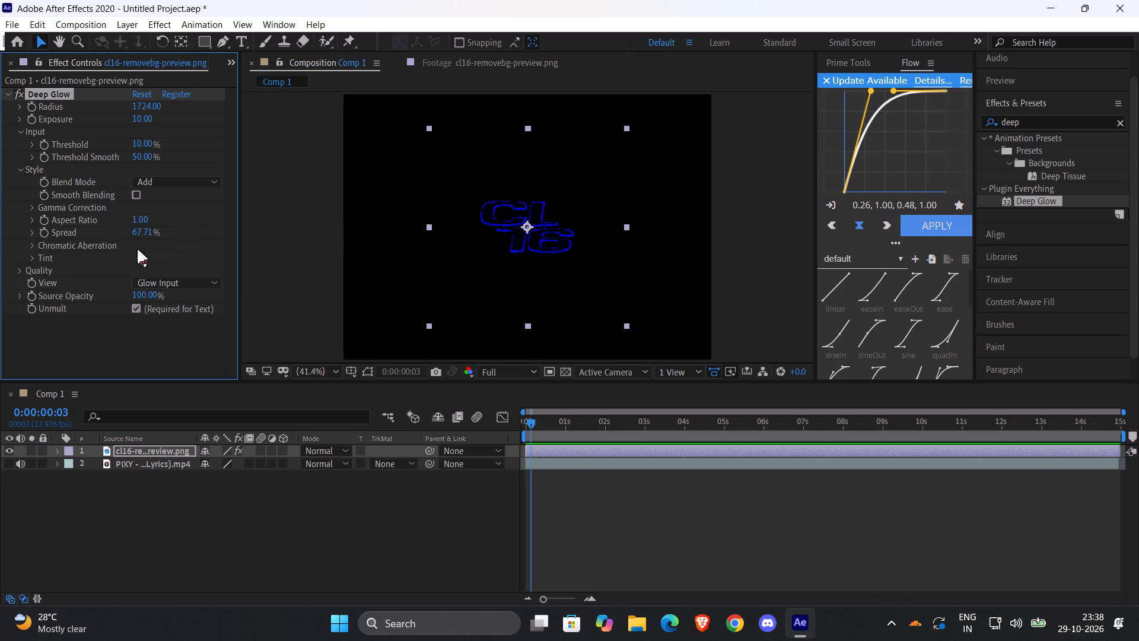
pyautogui.moveTo(144, 234); pyautogui.dragTo(446, 246)
pyautogui.moveTo(146, 229); pyautogui.dragTo(119, 233)
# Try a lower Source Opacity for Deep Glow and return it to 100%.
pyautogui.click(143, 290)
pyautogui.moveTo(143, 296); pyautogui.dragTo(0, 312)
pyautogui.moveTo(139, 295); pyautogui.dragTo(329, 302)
# Select the PIXY song layer and replay the opening of Comp 1 from 0:00:00:00 to listen to its first second.
pyautogui.click(638, 522)
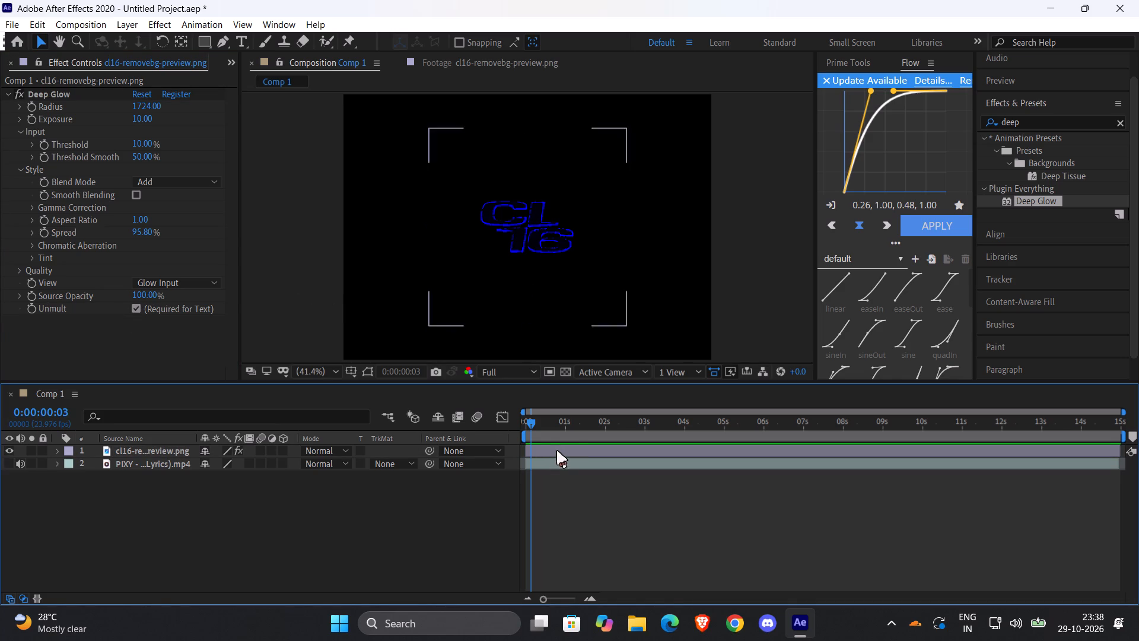
pyautogui.click(572, 459)
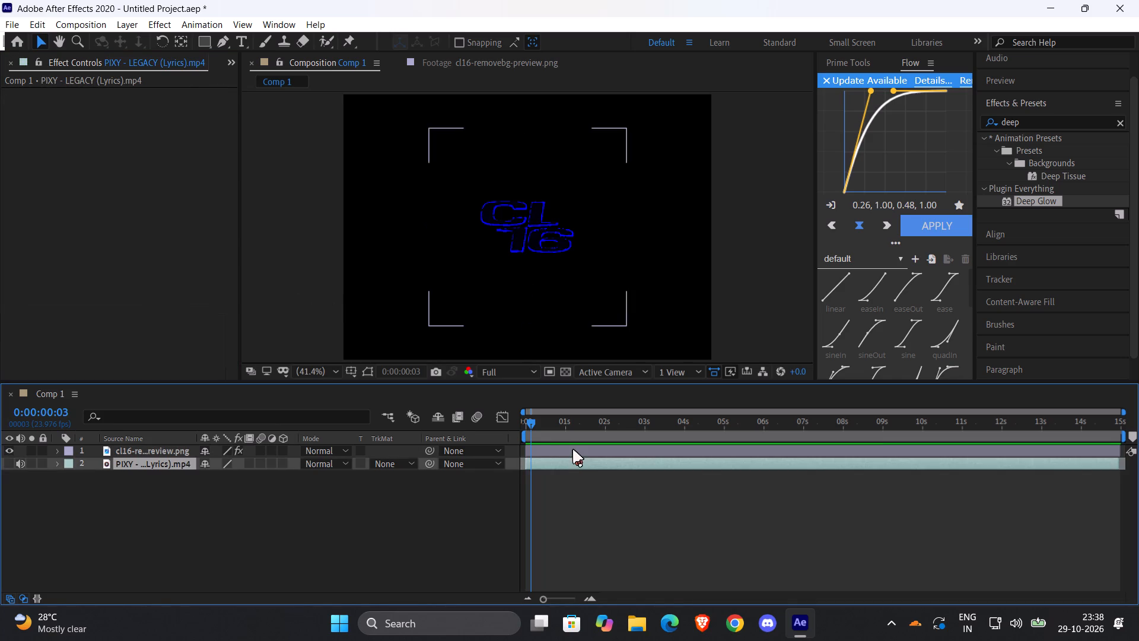
pyautogui.click(574, 448)
pyautogui.click(576, 461)
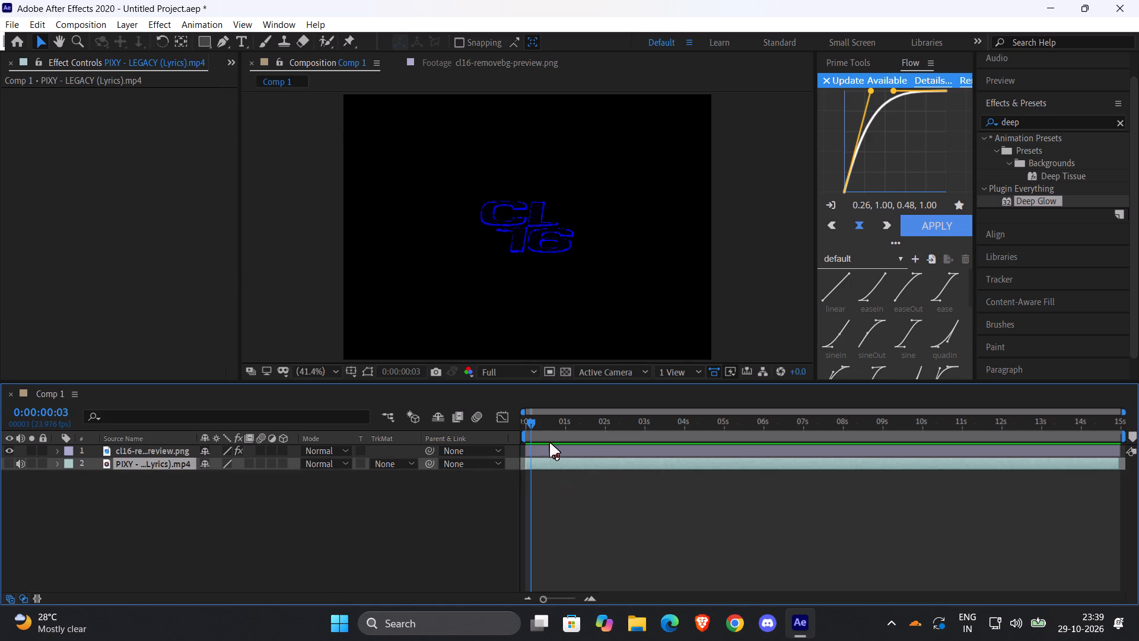
pyautogui.moveTo(547, 438); pyautogui.dragTo(504, 430)
pyautogui.press('space')
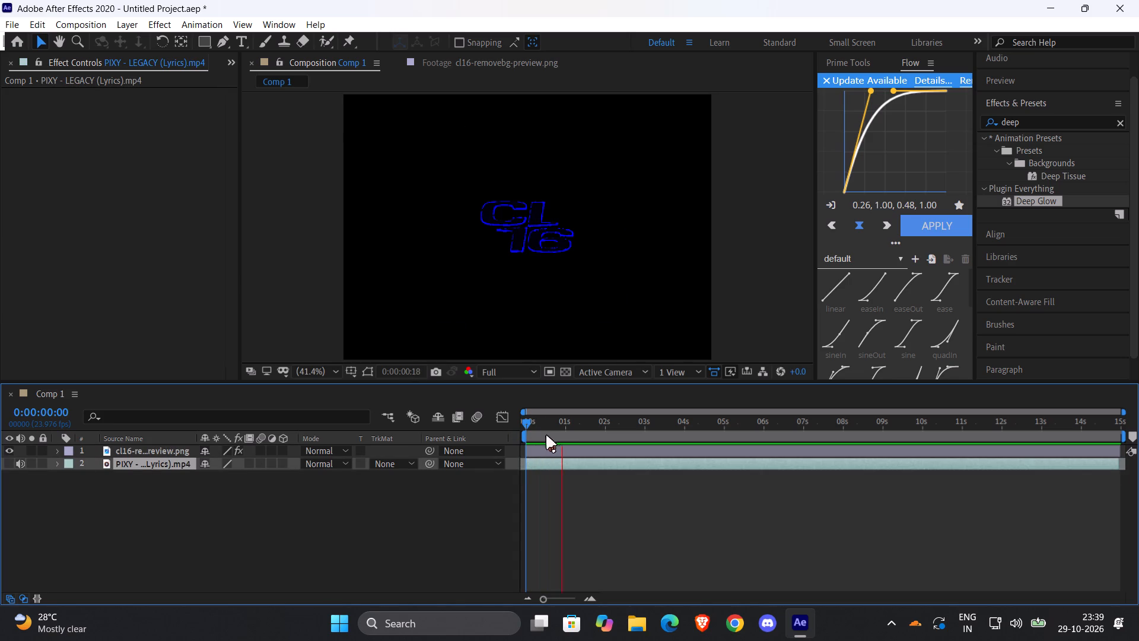
pyautogui.moveTo(552, 436); pyautogui.dragTo(467, 436)
pyautogui.press('space')
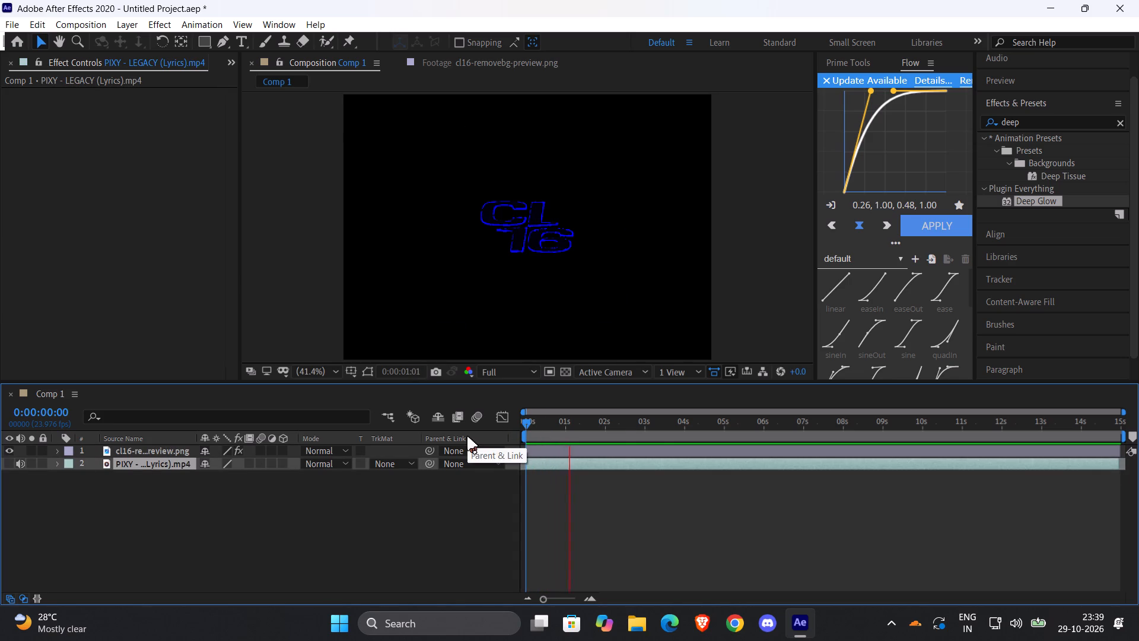
pyautogui.moveTo(558, 440); pyautogui.dragTo(524, 436)
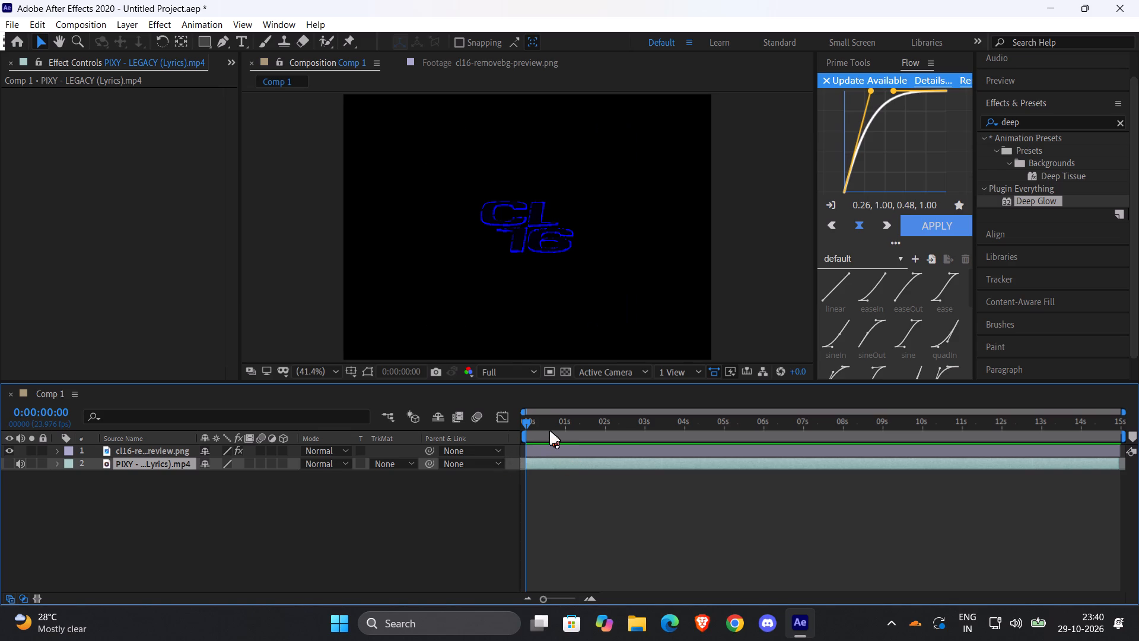
# Scrub and replay the first few seconds of Comp 1 to examine the song's timing, ending with the playhead at 0:00:01:12.
pyautogui.moveTo(550, 430); pyautogui.dragTo(533, 436)
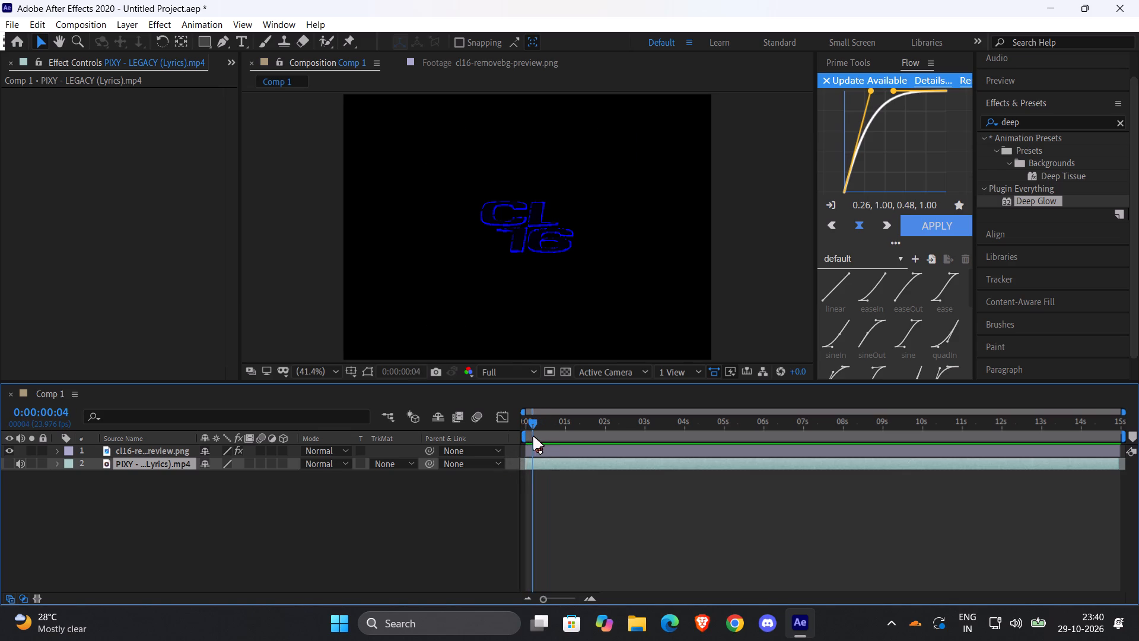
pyautogui.moveTo(533, 436); pyautogui.dragTo(561, 436)
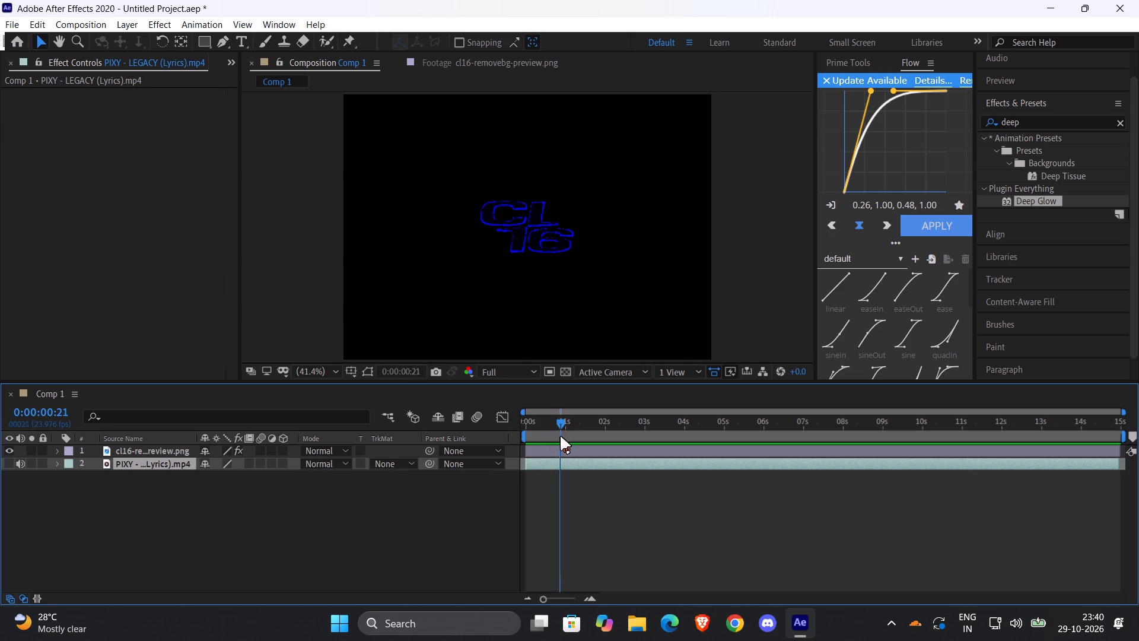
pyautogui.moveTo(561, 436); pyautogui.dragTo(566, 433)
pyautogui.moveTo(566, 433); pyautogui.dragTo(447, 440)
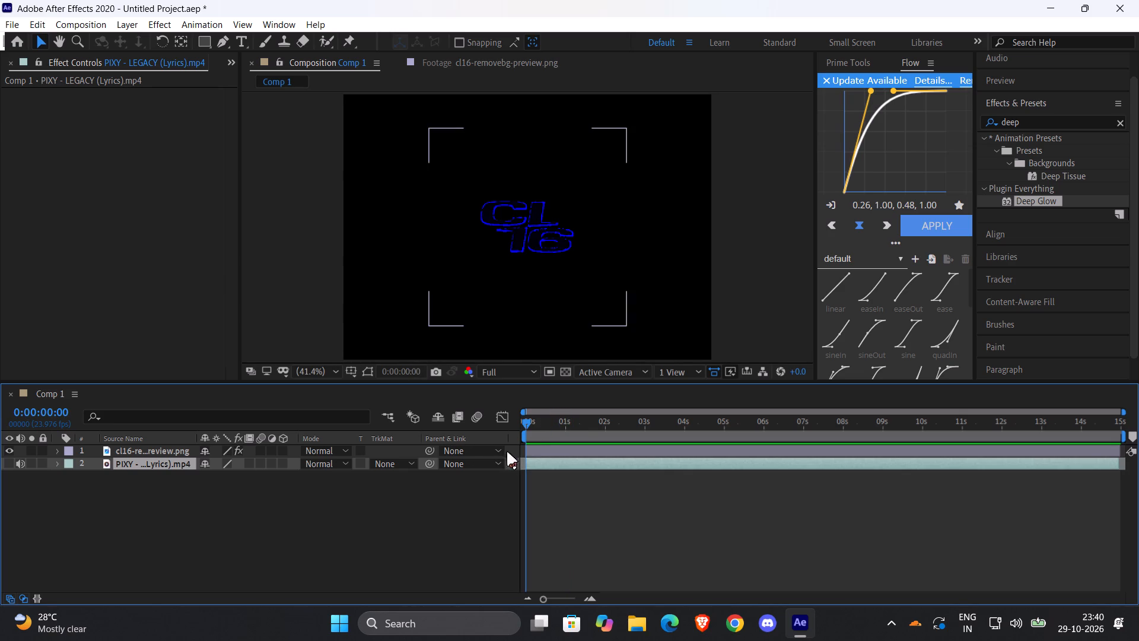
pyautogui.press('space')
pyautogui.moveTo(549, 433); pyautogui.dragTo(534, 433)
pyautogui.press('space')
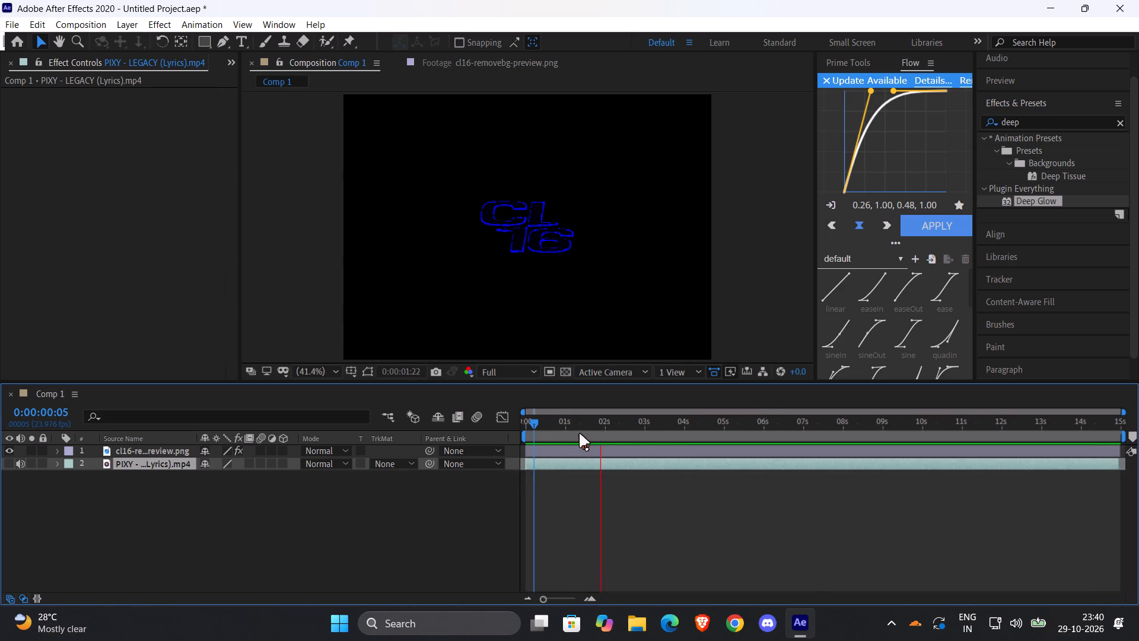
pyautogui.moveTo(580, 433); pyautogui.dragTo(521, 439)
pyautogui.press('space')
pyautogui.moveTo(557, 436); pyautogui.dragTo(562, 436)
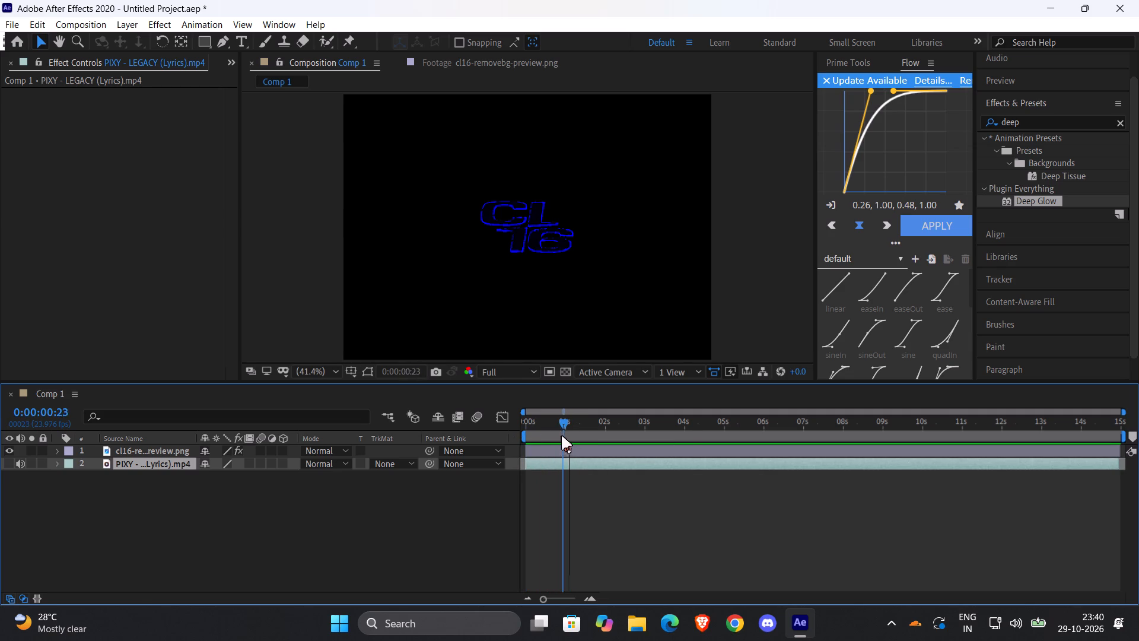
pyautogui.moveTo(562, 436); pyautogui.dragTo(527, 438)
pyautogui.press('space')
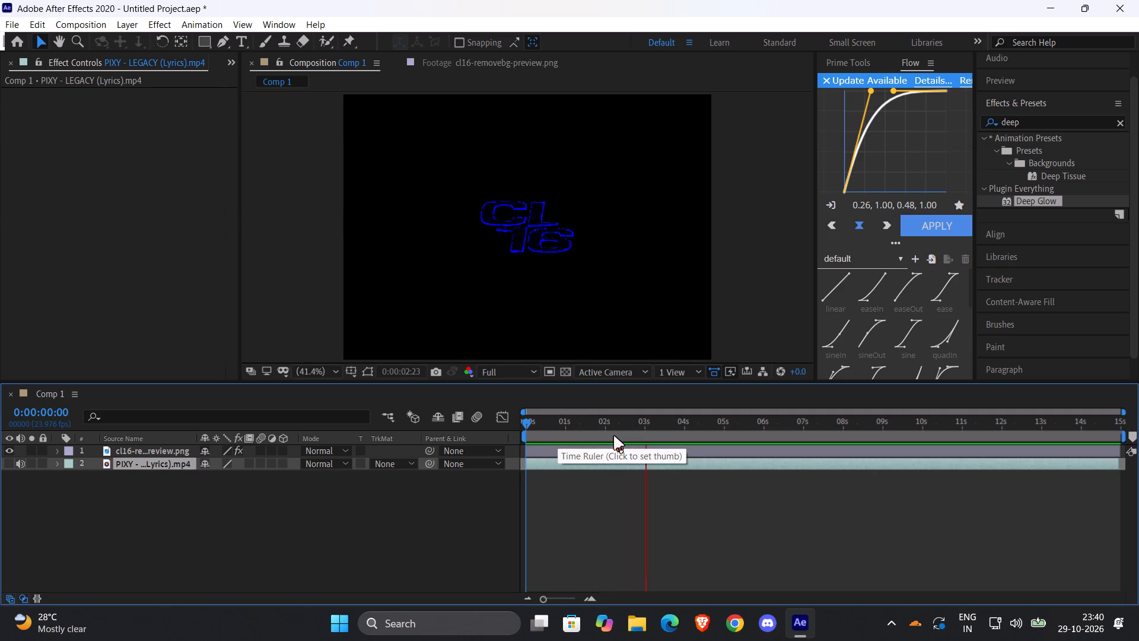
pyautogui.moveTo(614, 436); pyautogui.dragTo(478, 441)
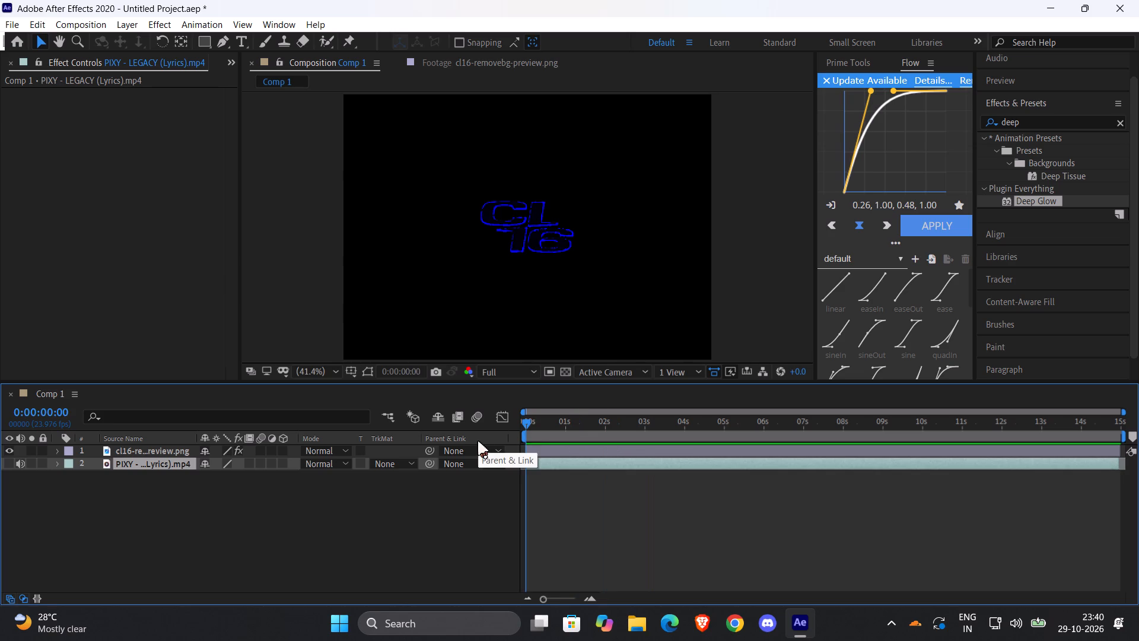
pyautogui.moveTo(540, 435); pyautogui.dragTo(528, 432)
pyautogui.press('space')
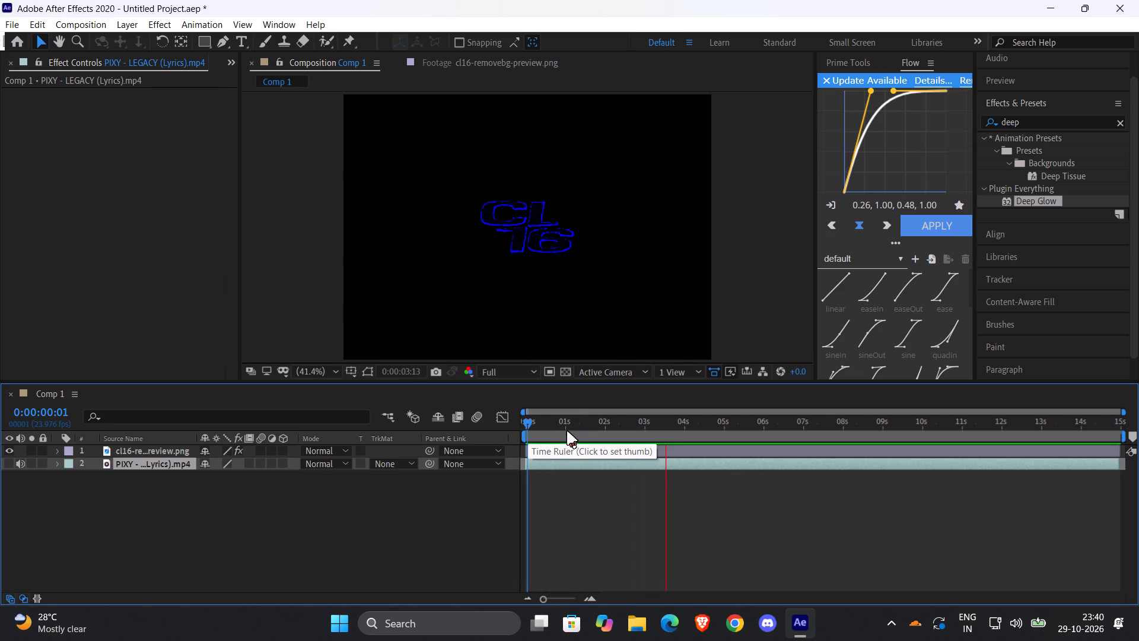
pyautogui.moveTo(569, 431); pyautogui.dragTo(505, 434)
pyautogui.press('space')
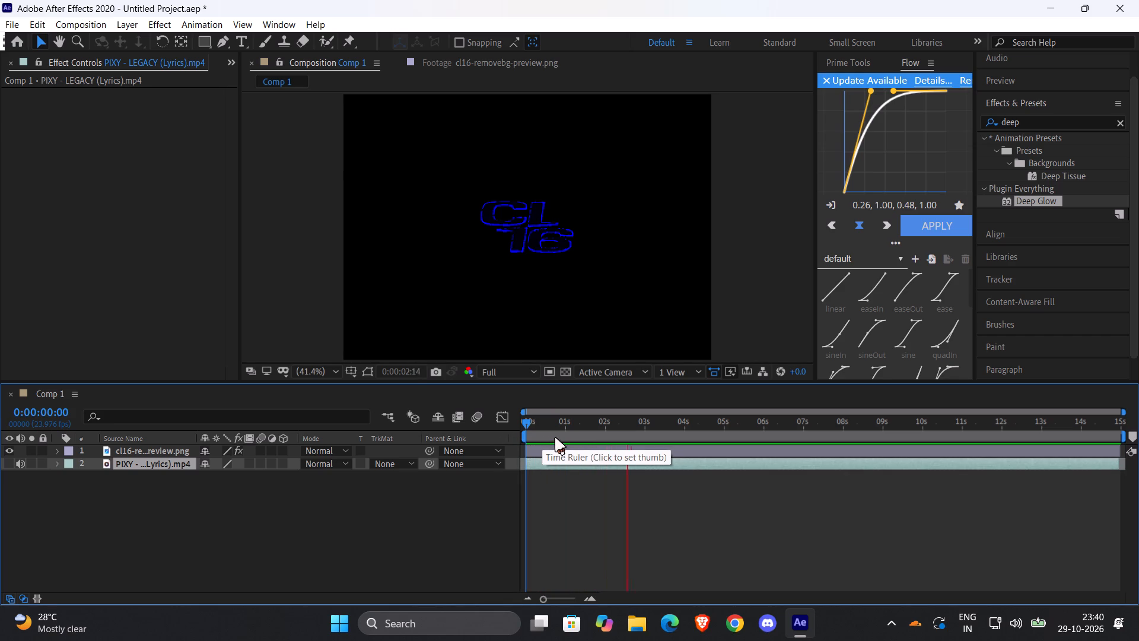
pyautogui.moveTo(568, 435); pyautogui.dragTo(586, 439)
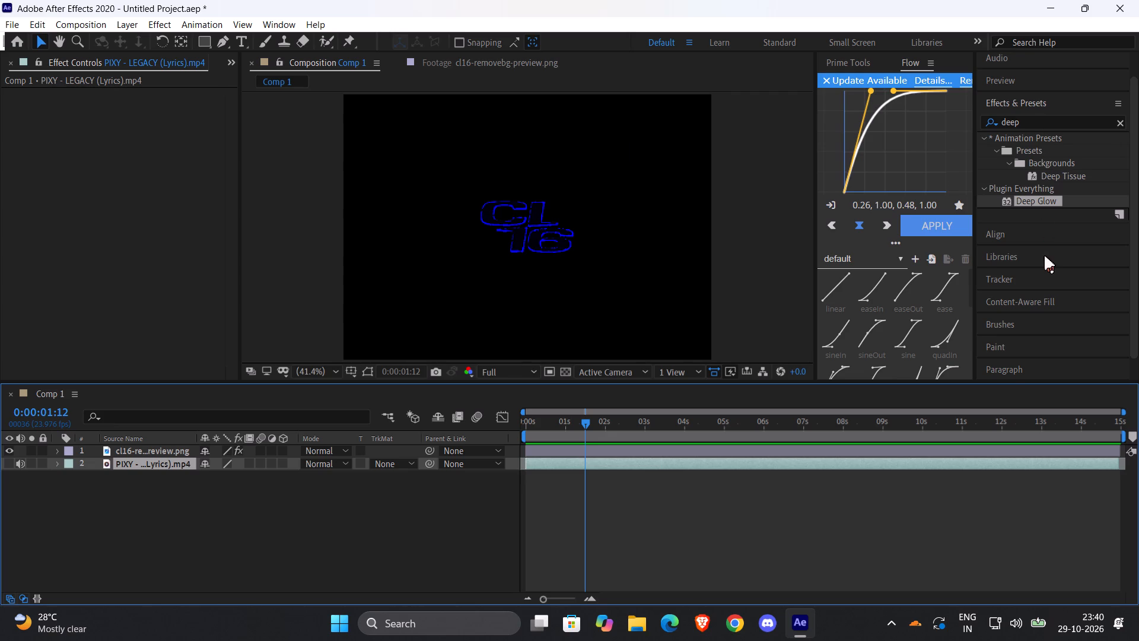
# Add a new text layer above the CL16 logo layer and enter a lowercase l as its text.
pyautogui.scroll(-1, 1045, 256)
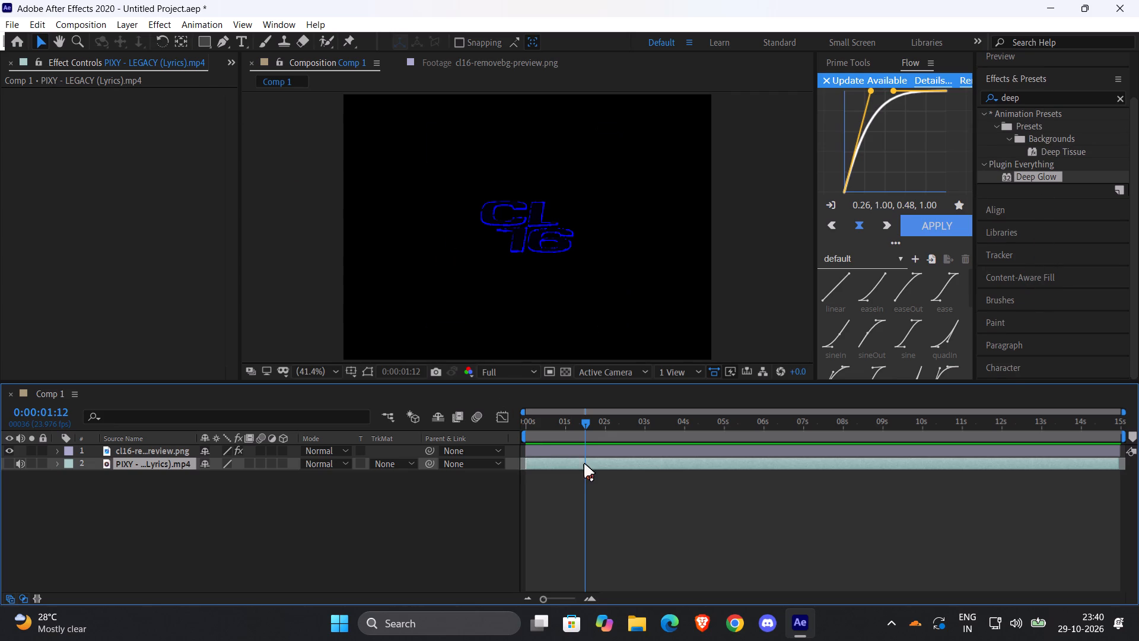
pyautogui.click(571, 455)
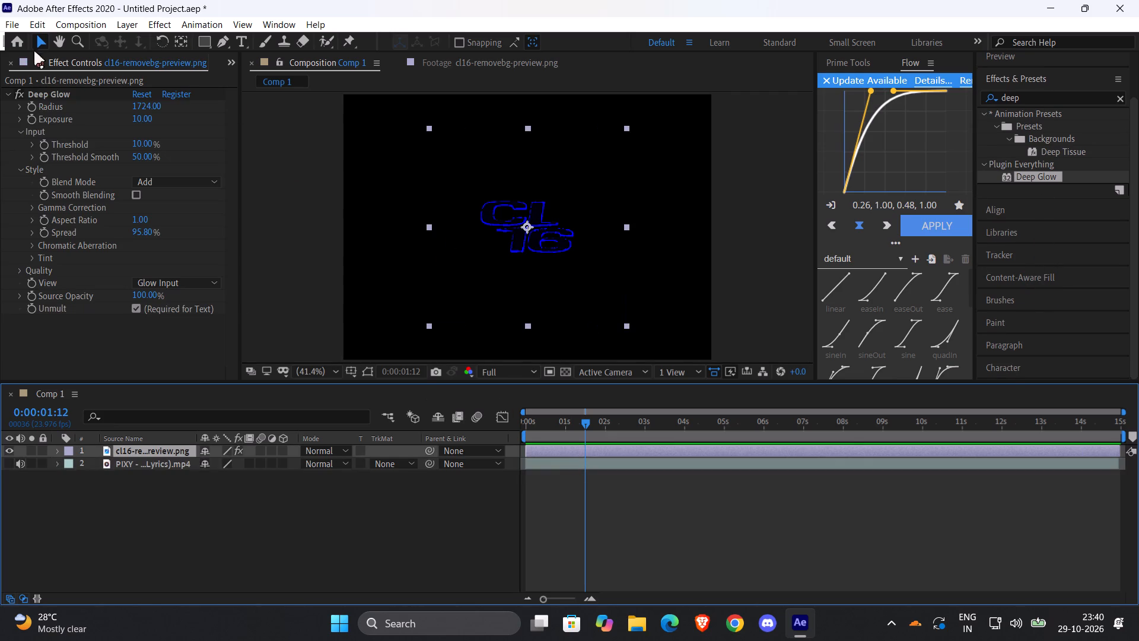
pyautogui.click(131, 25)
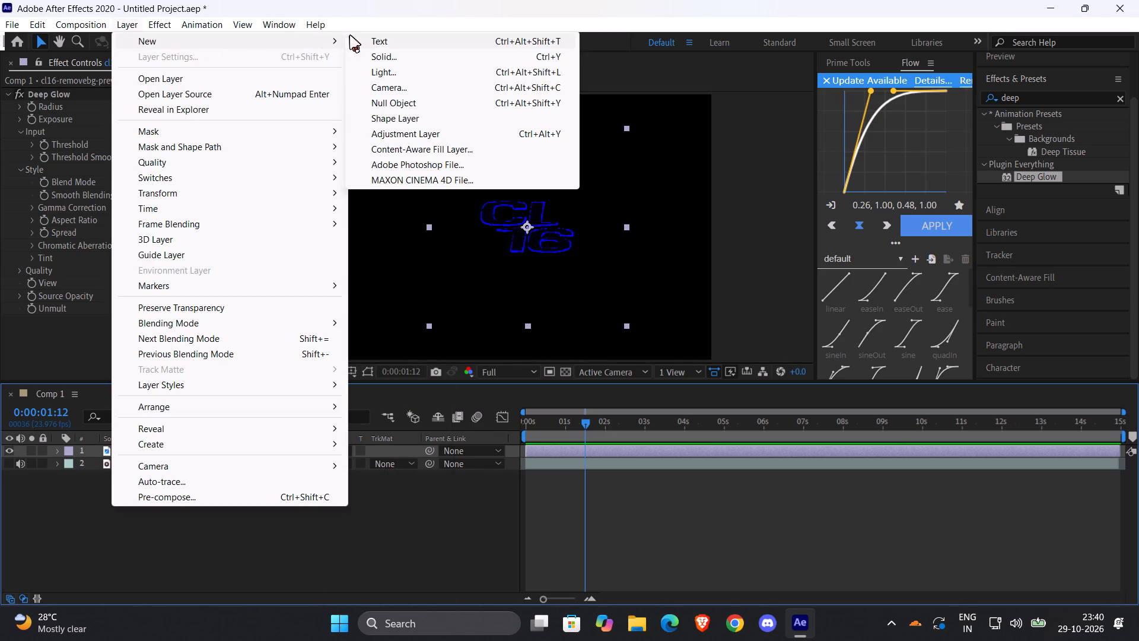
pyautogui.click(450, 38)
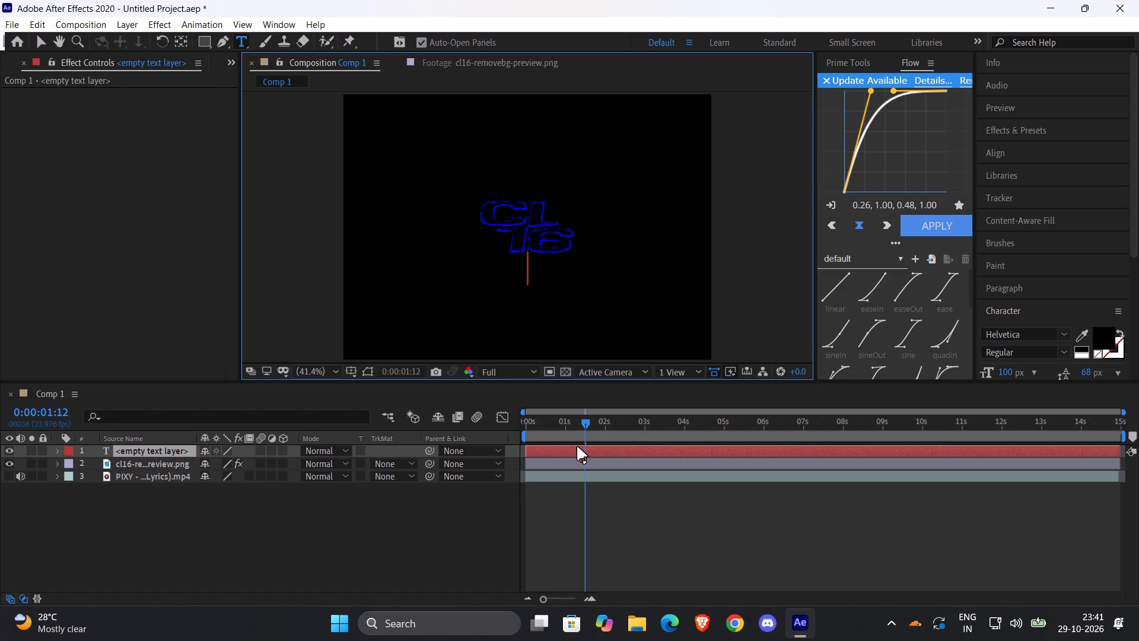
pyautogui.hotkey('shift', 'l')
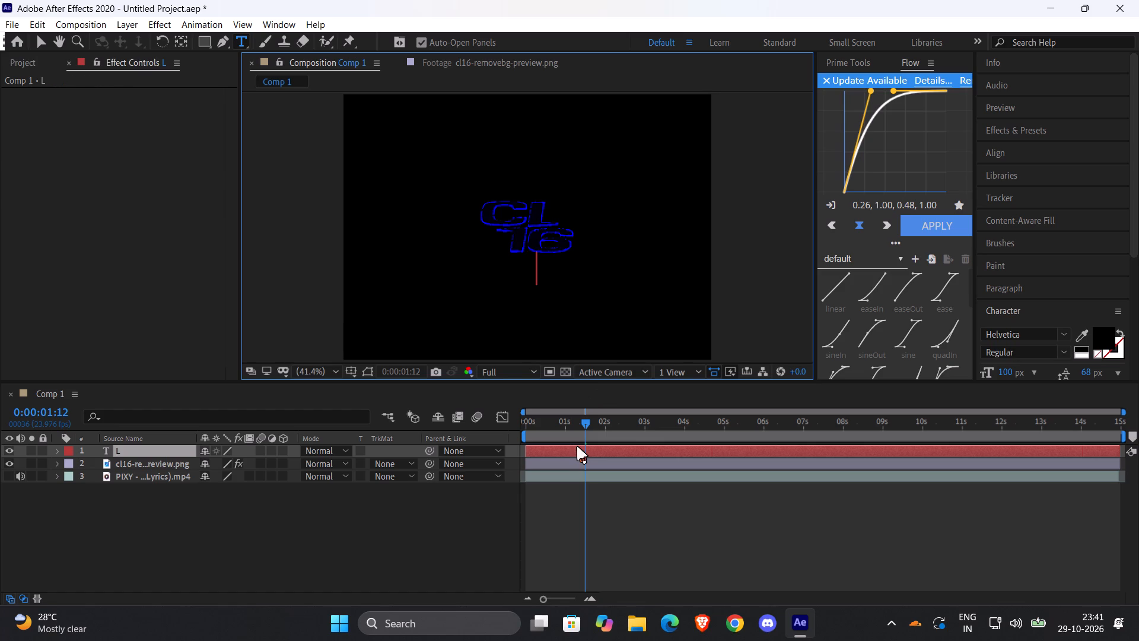
pyautogui.press('l')
pyautogui.press('BackSpace')
pyautogui.press('BackSpace')
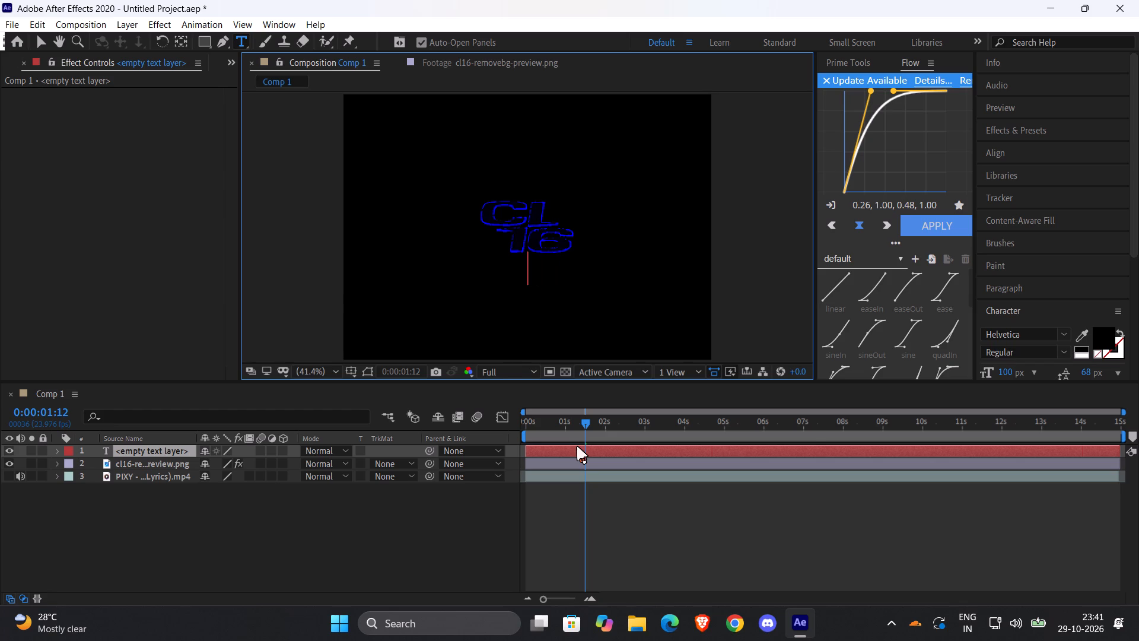
pyautogui.scroll(-2, 1087, 220)
pyautogui.scroll(2, 930, 424)
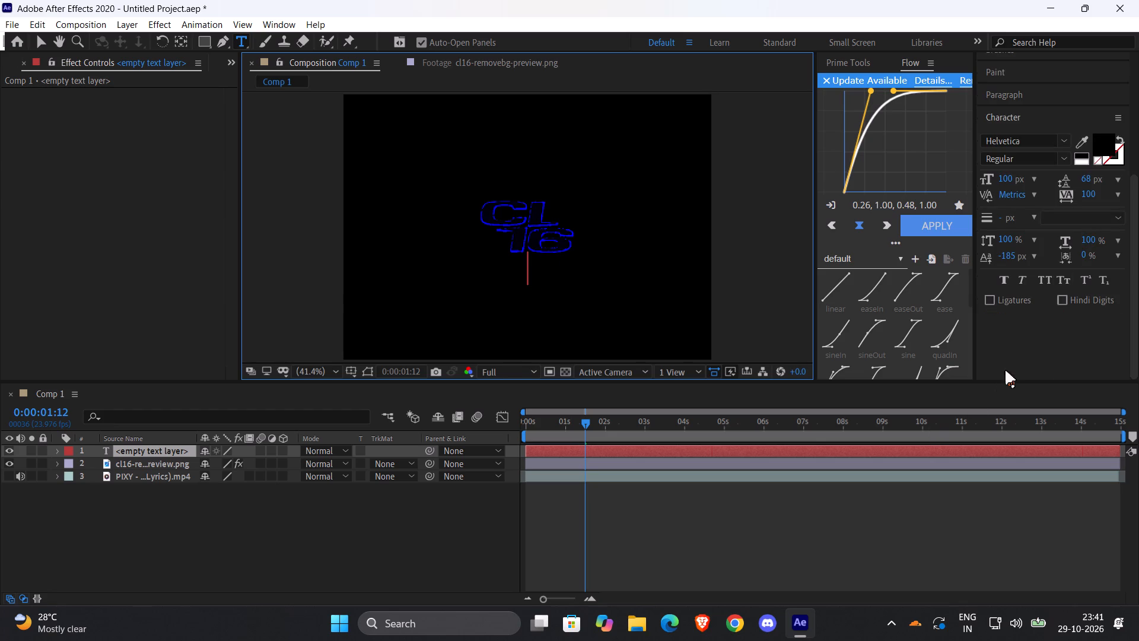
pyautogui.press('l')
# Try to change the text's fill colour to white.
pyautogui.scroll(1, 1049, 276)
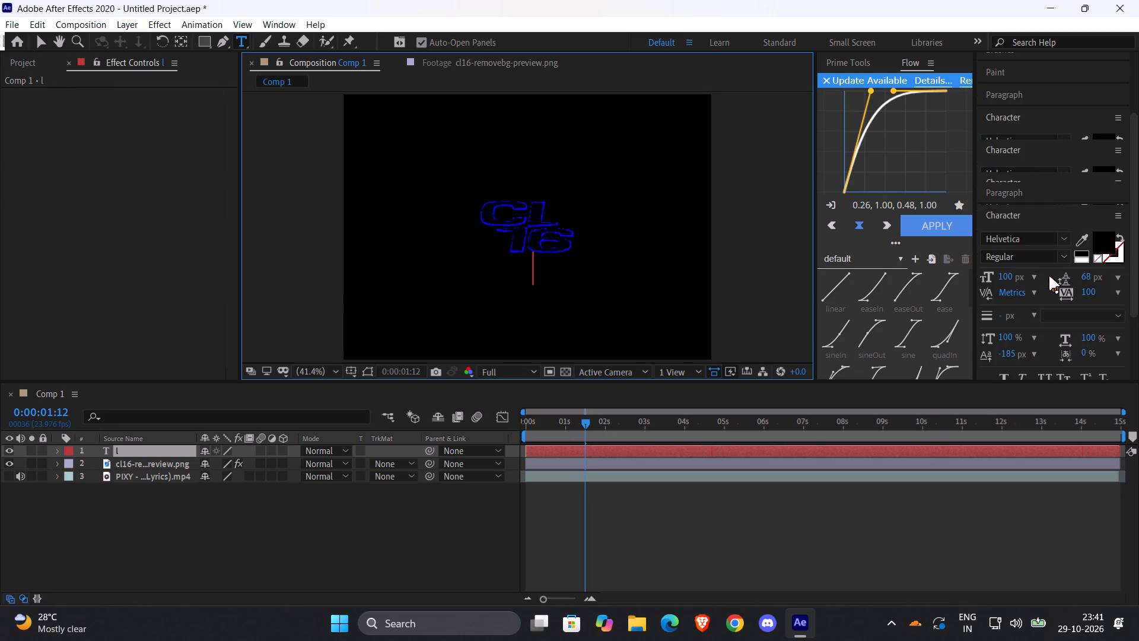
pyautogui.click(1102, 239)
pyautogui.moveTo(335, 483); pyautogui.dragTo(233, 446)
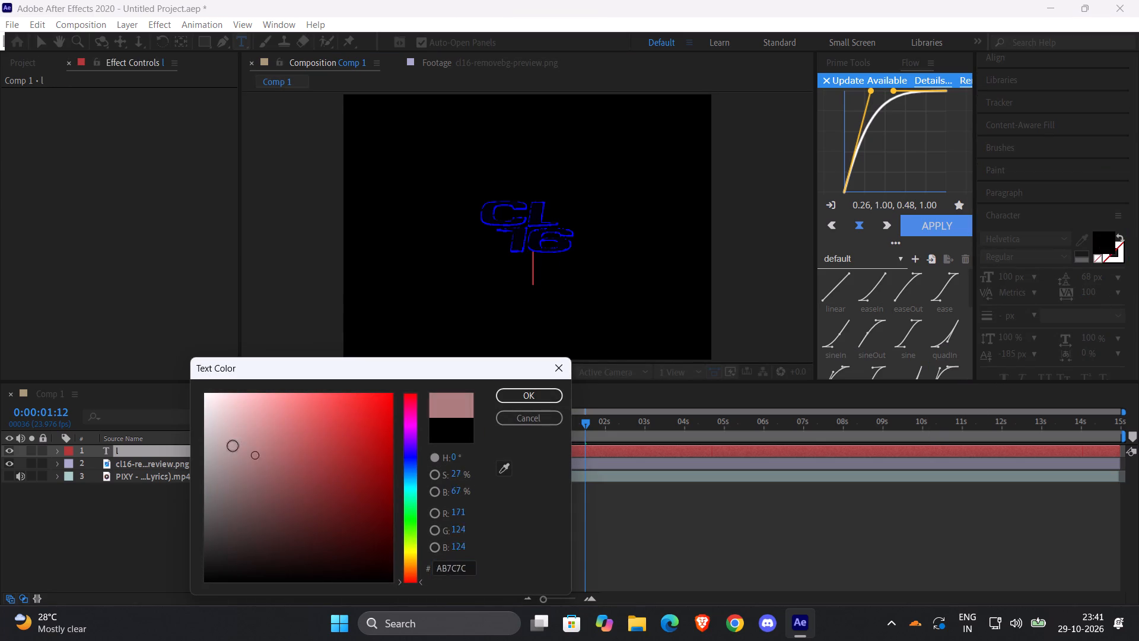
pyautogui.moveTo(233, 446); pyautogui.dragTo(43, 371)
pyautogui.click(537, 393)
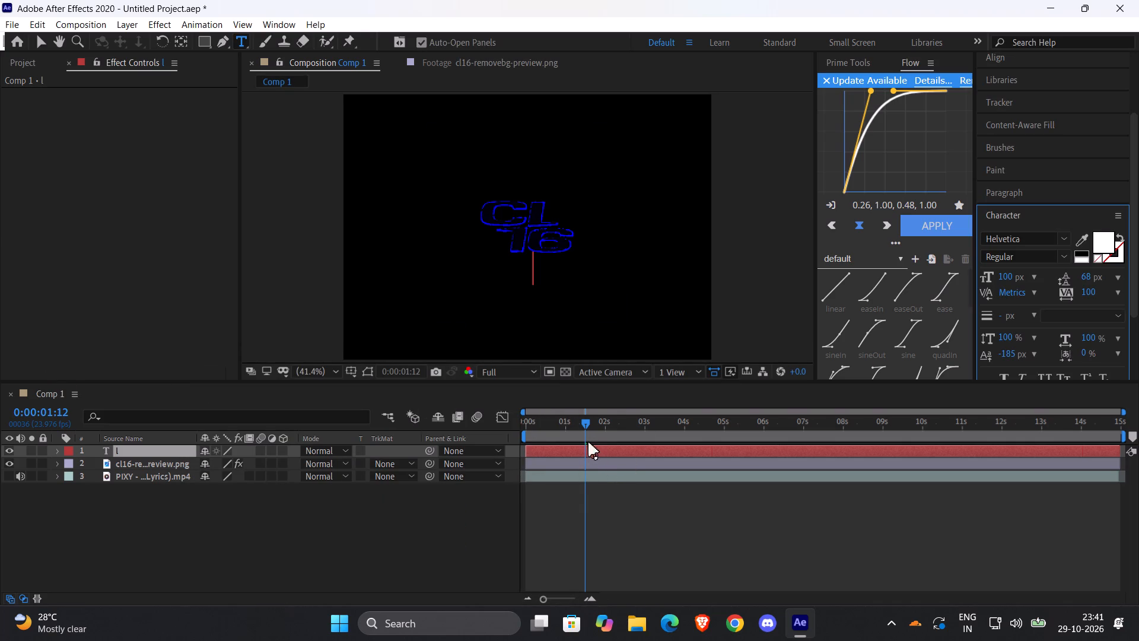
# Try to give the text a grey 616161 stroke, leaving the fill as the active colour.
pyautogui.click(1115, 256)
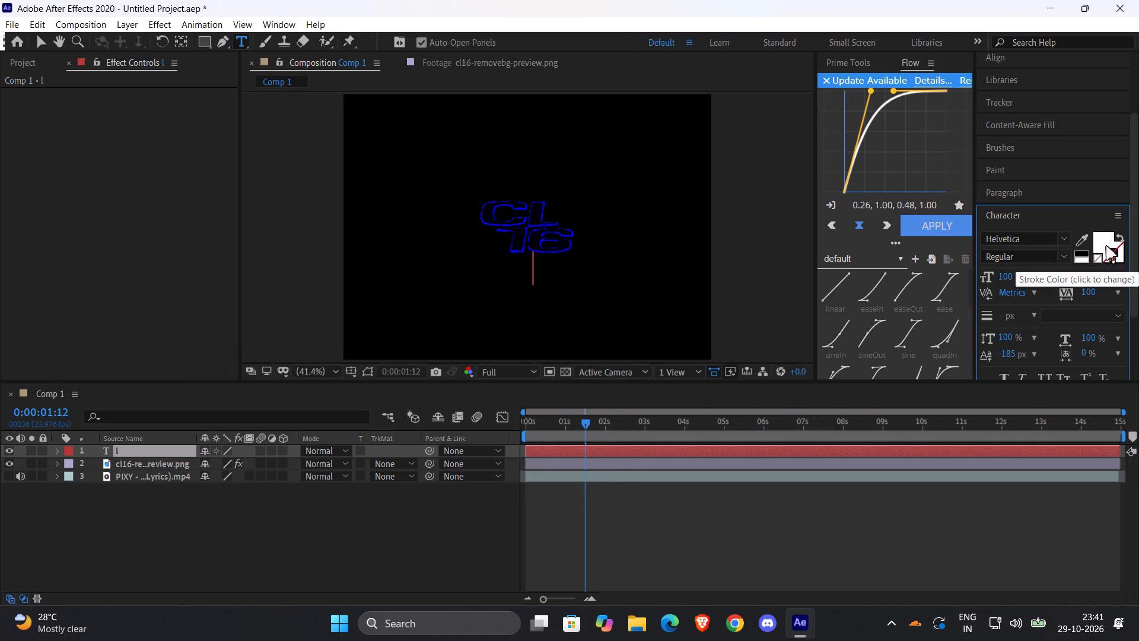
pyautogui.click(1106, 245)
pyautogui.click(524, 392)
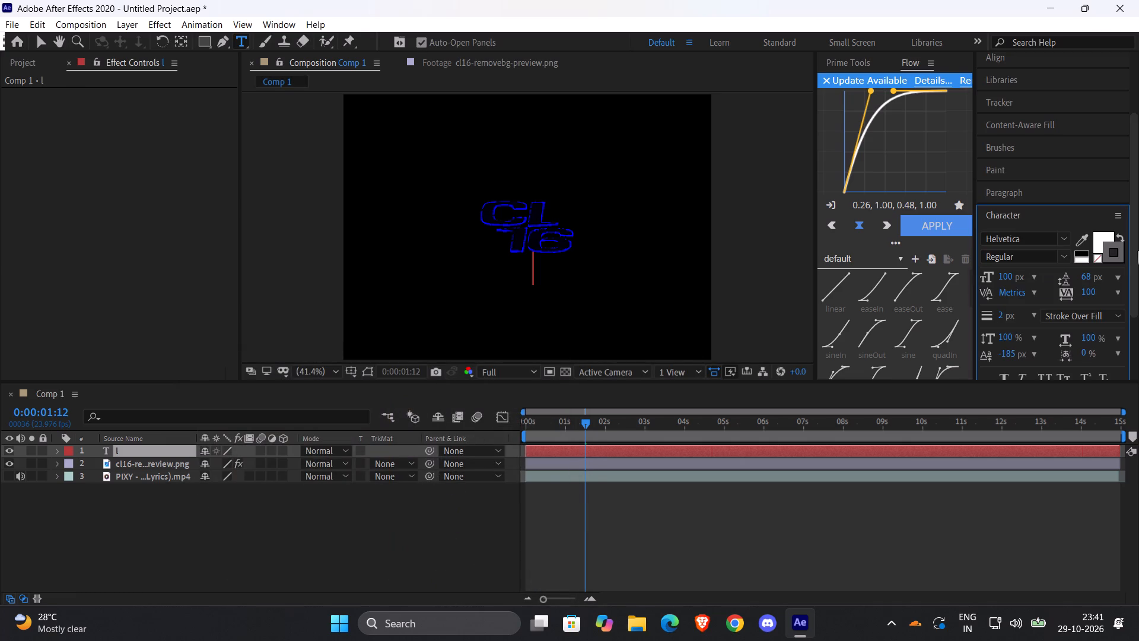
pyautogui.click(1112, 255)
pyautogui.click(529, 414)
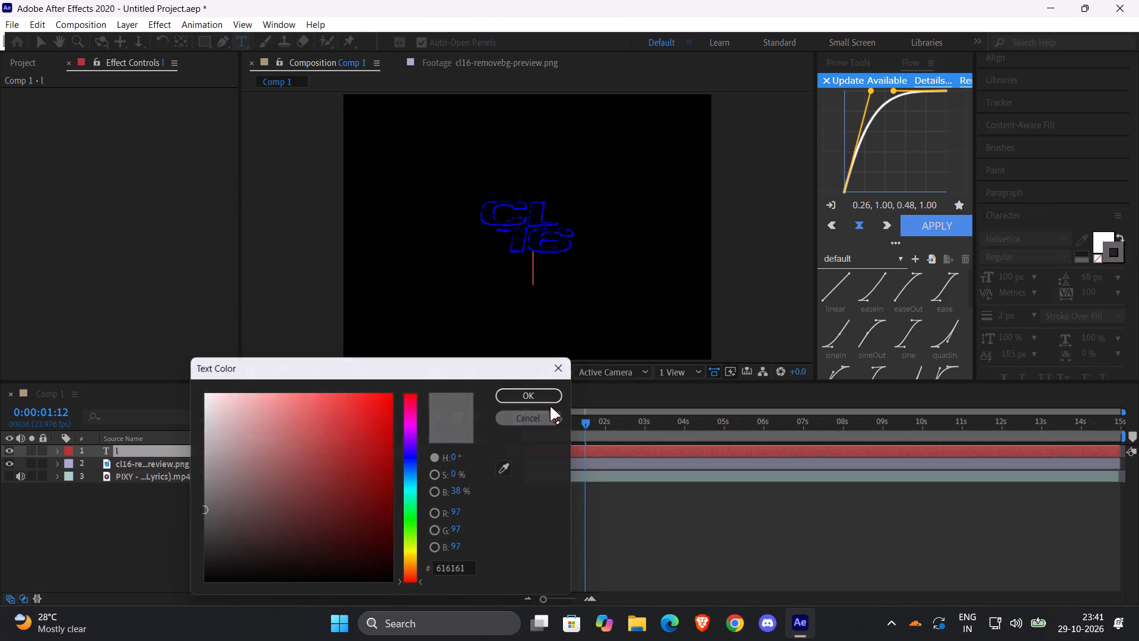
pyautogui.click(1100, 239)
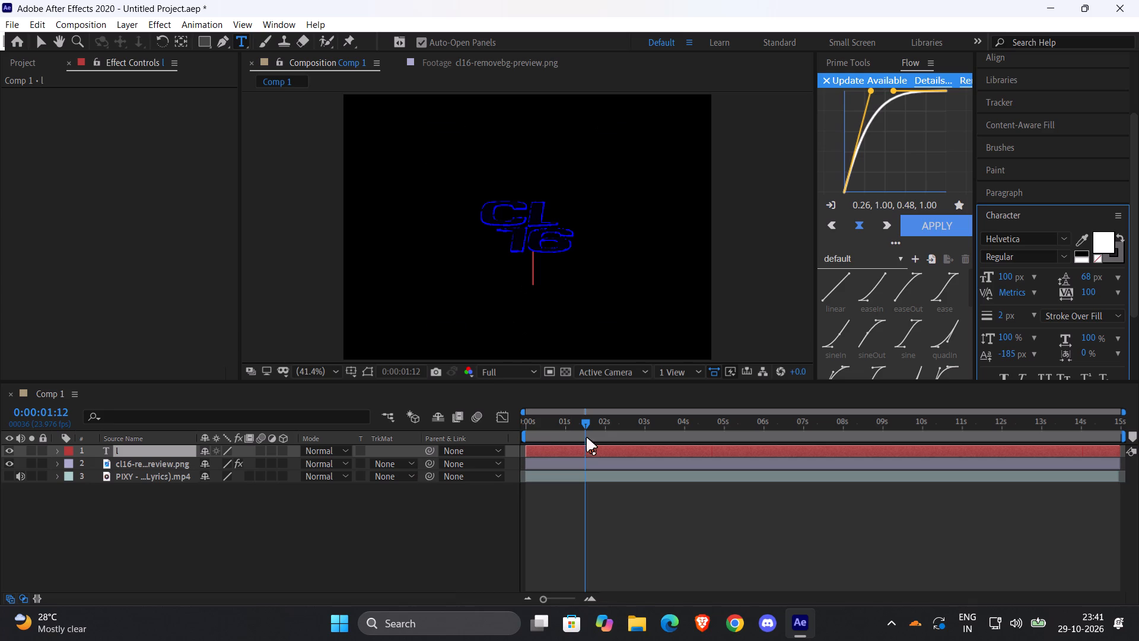
# Play Comp 1 from 0:00:00:19 and park the playhead at 0:00:01:11.
pyautogui.moveTo(591, 439); pyautogui.dragTo(557, 439)
pyautogui.press('space')
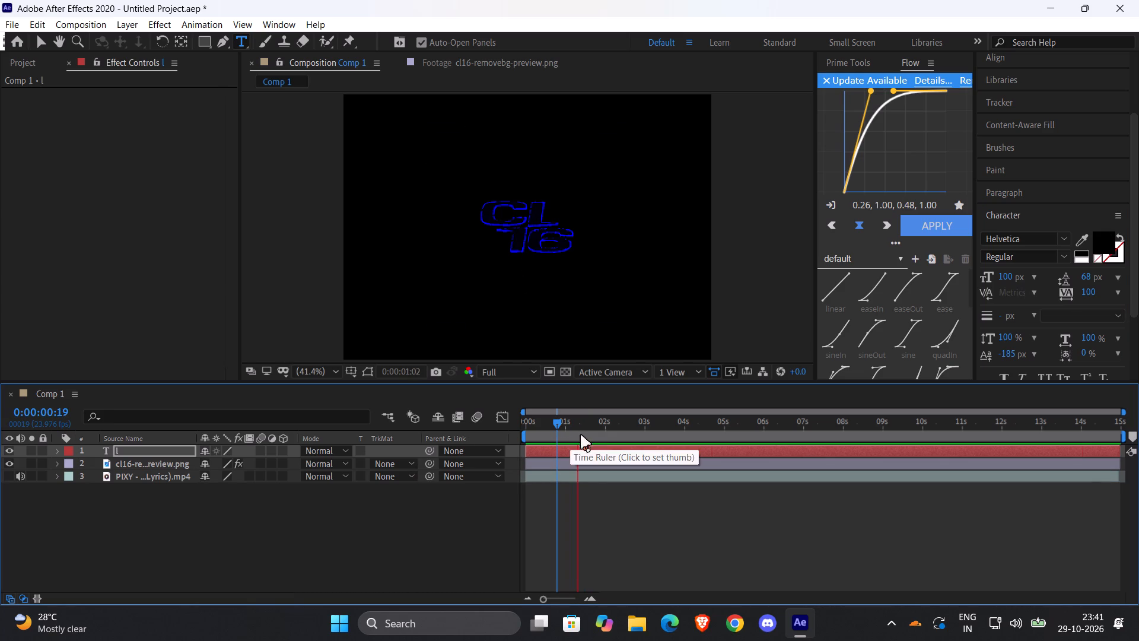
pyautogui.moveTo(598, 433); pyautogui.dragTo(584, 433)
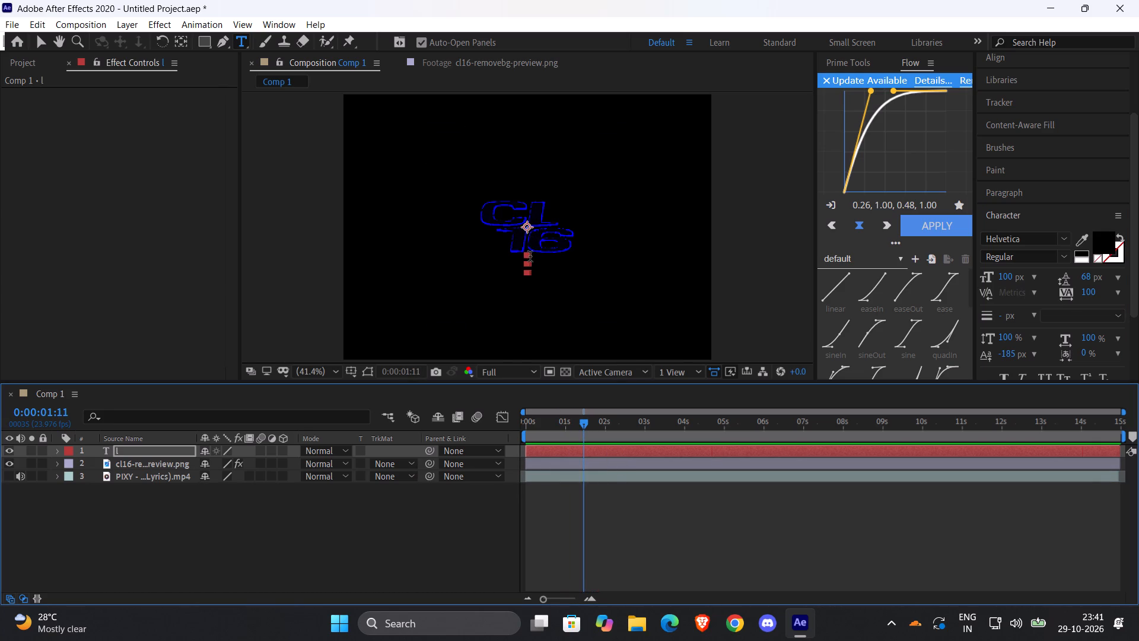
# Center the anchor point of the l text layer within its layer content.
pyautogui.rightClick(613, 449)
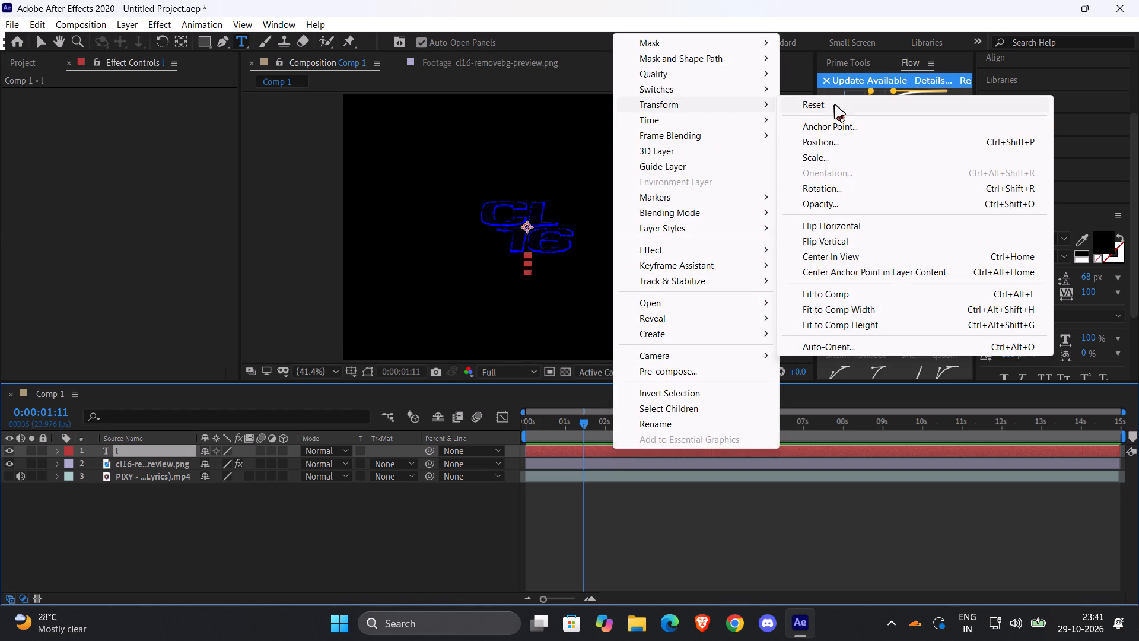
pyautogui.click(852, 268)
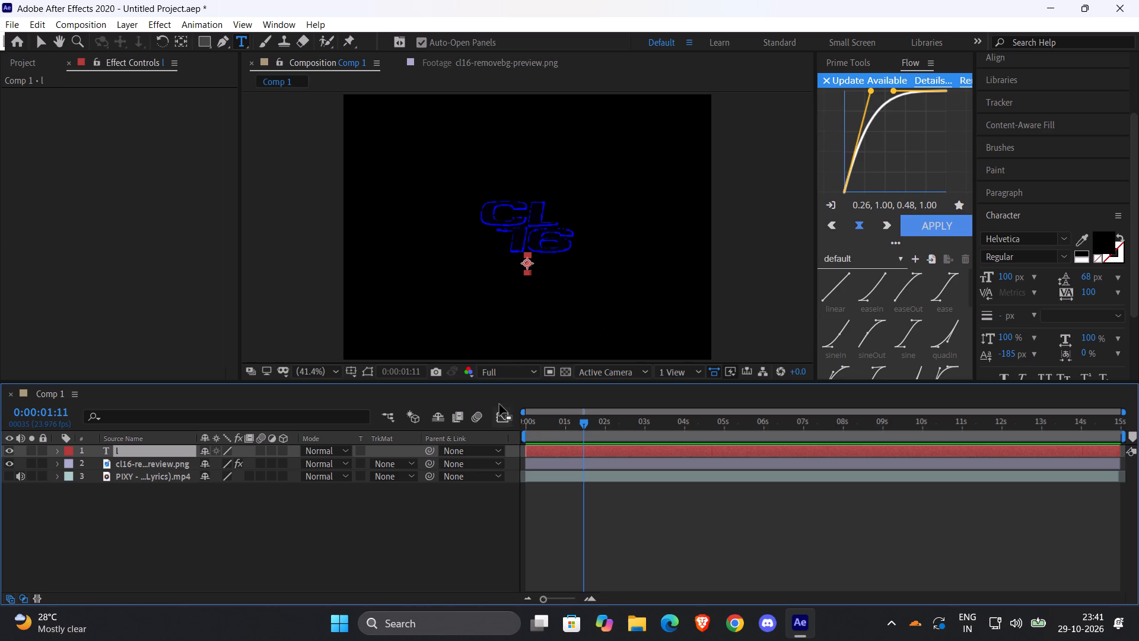
pyautogui.scroll(4, 532, 254)
pyautogui.scroll(-3, 532, 254)
pyautogui.scroll(1, 532, 254)
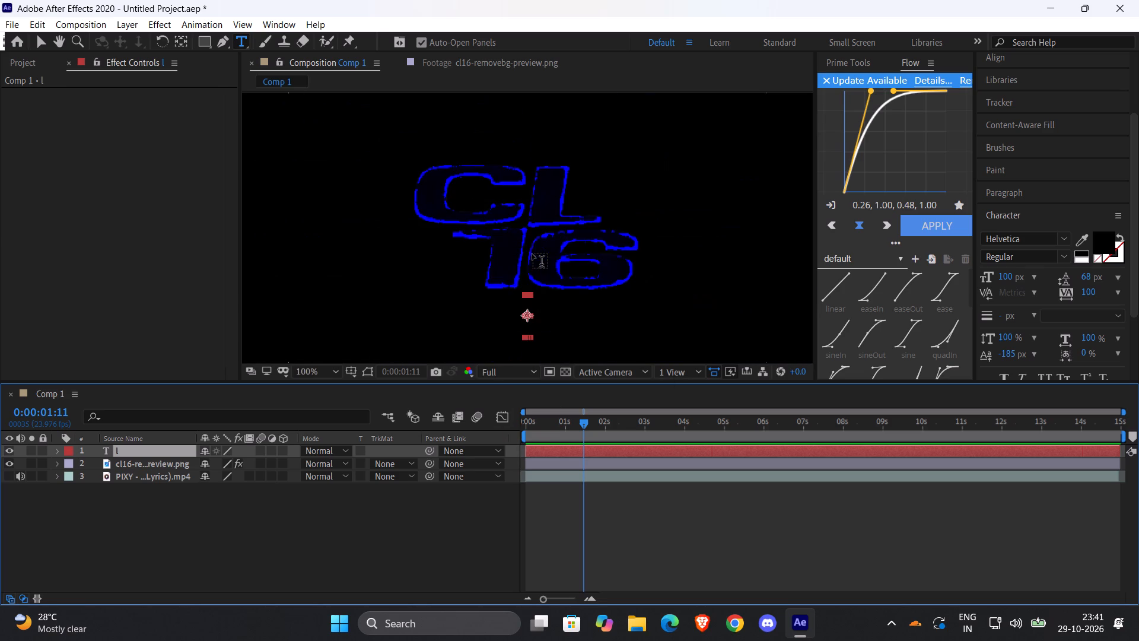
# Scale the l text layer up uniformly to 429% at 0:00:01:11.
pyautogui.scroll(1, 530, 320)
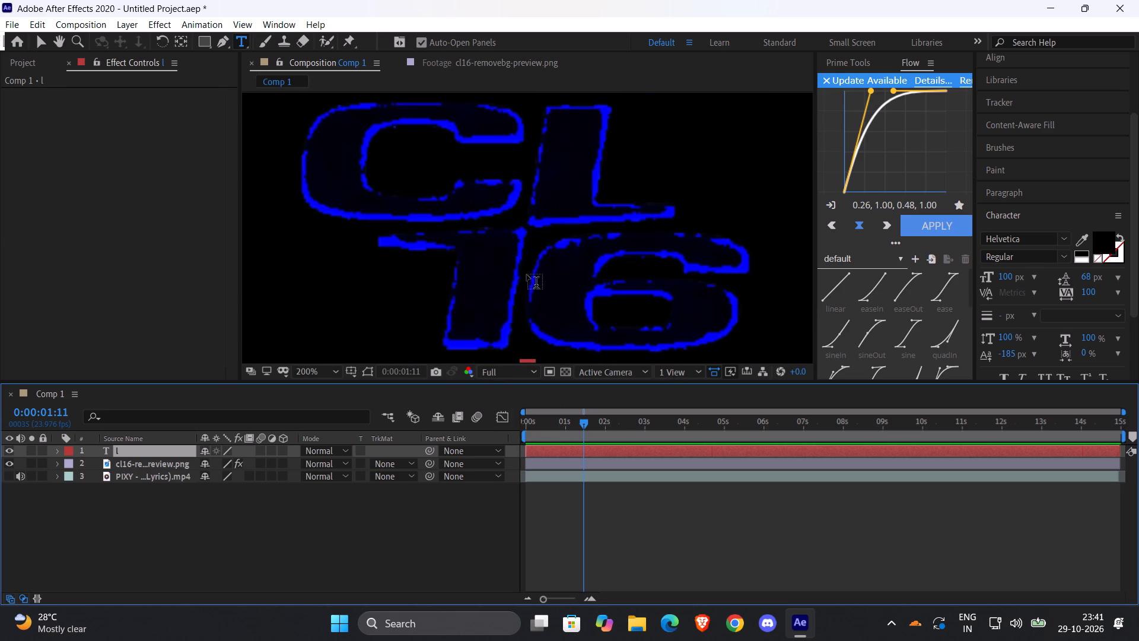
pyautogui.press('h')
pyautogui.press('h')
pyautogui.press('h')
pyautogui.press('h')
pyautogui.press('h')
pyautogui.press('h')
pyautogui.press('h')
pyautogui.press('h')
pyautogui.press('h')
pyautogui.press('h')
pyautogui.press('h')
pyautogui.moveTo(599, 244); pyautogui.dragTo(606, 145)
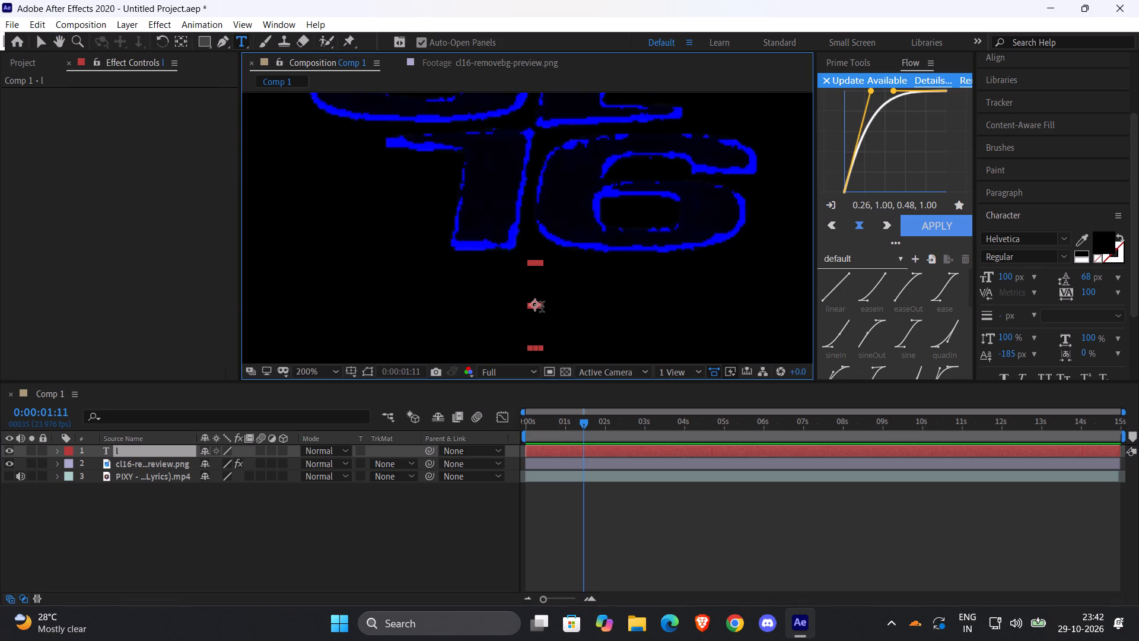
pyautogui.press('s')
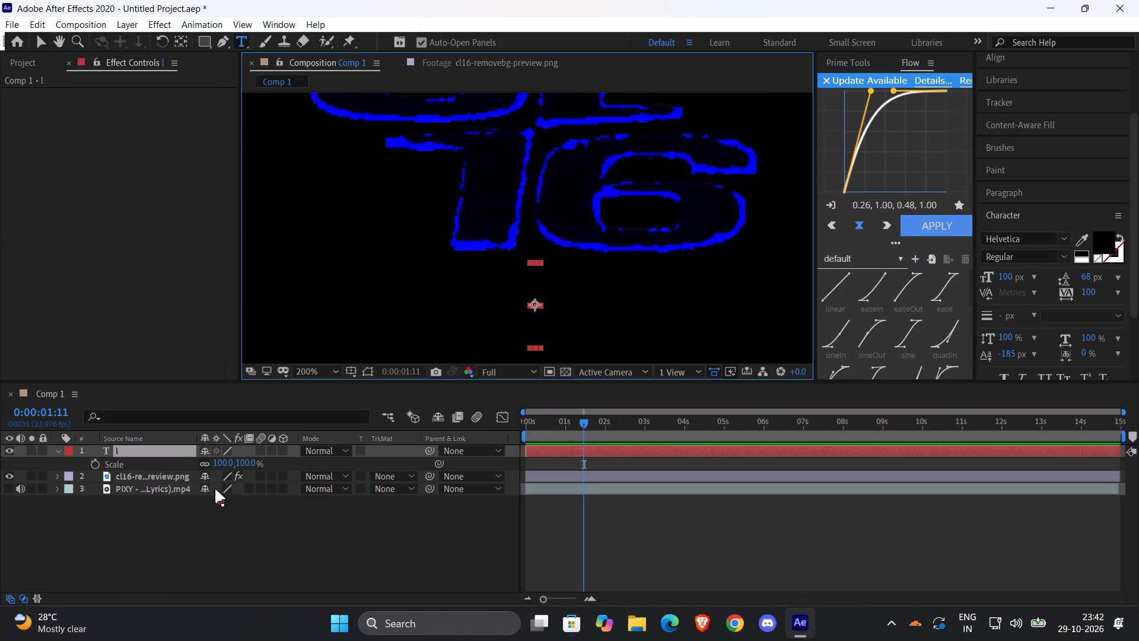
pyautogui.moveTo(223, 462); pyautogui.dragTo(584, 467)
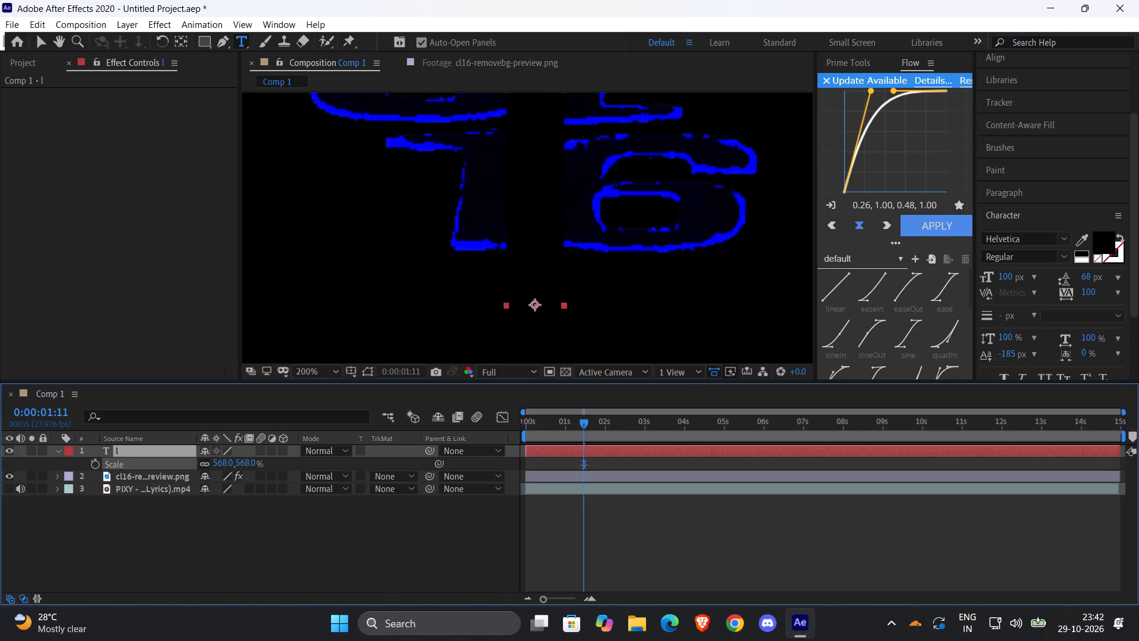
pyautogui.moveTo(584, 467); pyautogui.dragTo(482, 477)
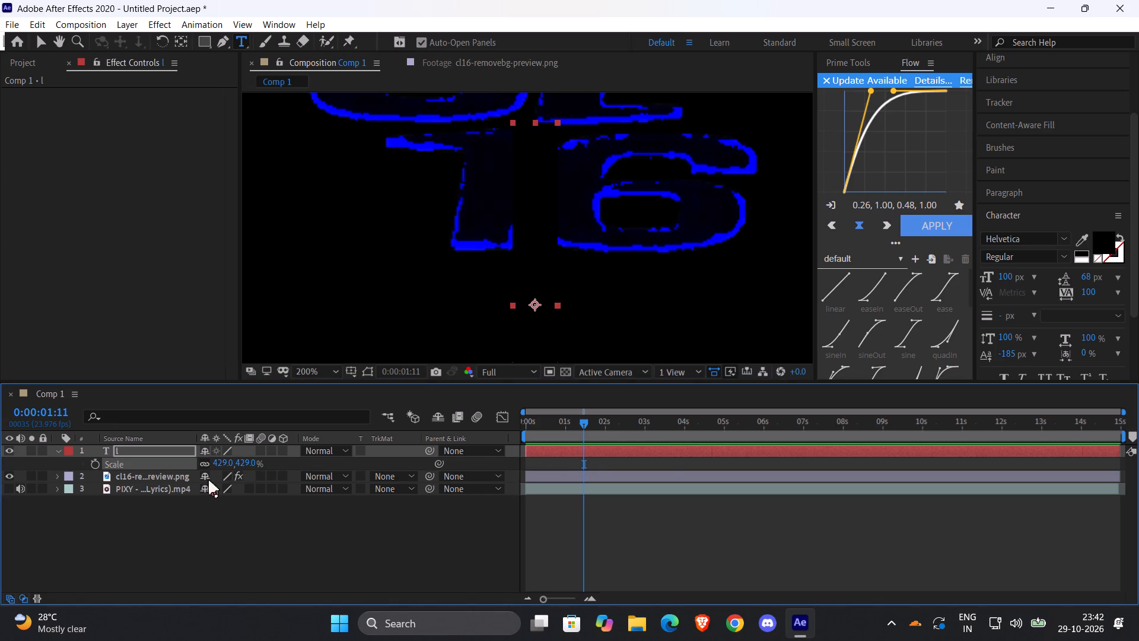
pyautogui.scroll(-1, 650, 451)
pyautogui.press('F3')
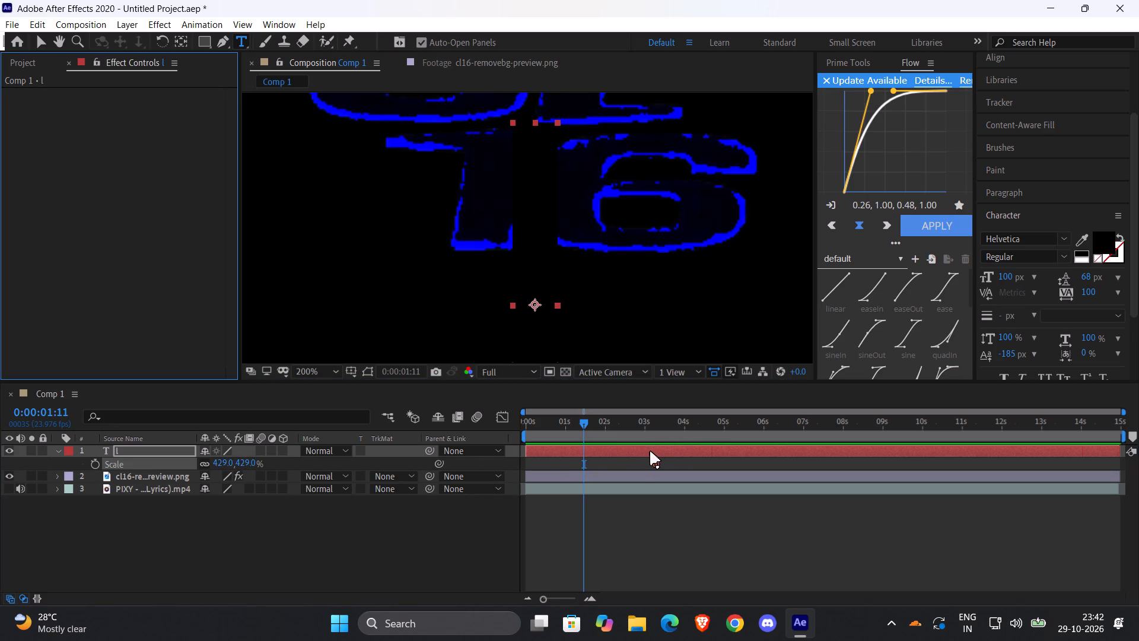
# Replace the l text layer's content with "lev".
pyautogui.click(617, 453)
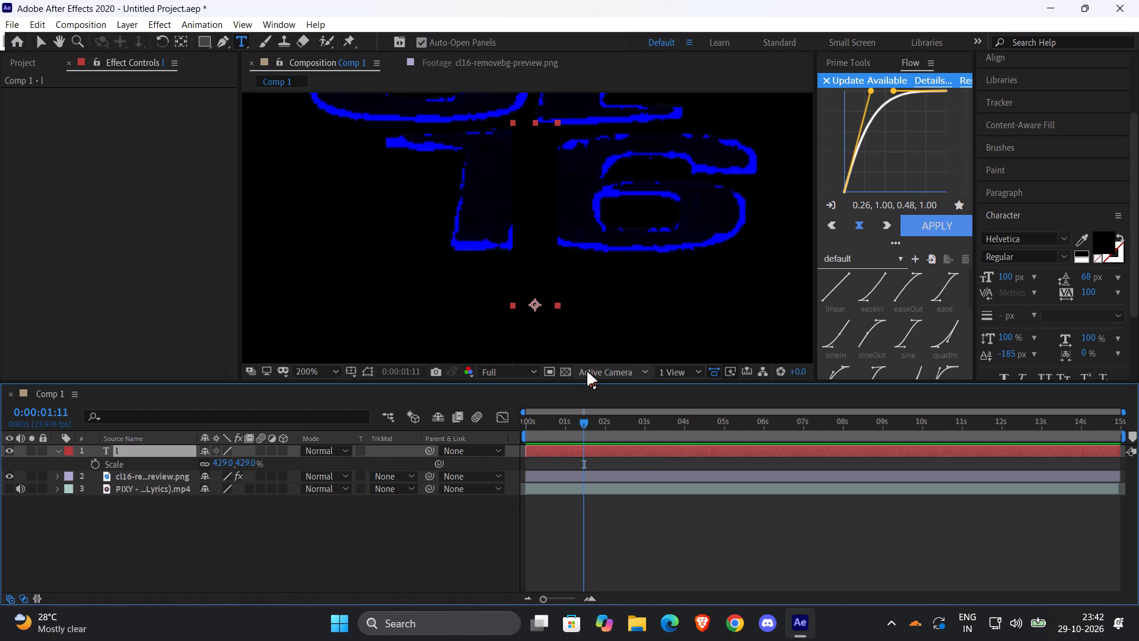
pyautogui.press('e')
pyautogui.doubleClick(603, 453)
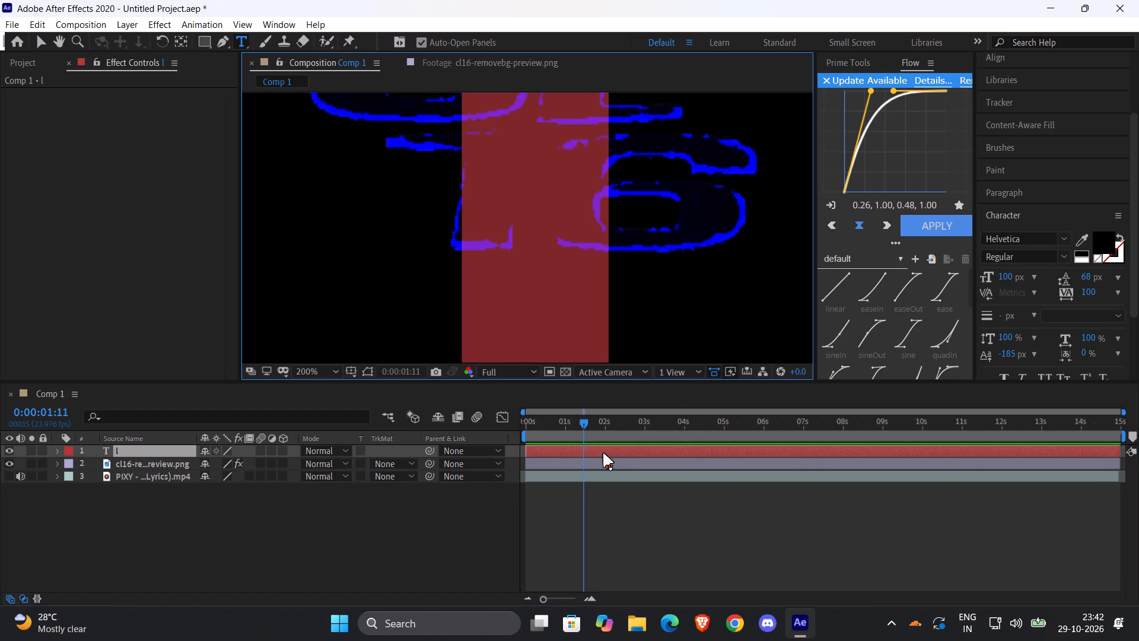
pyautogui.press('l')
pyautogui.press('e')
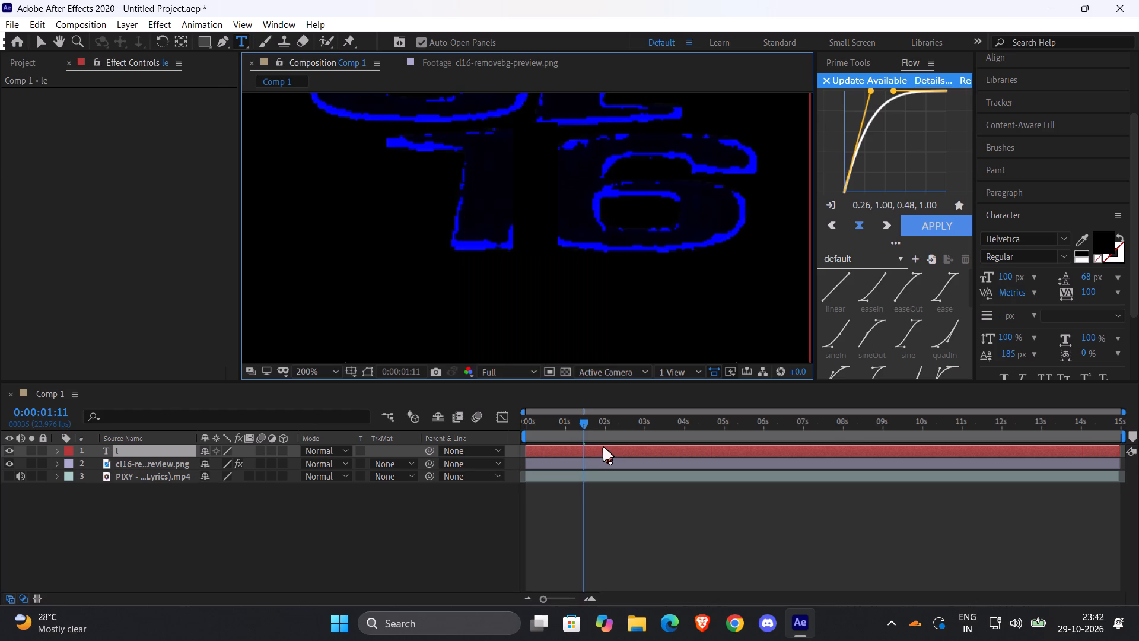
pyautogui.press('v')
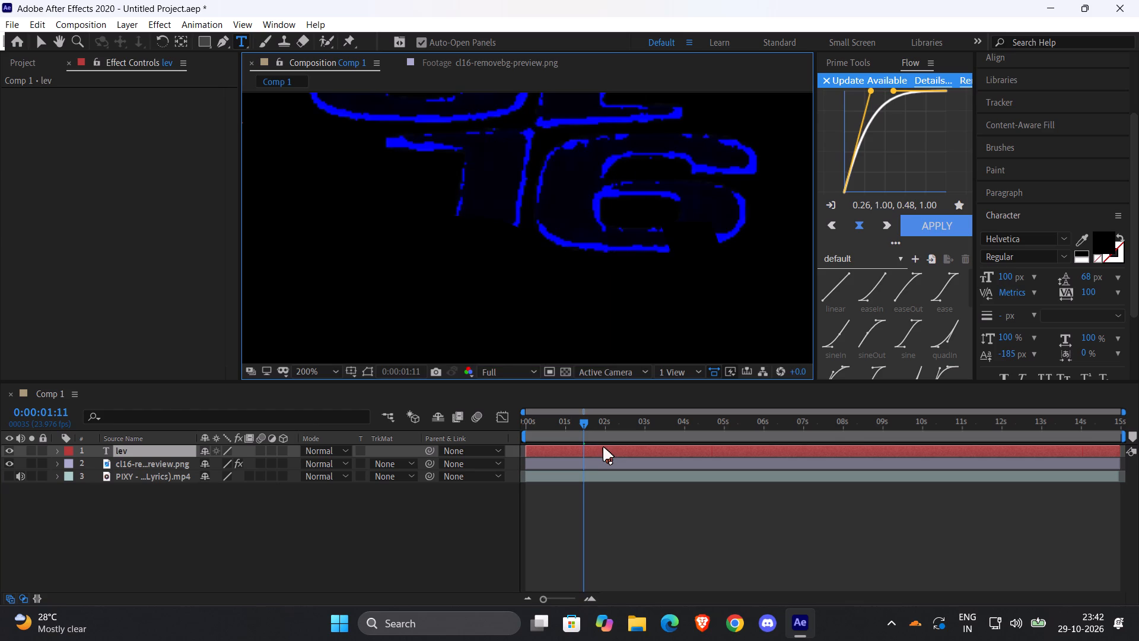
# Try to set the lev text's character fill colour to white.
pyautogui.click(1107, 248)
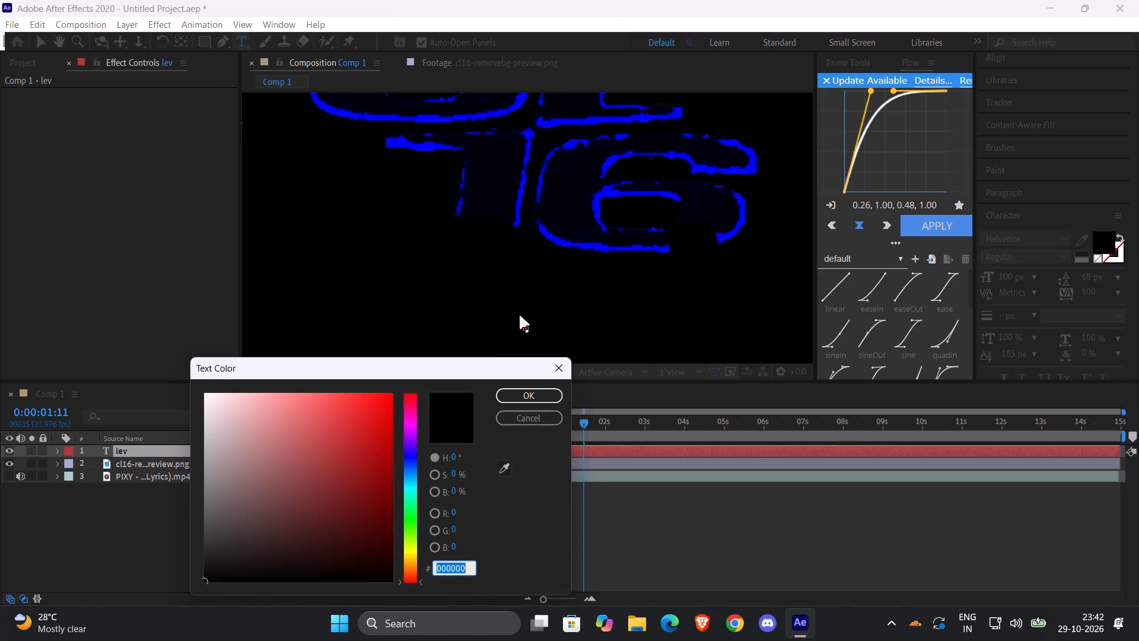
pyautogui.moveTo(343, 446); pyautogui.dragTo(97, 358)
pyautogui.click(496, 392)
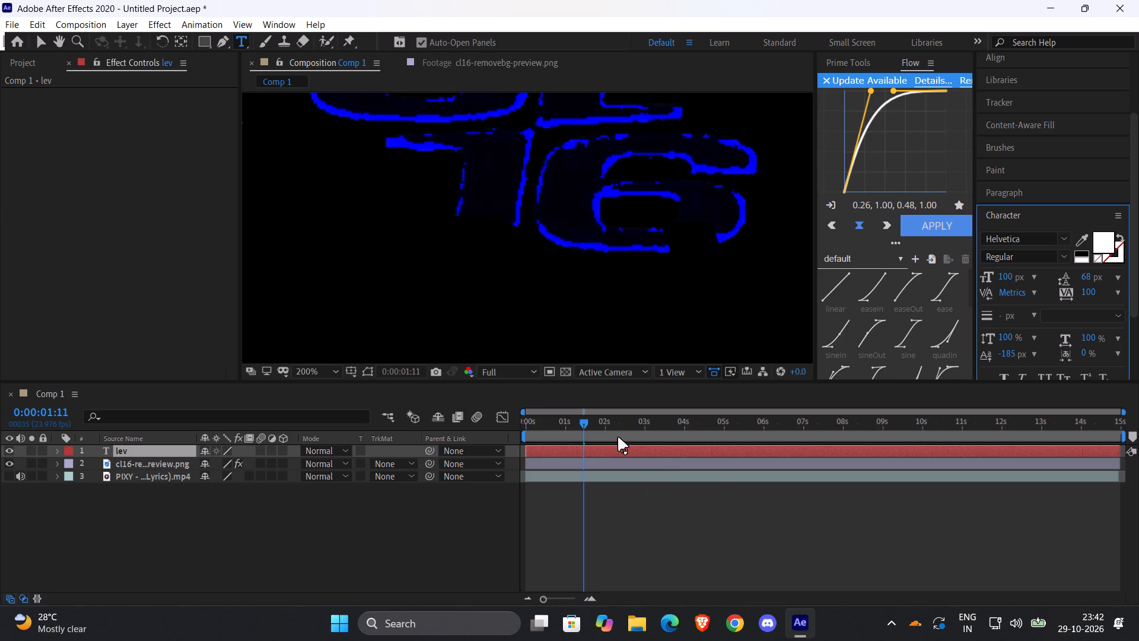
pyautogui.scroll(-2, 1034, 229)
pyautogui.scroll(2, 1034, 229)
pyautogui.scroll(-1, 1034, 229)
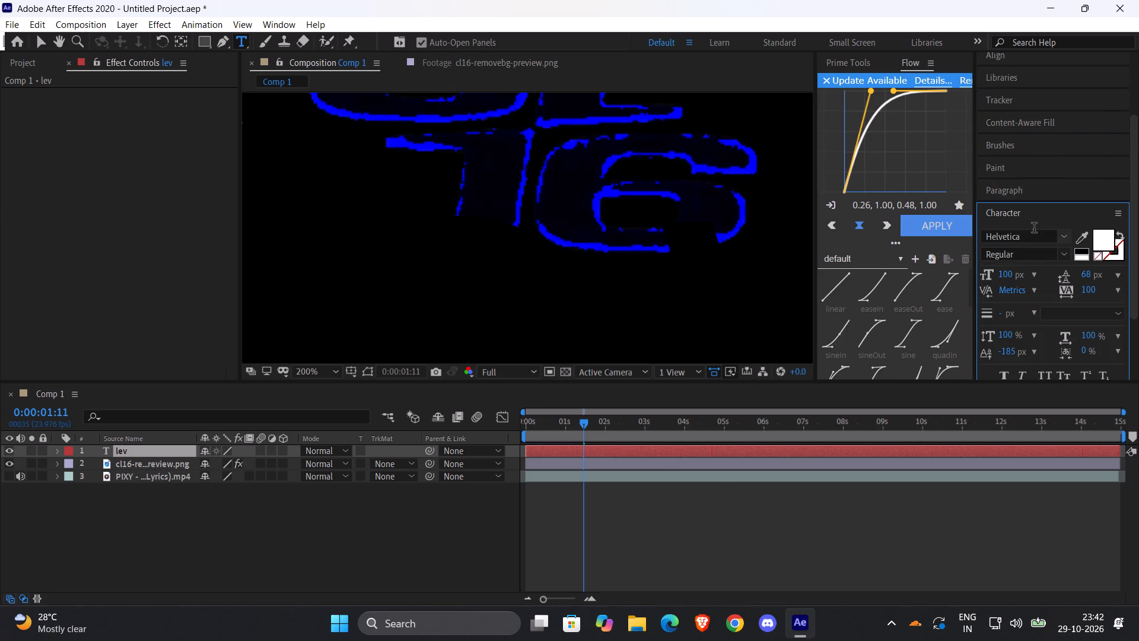
# Hide the CL16 logo layer and close its footage viewer.
pyautogui.click(11, 464)
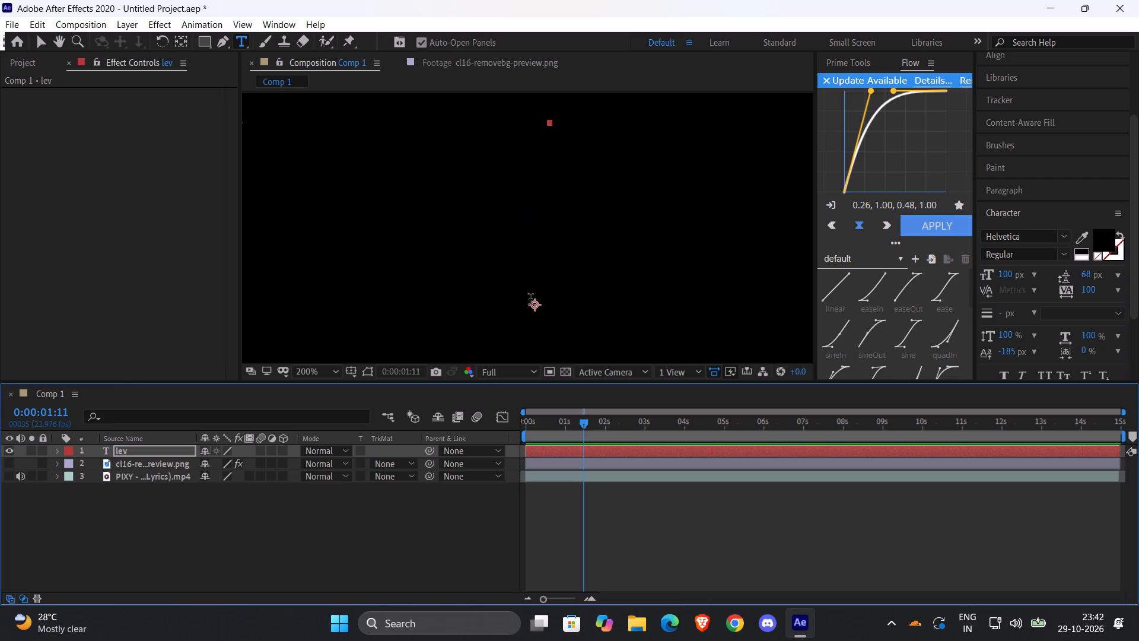
pyautogui.click(454, 55)
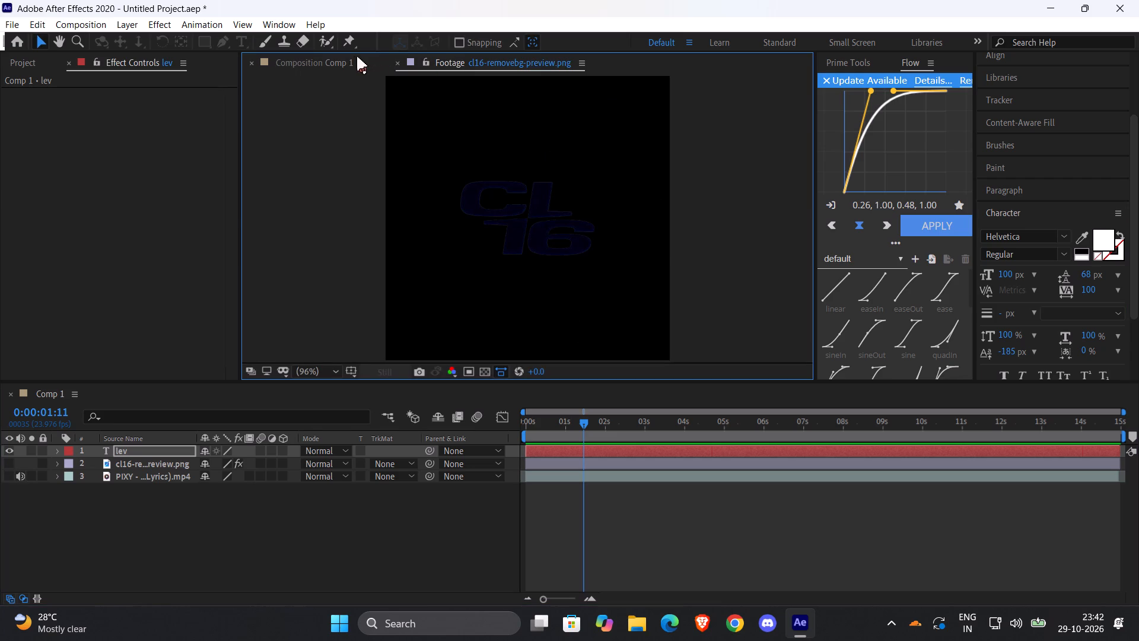
pyautogui.click(396, 66)
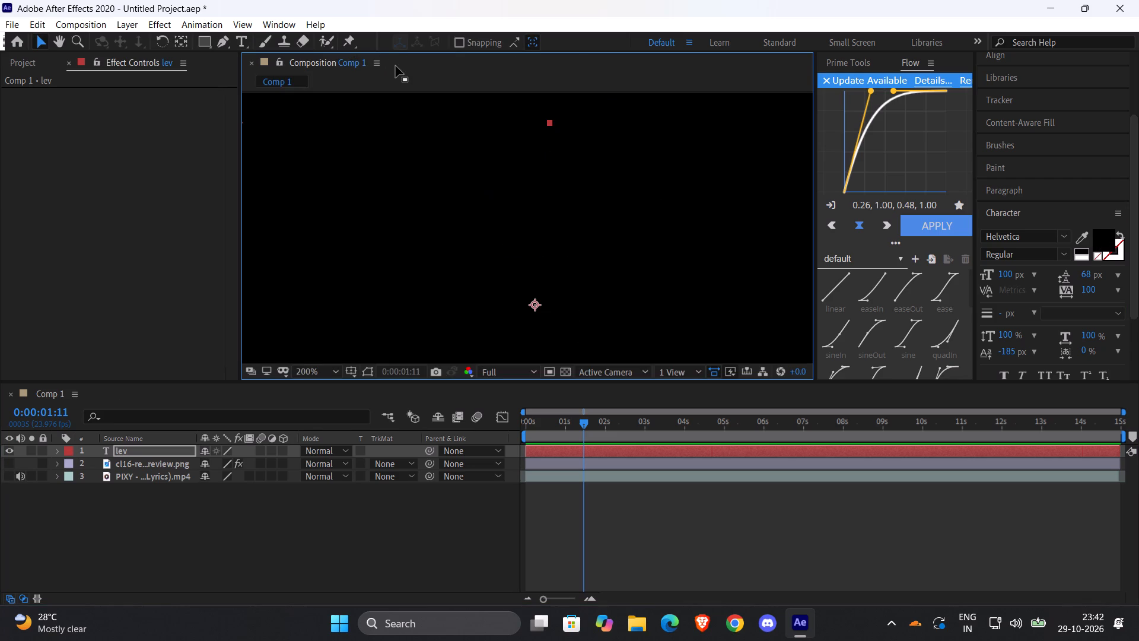
# Move the lev text layer upward, near the centre of the composition frame.
pyautogui.moveTo(535, 304); pyautogui.dragTo(539, 251)
pyautogui.moveTo(539, 251); pyautogui.dragTo(542, 182)
pyautogui.scroll(-2, 501, 264)
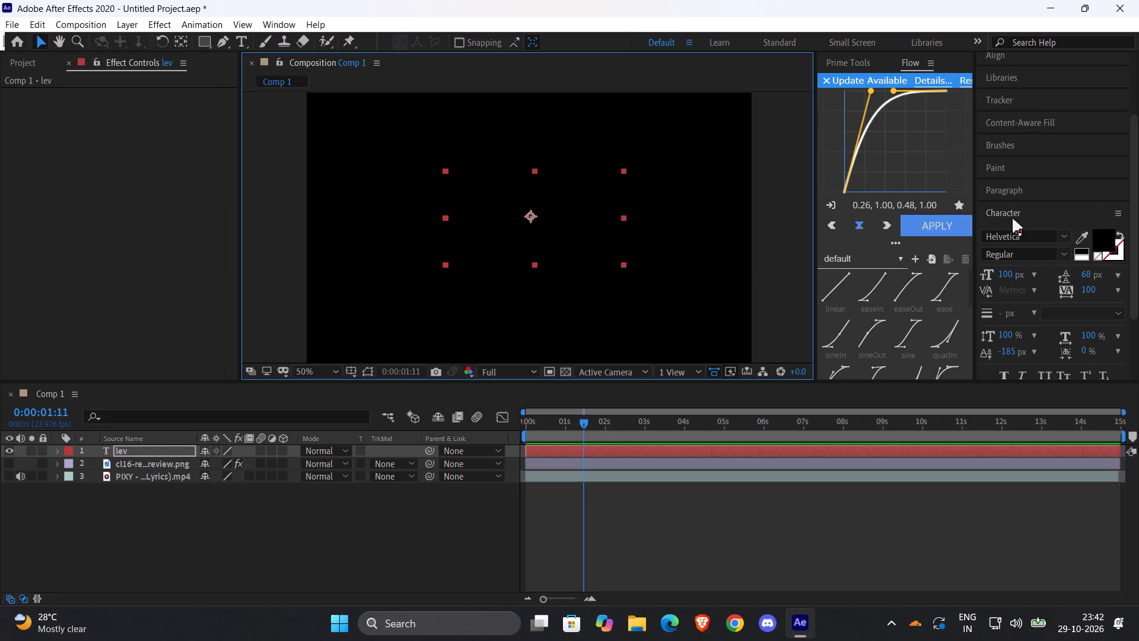
# Search the effects for "fill" and apply the Generate Fill effect to the lev text layer.
pyautogui.scroll(2, 1026, 93)
pyautogui.click(1030, 125)
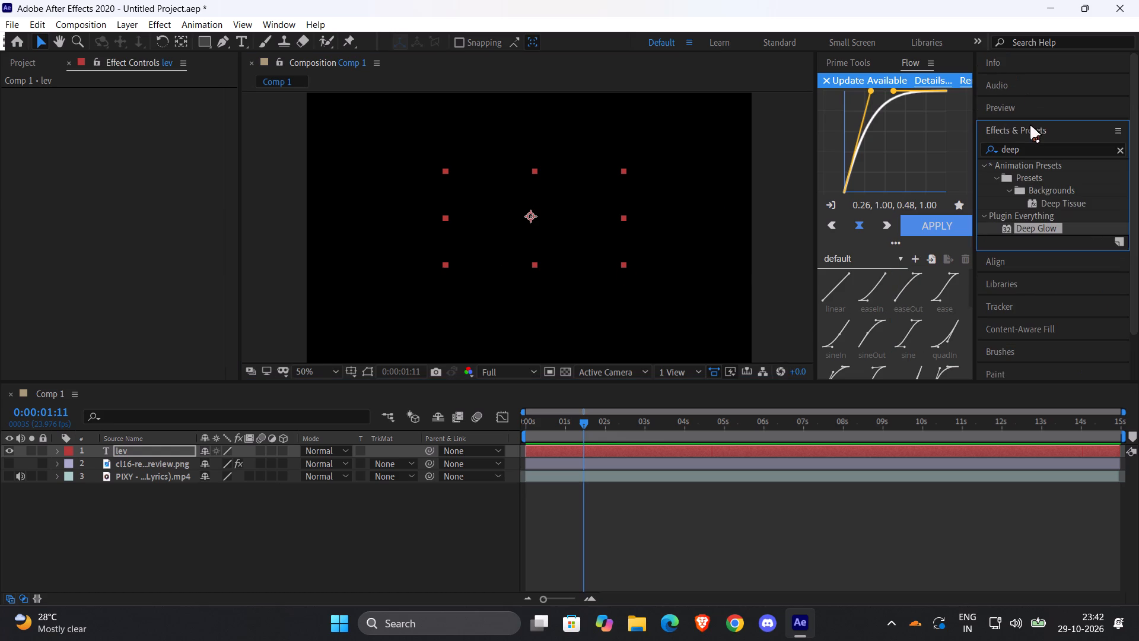
pyautogui.click(1030, 149)
pyautogui.press('BackSpace')
pyautogui.press('BackSpace')
pyautogui.press('BackSpace')
pyautogui.press('BackSpace')
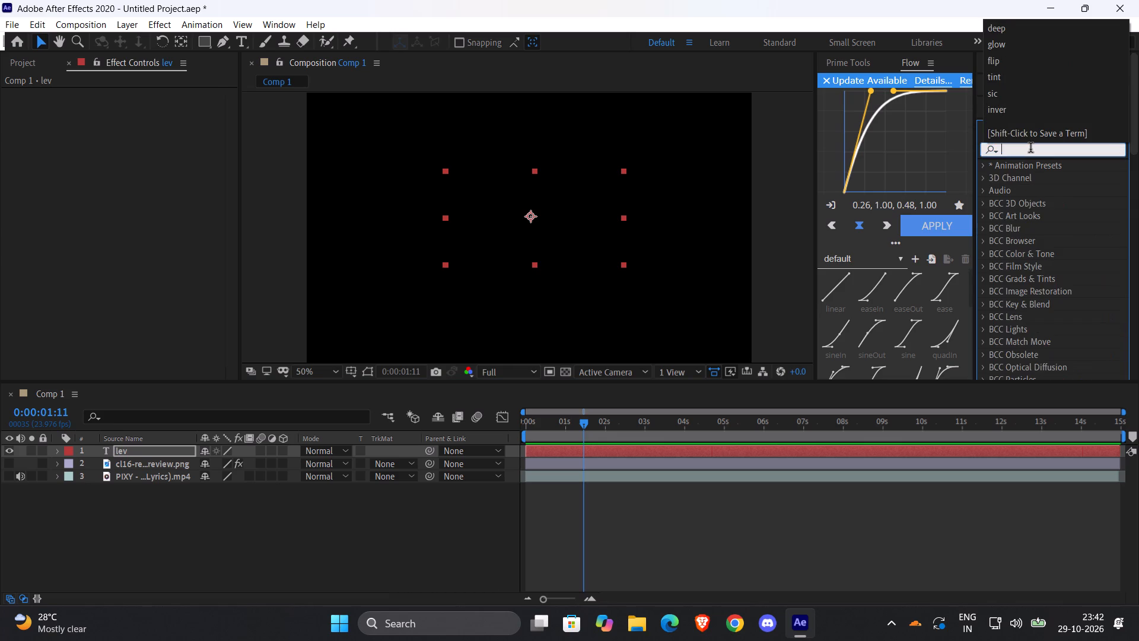
pyautogui.press('BackSpace')
pyautogui.press('BackSpace')
pyautogui.press('BackSpace')
pyautogui.write('fill')
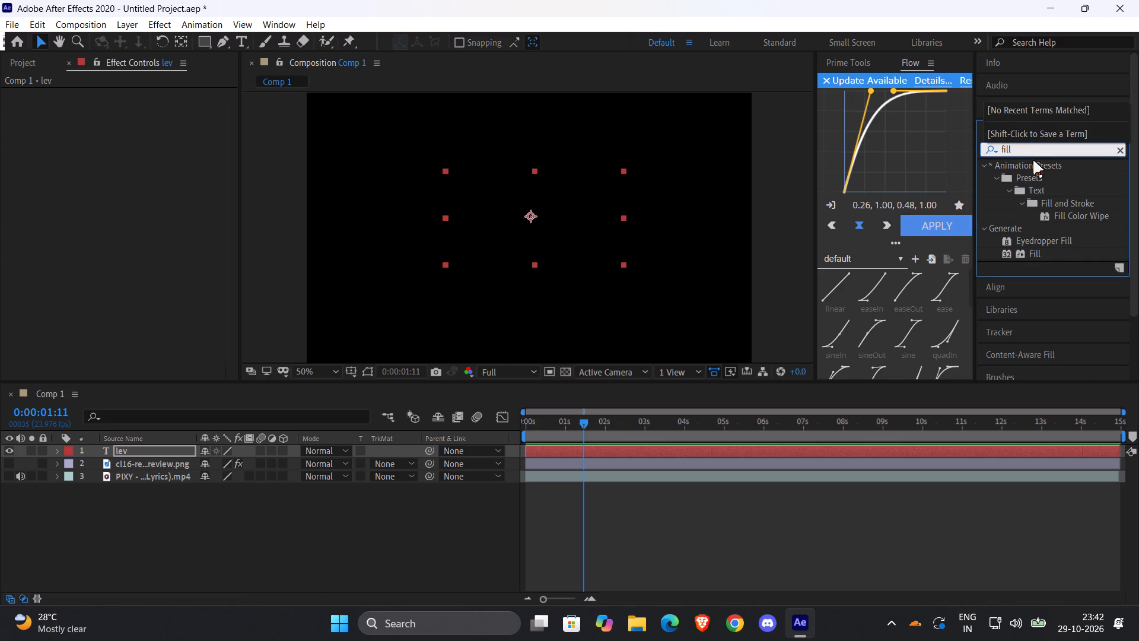
pyautogui.doubleClick(1038, 252)
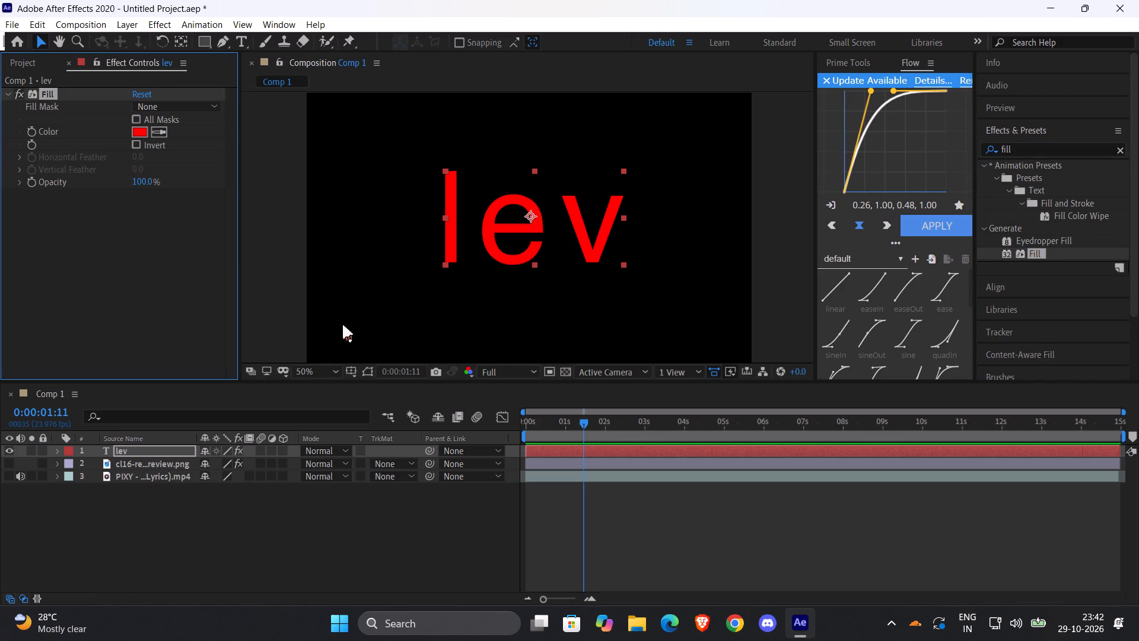
# Set the Fill effect's colour to white on the lev text layer.
pyautogui.click(142, 129)
pyautogui.moveTo(344, 582); pyautogui.dragTo(342, 580)
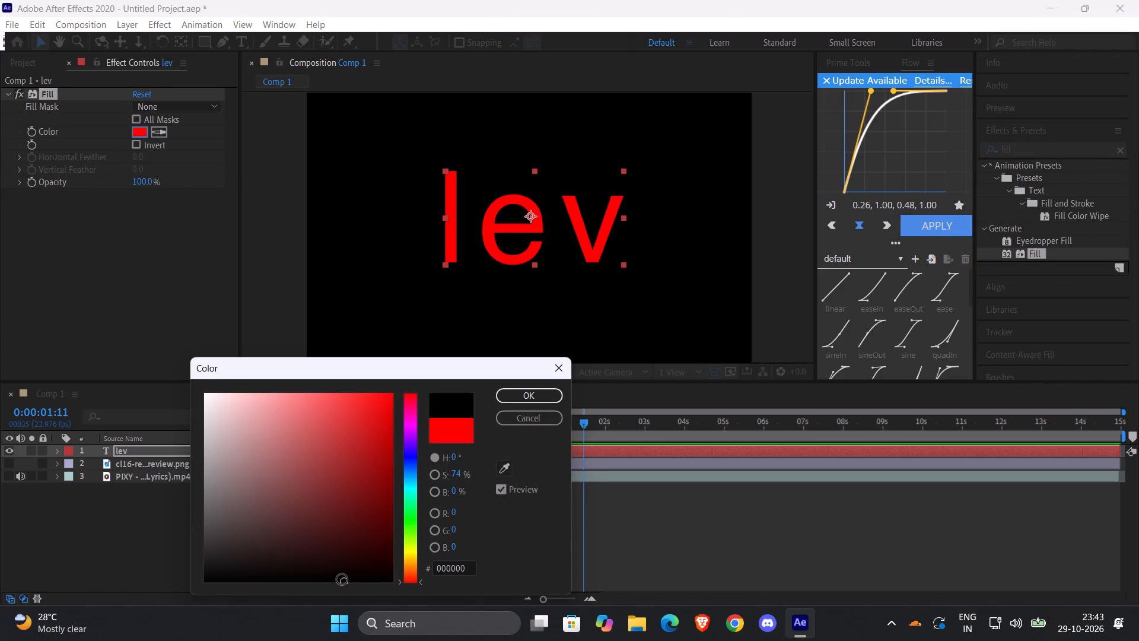
pyautogui.moveTo(342, 580); pyautogui.dragTo(18, 366)
pyautogui.click(533, 394)
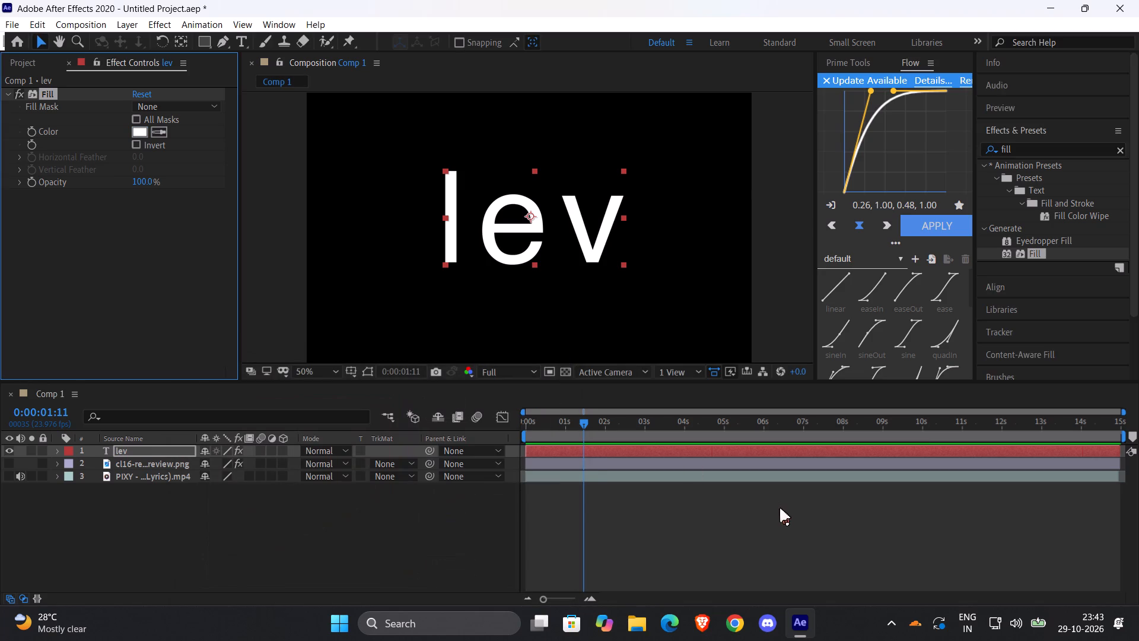
# Replace the lev text with "leclerc".
pyautogui.doubleClick(591, 455)
pyautogui.write('lecl')
pyautogui.write('erc')
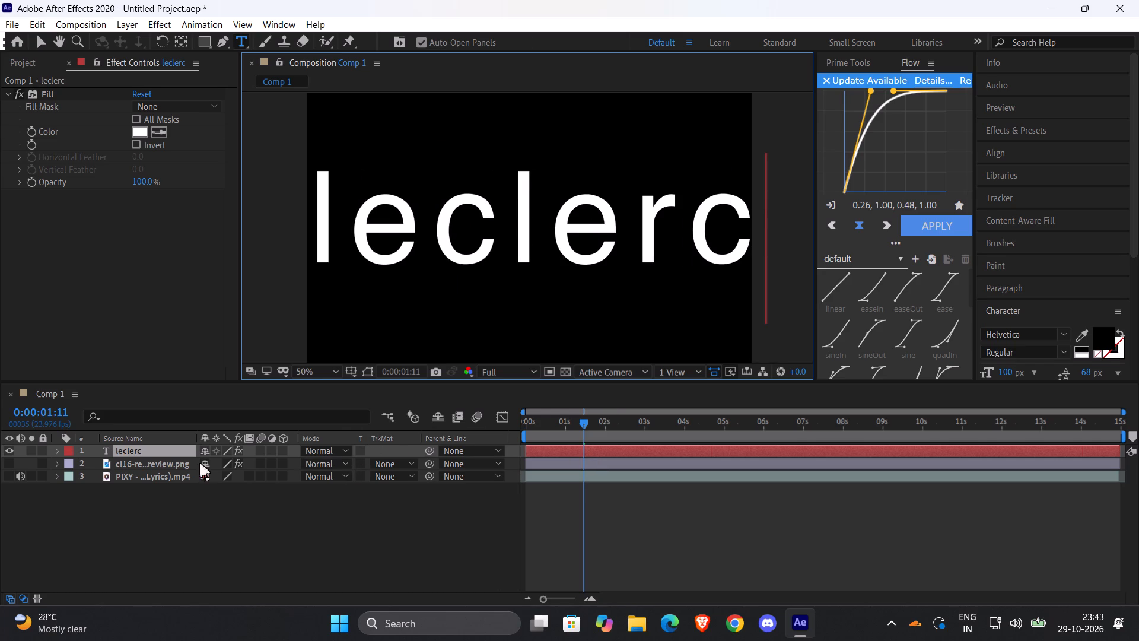
pyautogui.press('s')
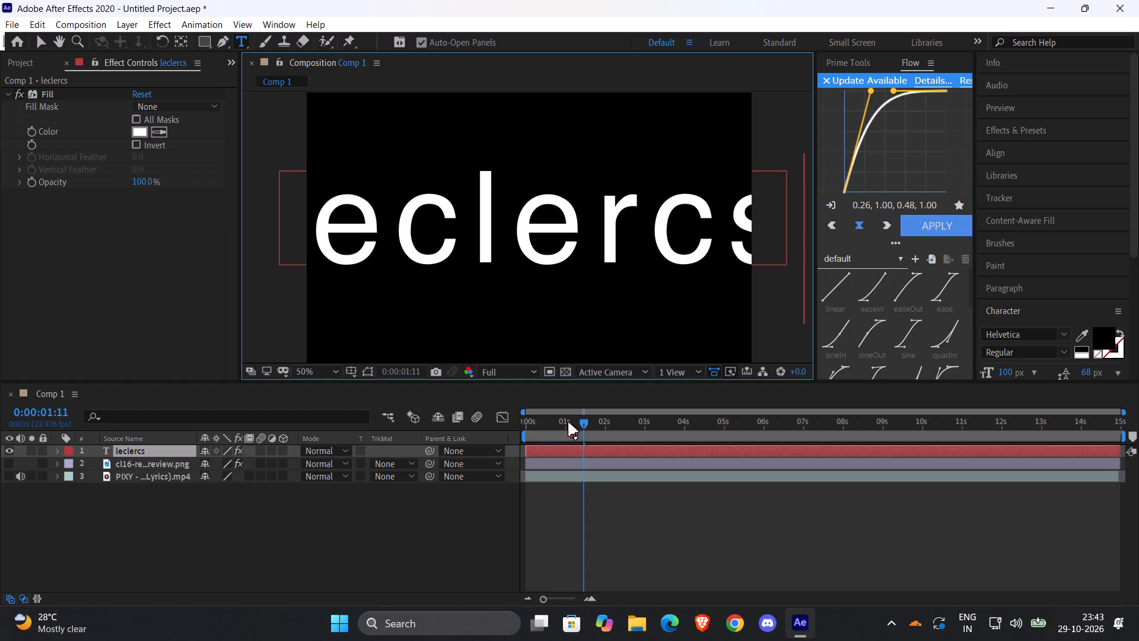
pyautogui.press('BackSpace')
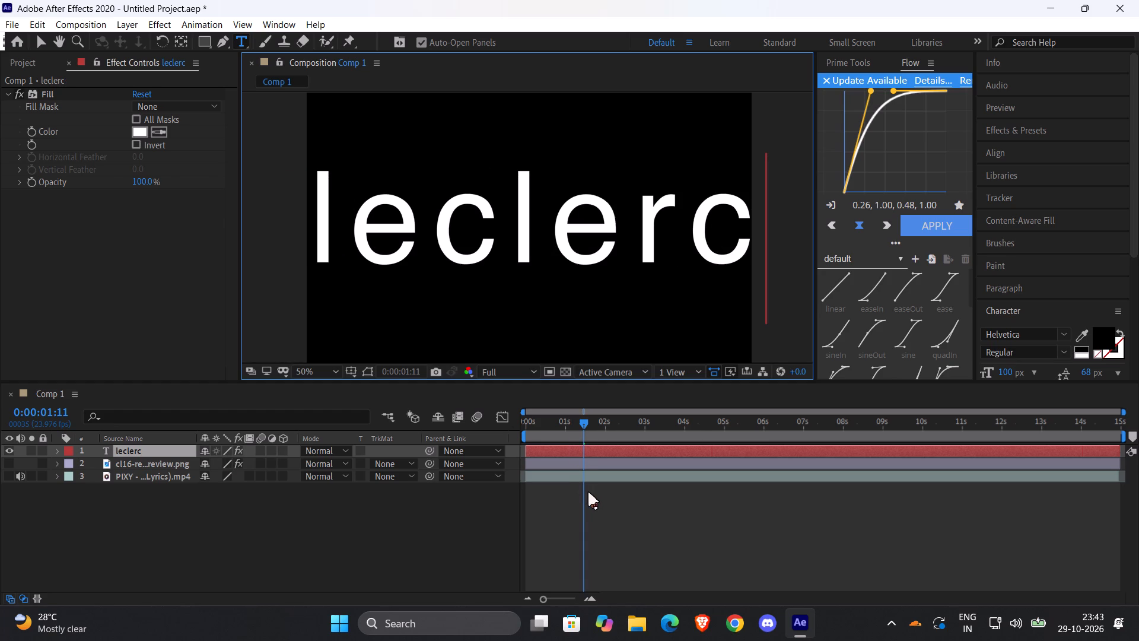
# Scale the leclerc text layer down uniformly to 229%.
pyautogui.click(573, 463)
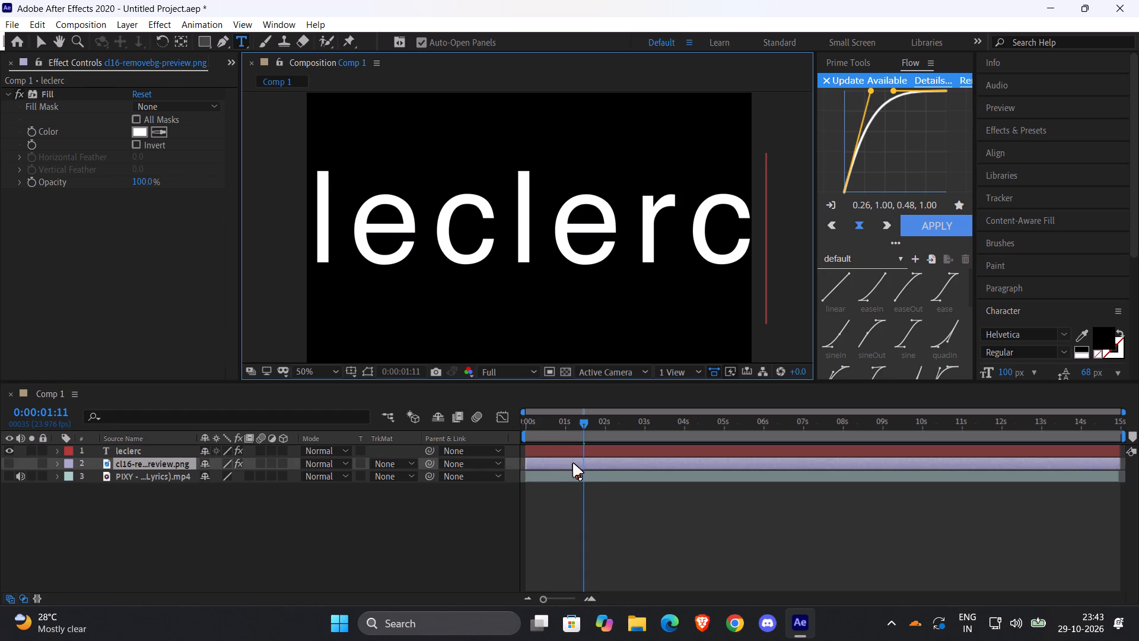
pyautogui.click(577, 455)
pyautogui.press('s')
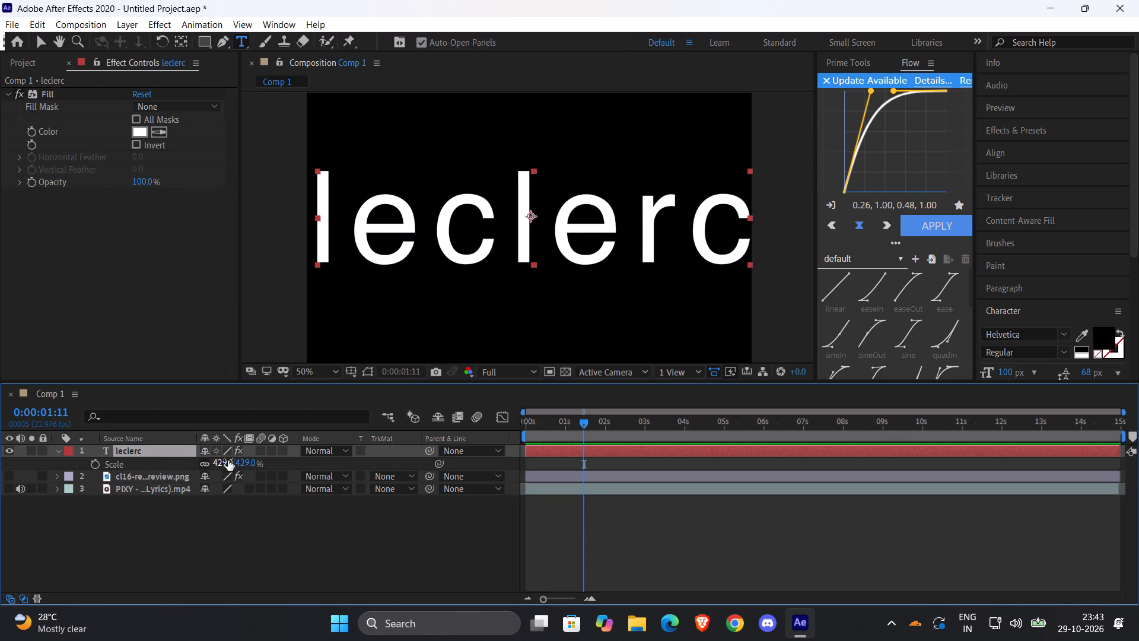
pyautogui.moveTo(225, 463); pyautogui.dragTo(69, 456)
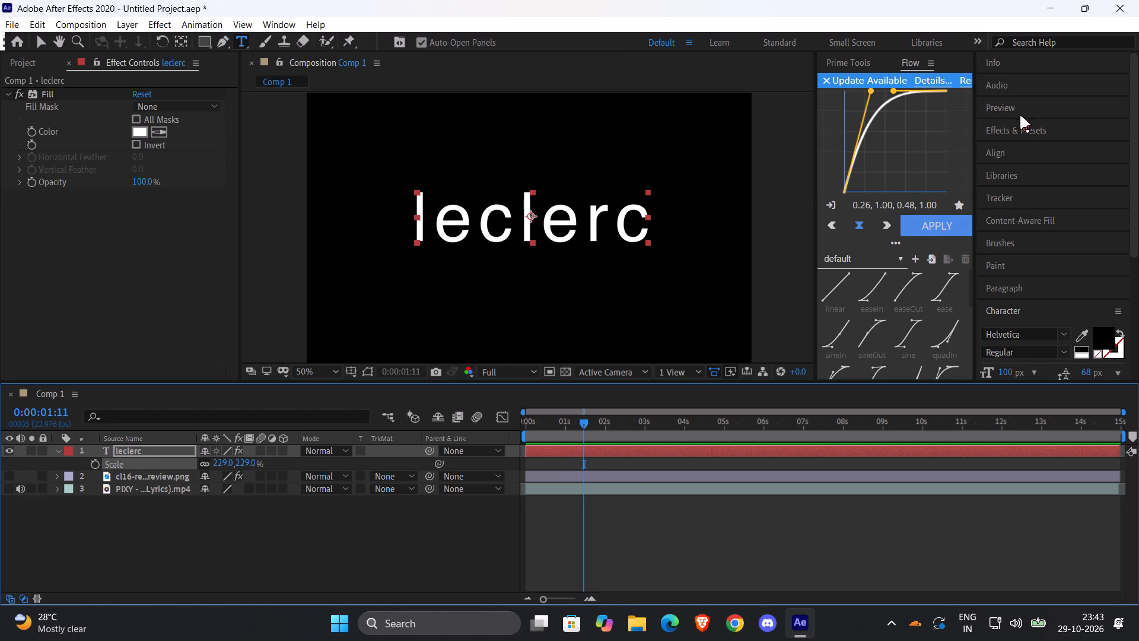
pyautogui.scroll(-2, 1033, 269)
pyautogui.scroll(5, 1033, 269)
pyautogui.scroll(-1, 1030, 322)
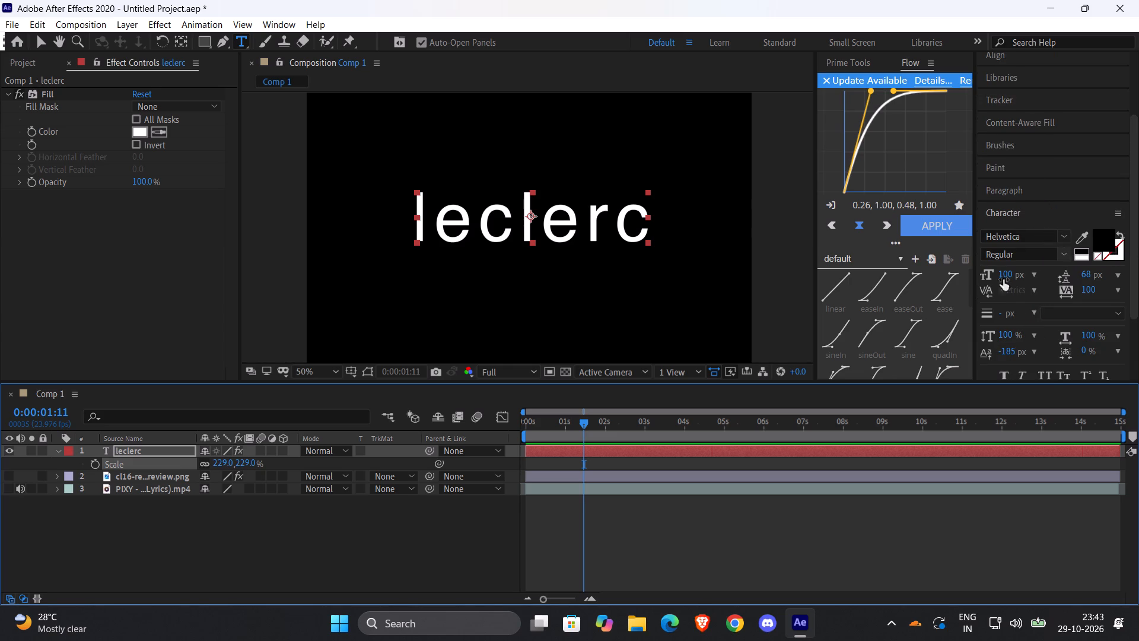
# Change the leclerc text's font to Ferro Rosso.
pyautogui.click(1027, 243)
pyautogui.click(1032, 234)
pyautogui.write('fe')
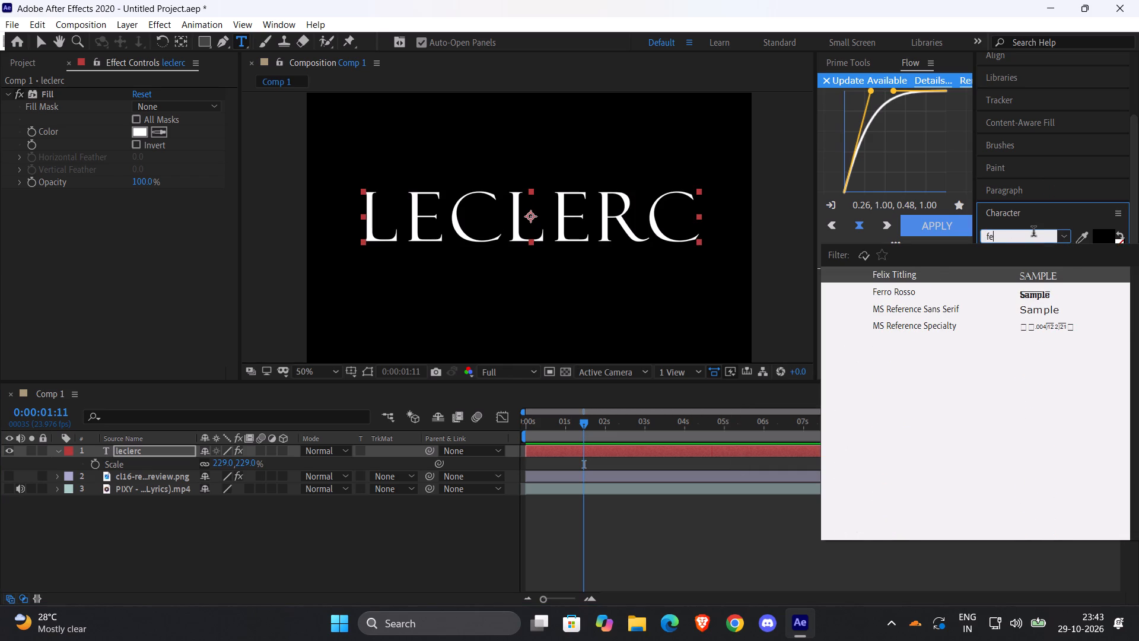
pyautogui.click(1033, 292)
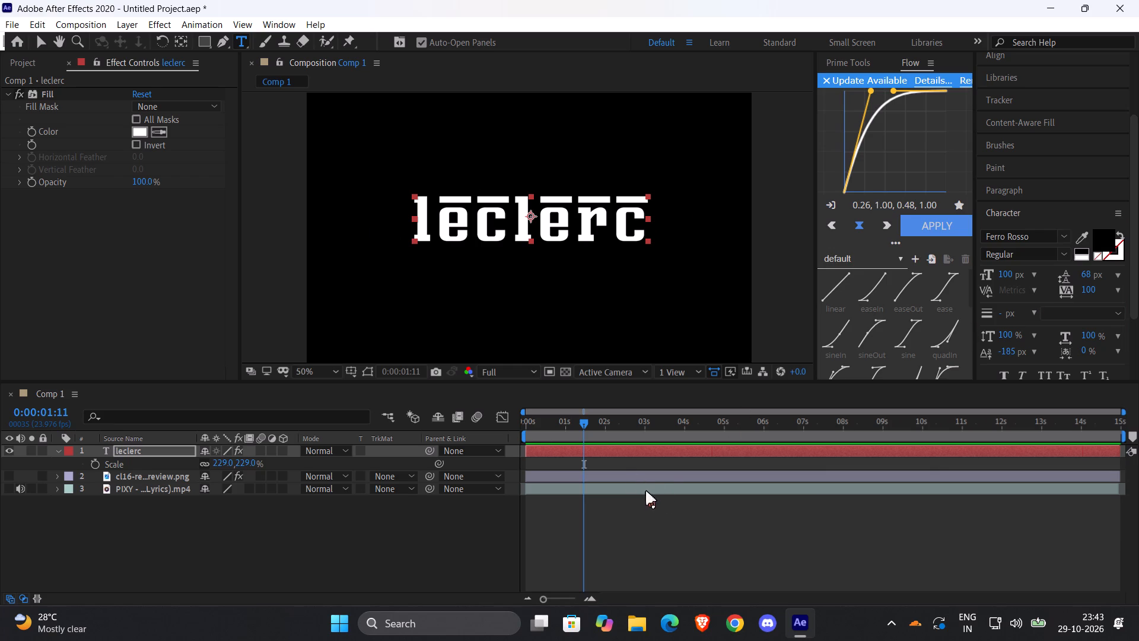
# Show the CL16 logo layer and scale the leclerc text layer down uniformly to 128%.
pyautogui.click(10, 475)
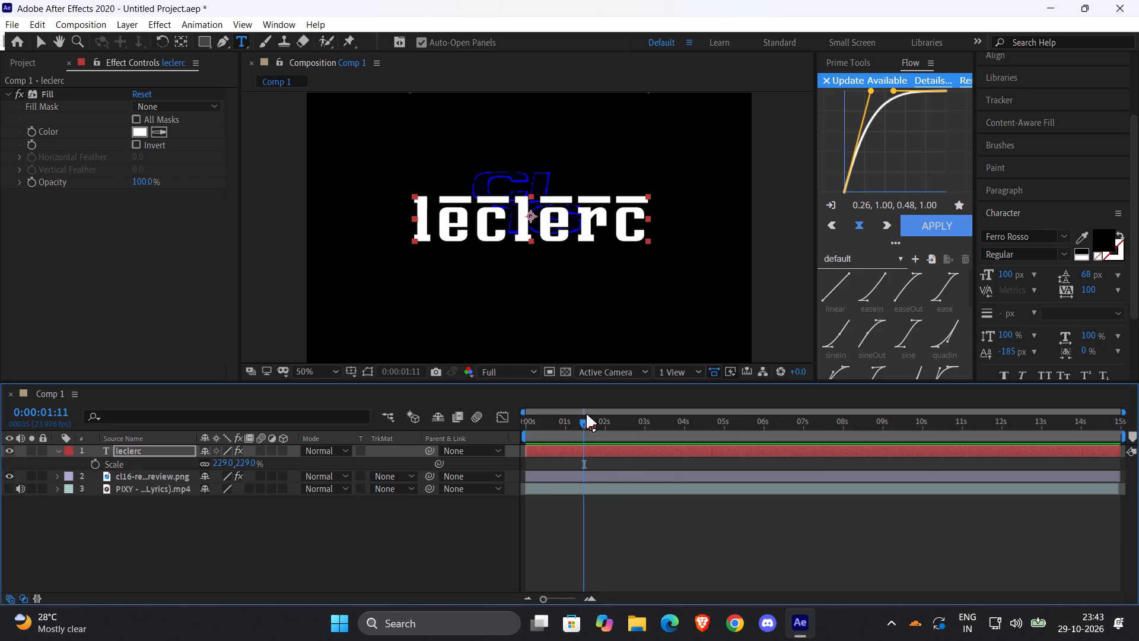
pyautogui.press('s')
pyautogui.press('s')
pyautogui.moveTo(217, 461); pyautogui.dragTo(166, 461)
pyautogui.moveTo(222, 467); pyautogui.dragTo(199, 467)
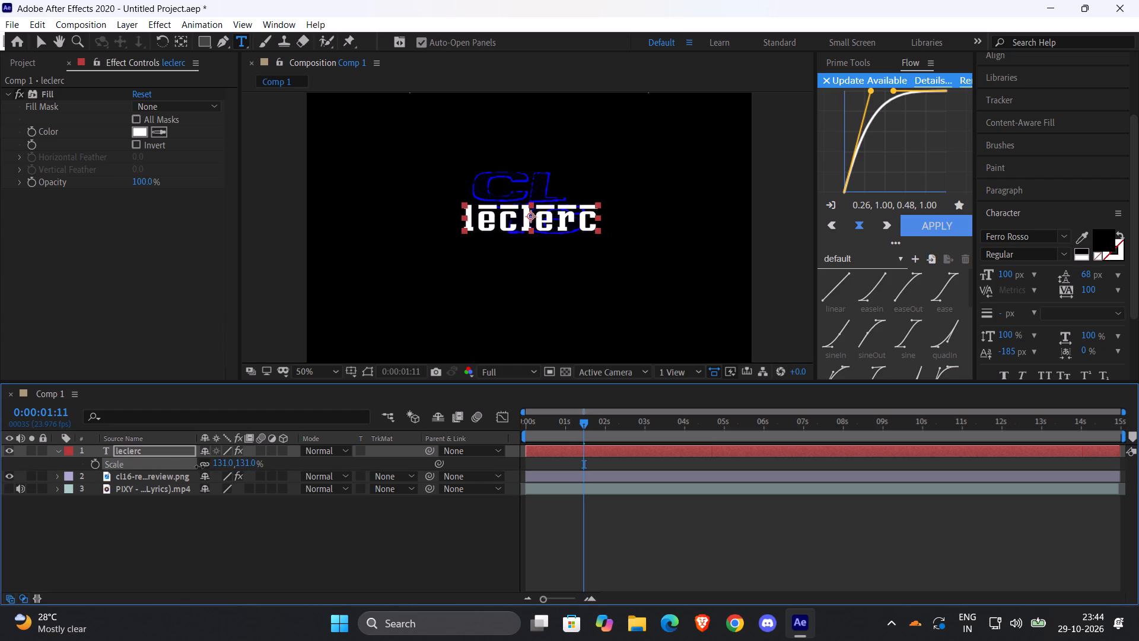
pyautogui.moveTo(199, 467); pyautogui.dragTo(197, 467)
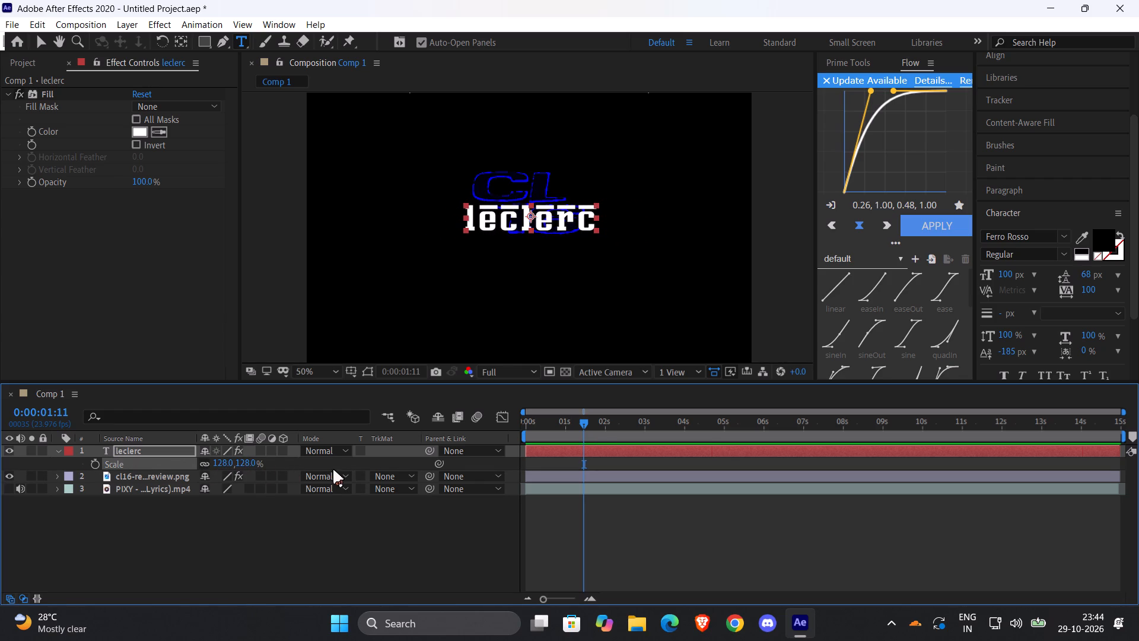
# Move the leclerc text straight down below the CL16 logo, to a Y position of about 835.
pyautogui.press('p')
pyautogui.moveTo(212, 461); pyautogui.dragTo(211, 467)
pyautogui.hotkey('ctrl', 'z')
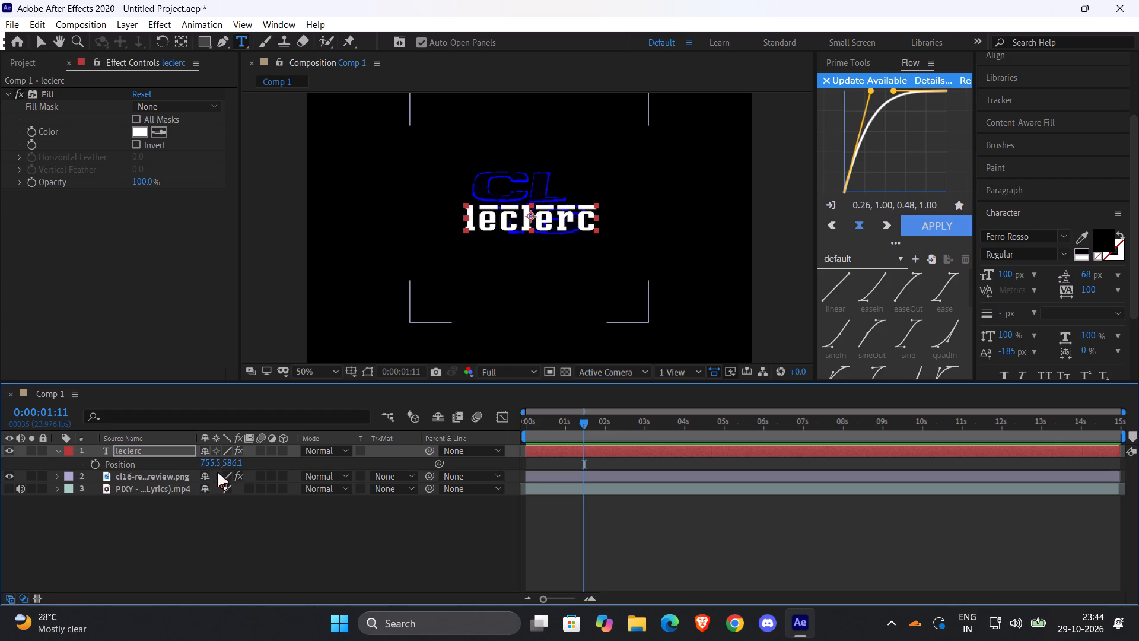
pyautogui.moveTo(234, 462); pyautogui.dragTo(240, 640)
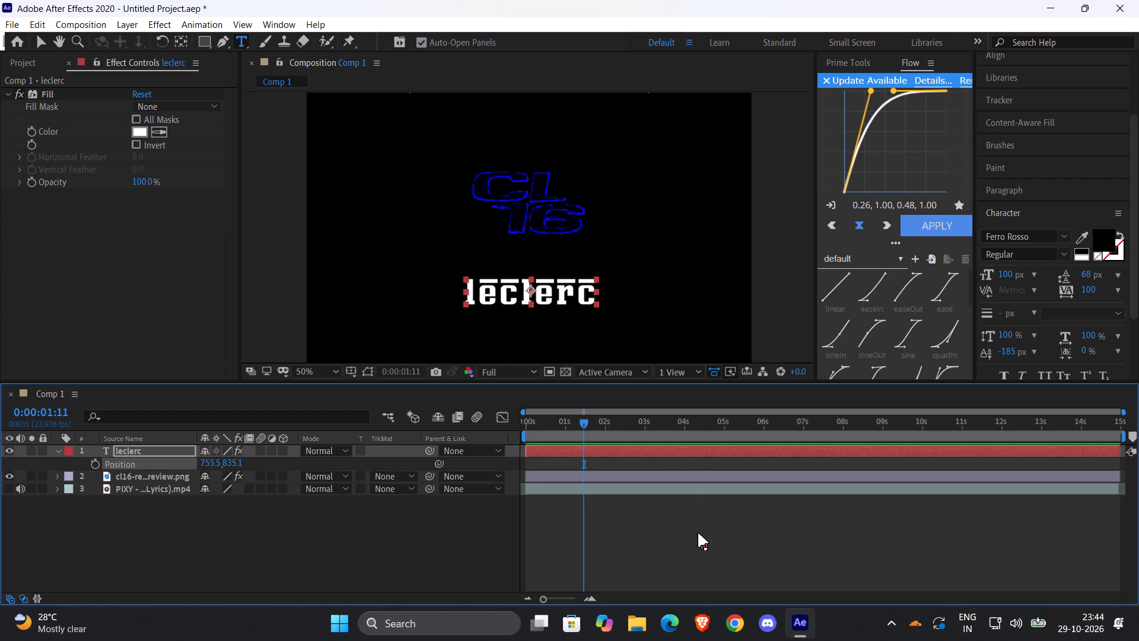
pyautogui.click(715, 543)
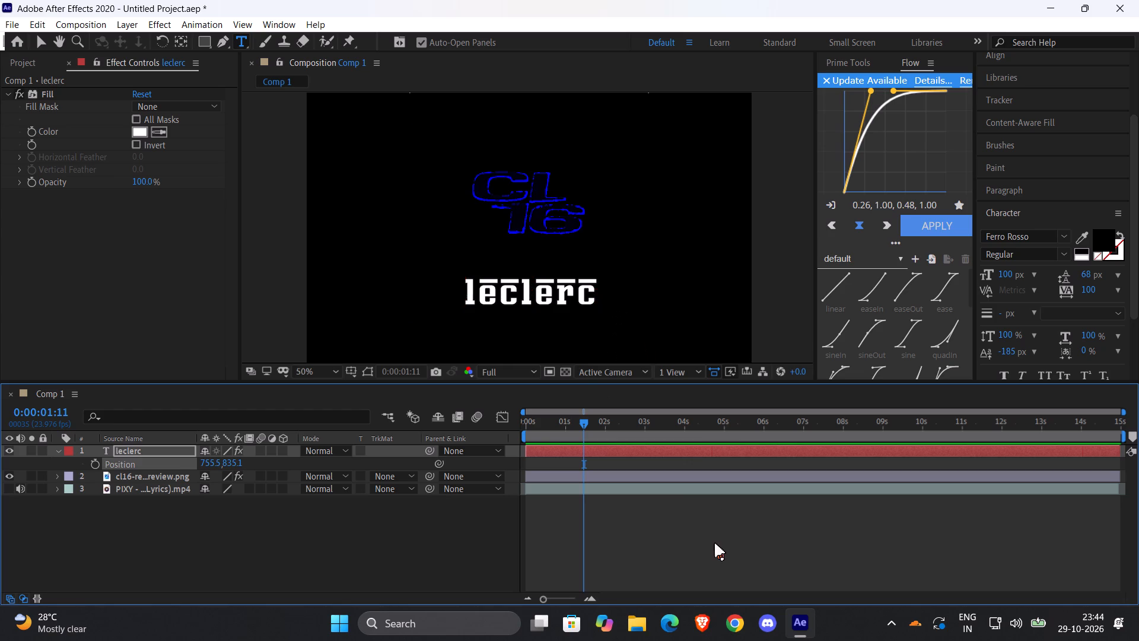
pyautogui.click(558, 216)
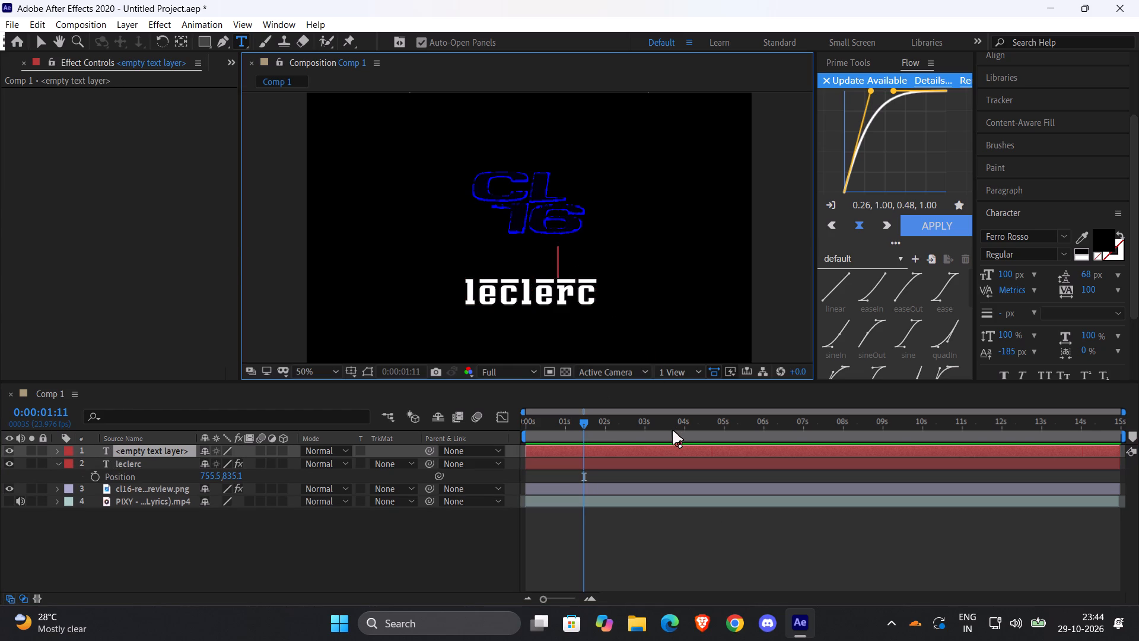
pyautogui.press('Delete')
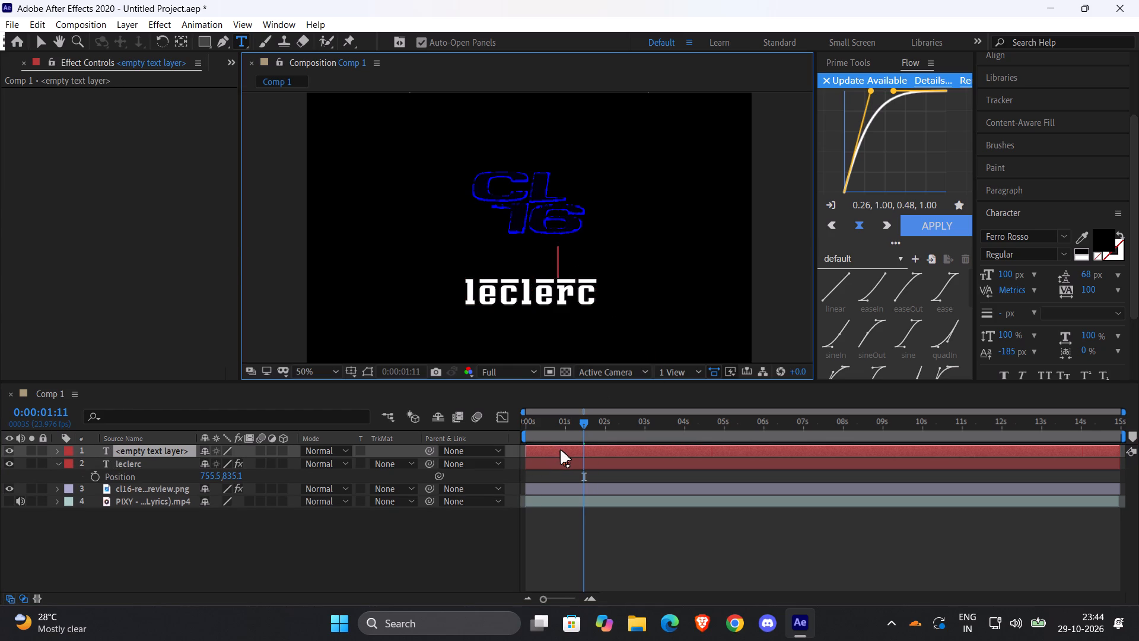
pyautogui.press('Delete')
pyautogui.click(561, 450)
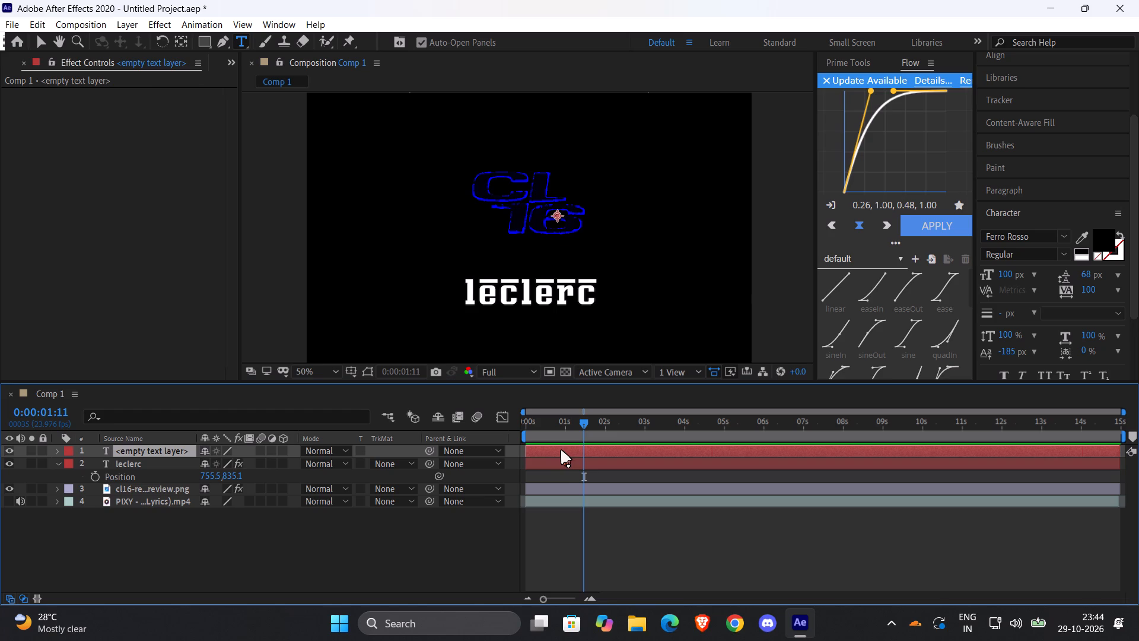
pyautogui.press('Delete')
# Play the composition from the start to check the logo and leclerc text against the music.
pyautogui.click(567, 447)
pyautogui.moveTo(567, 431); pyautogui.dragTo(515, 431)
pyautogui.press('space')
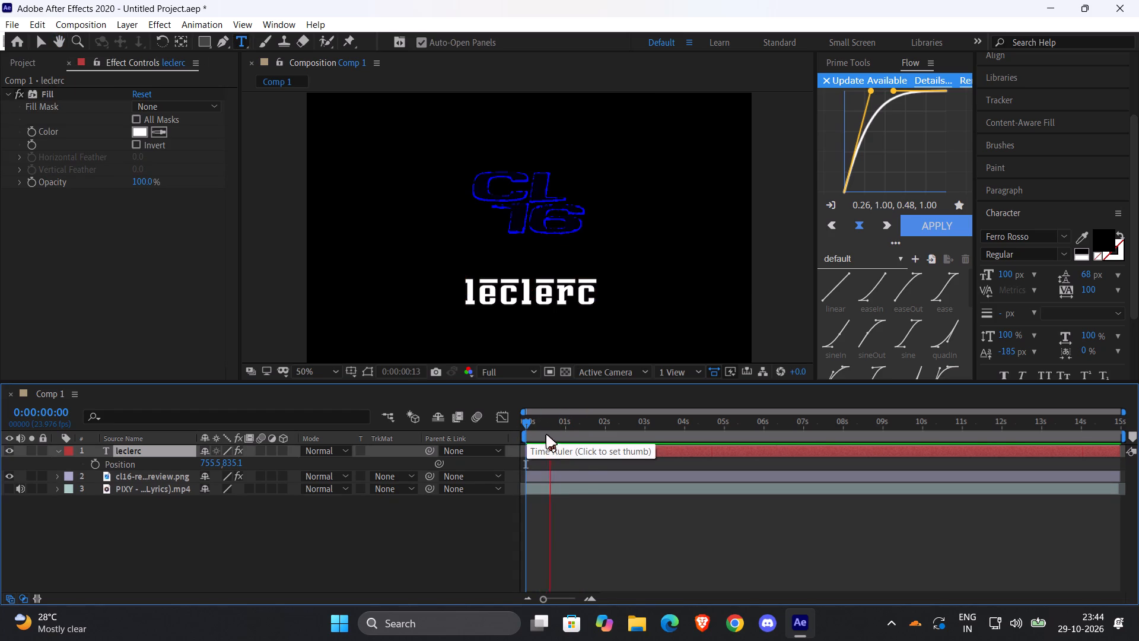
pyautogui.moveTo(553, 437); pyautogui.dragTo(511, 438)
pyautogui.press('space')
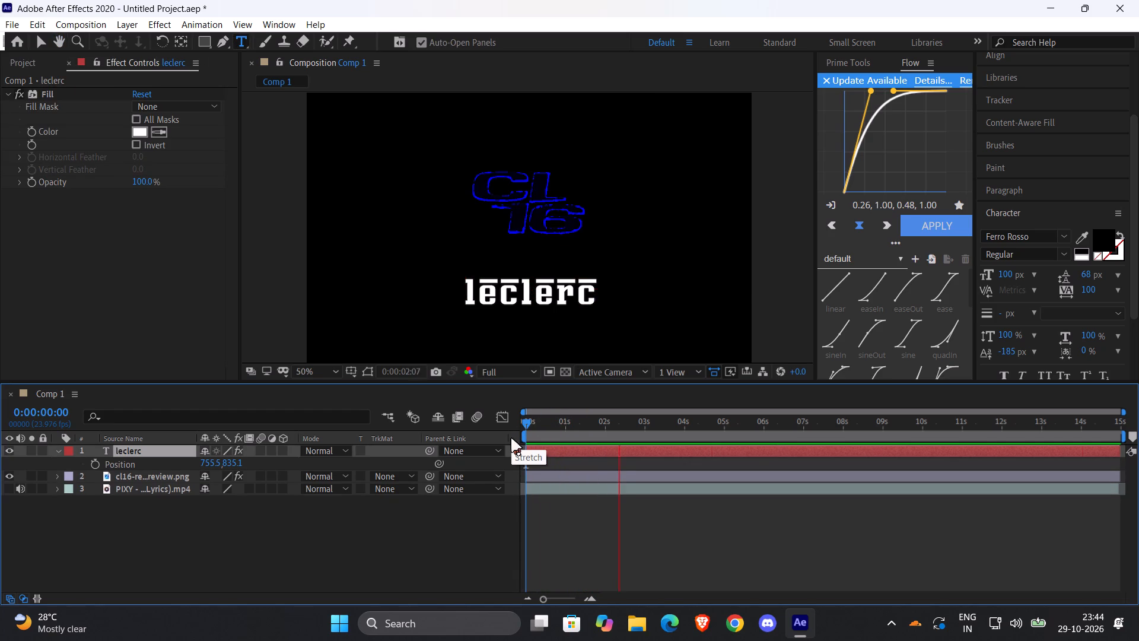
pyautogui.moveTo(542, 435); pyautogui.dragTo(508, 433)
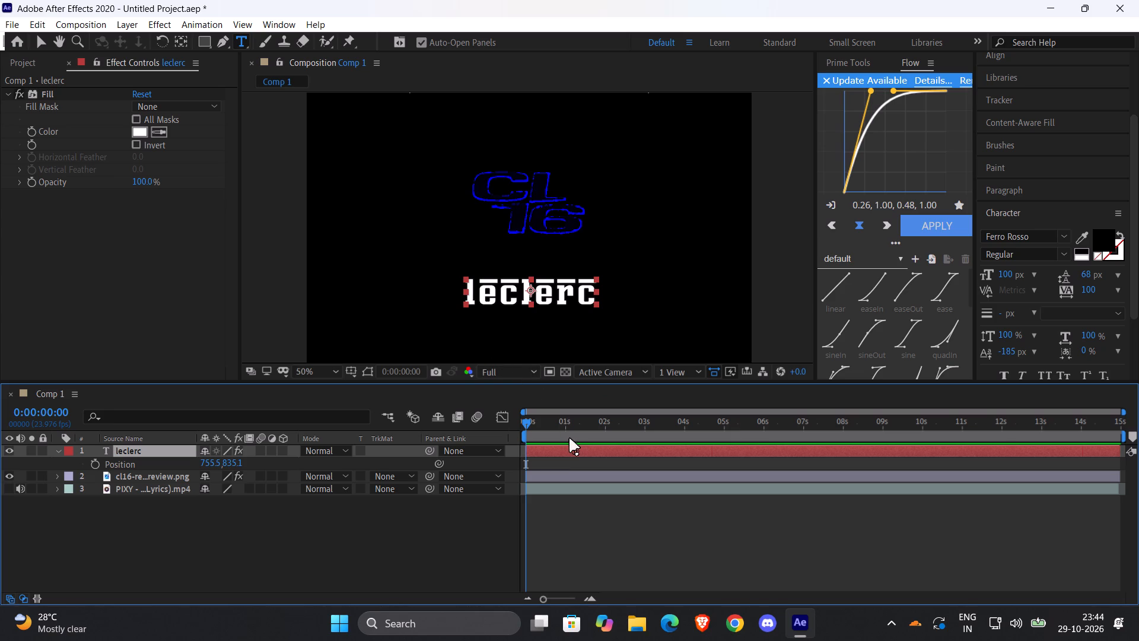
# Add a solid layer directly above the PIXY song layer with PrimeTools.
pyautogui.click(574, 490)
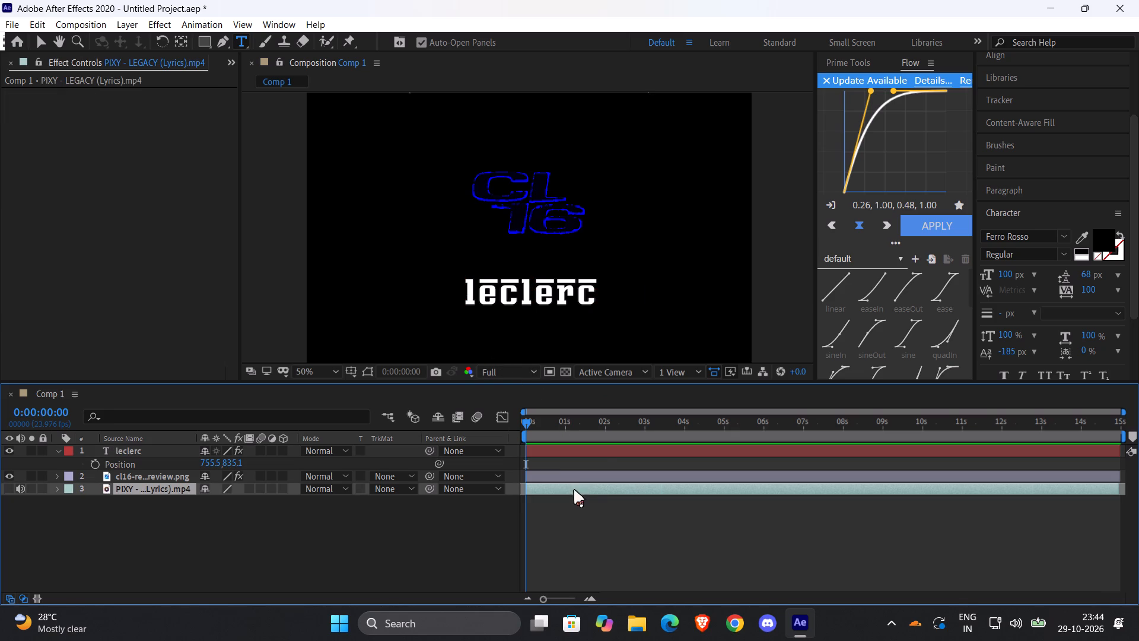
pyautogui.click(851, 65)
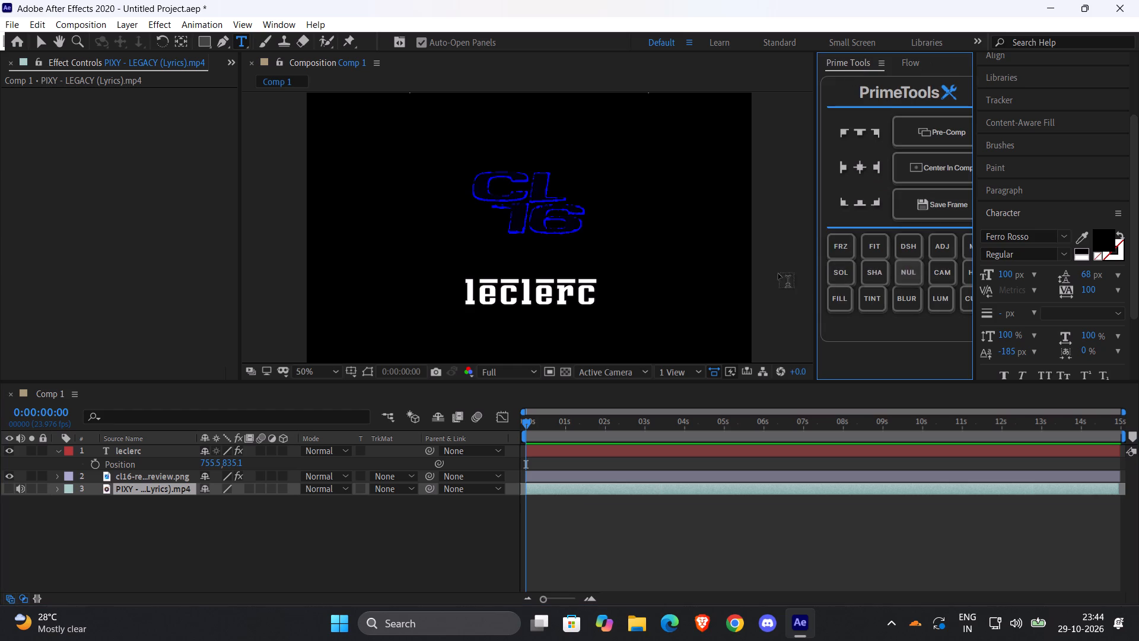
pyautogui.click(839, 278)
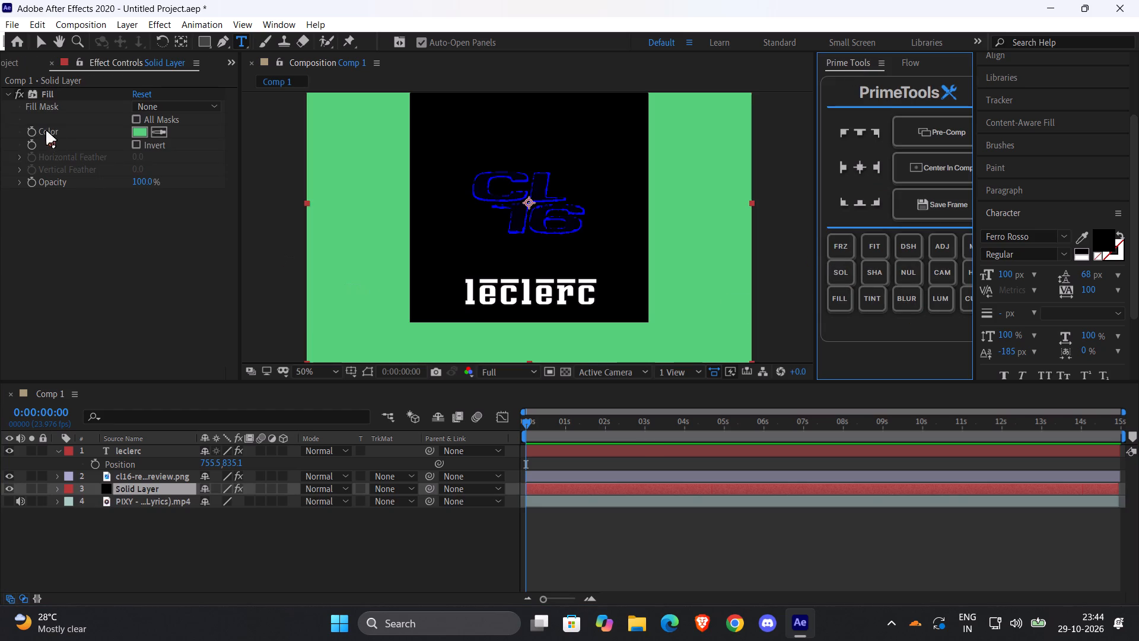
# Set the solid layer's Fill colour to very dark red, #320000.
pyautogui.click(137, 132)
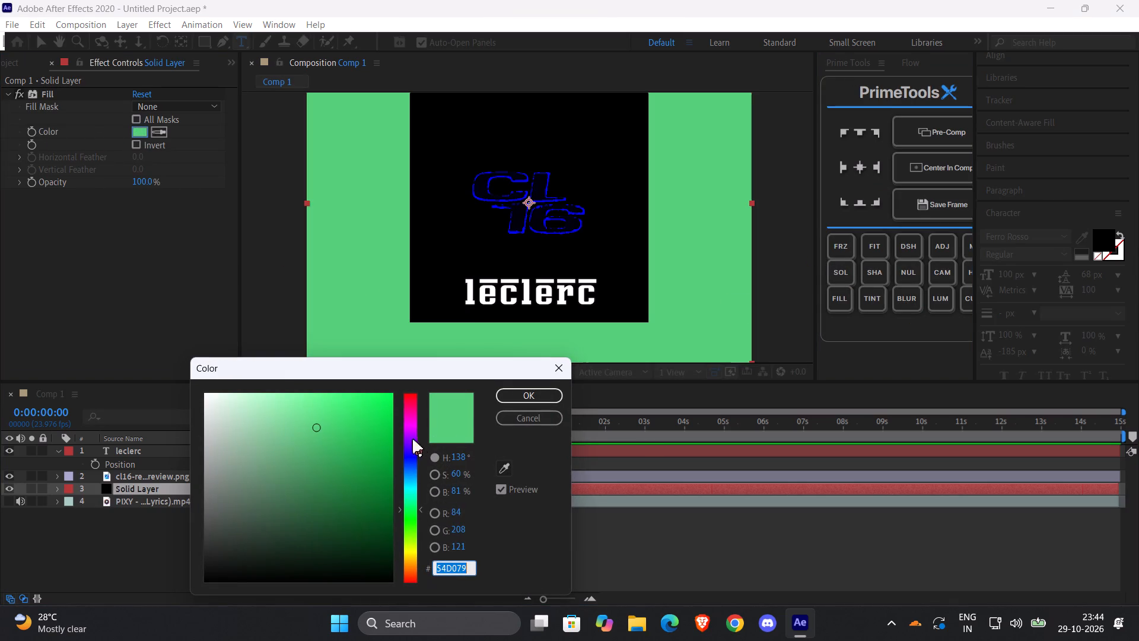
pyautogui.moveTo(412, 437); pyautogui.dragTo(404, 364)
pyautogui.moveTo(319, 430); pyautogui.dragTo(353, 445)
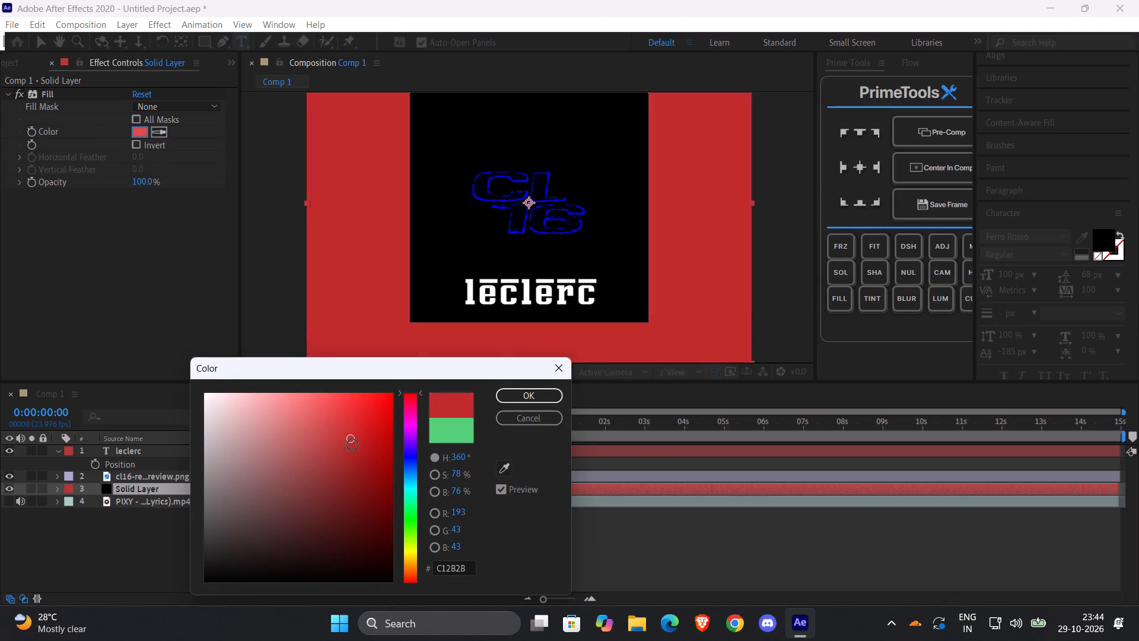
pyautogui.moveTo(353, 445); pyautogui.dragTo(378, 548)
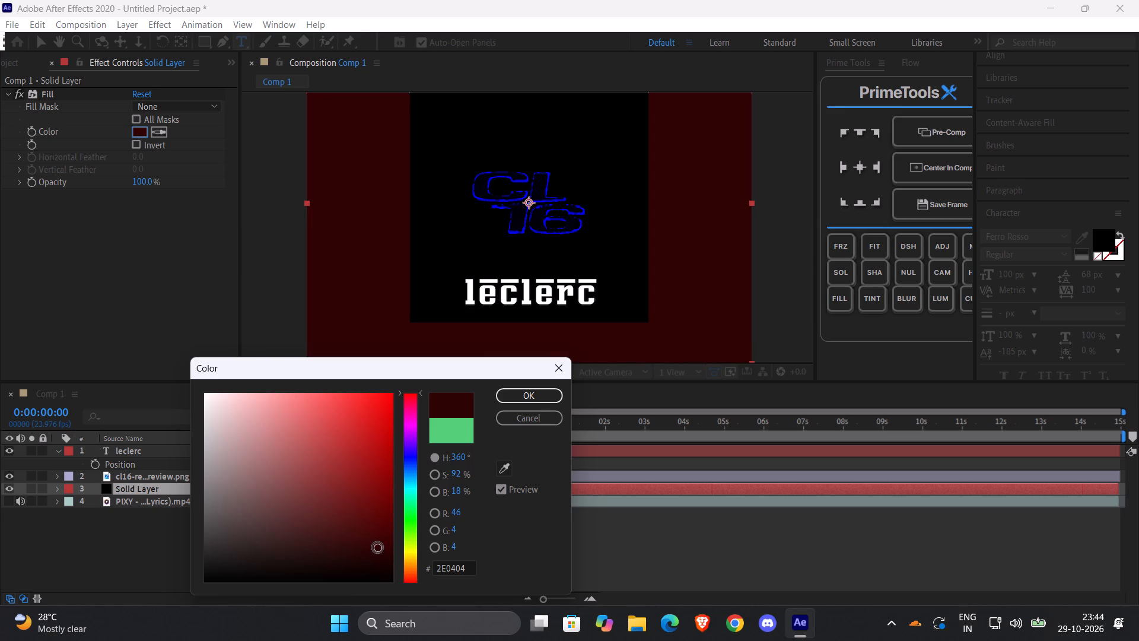
pyautogui.moveTo(378, 548); pyautogui.dragTo(380, 542)
pyautogui.moveTo(380, 542); pyautogui.dragTo(369, 542)
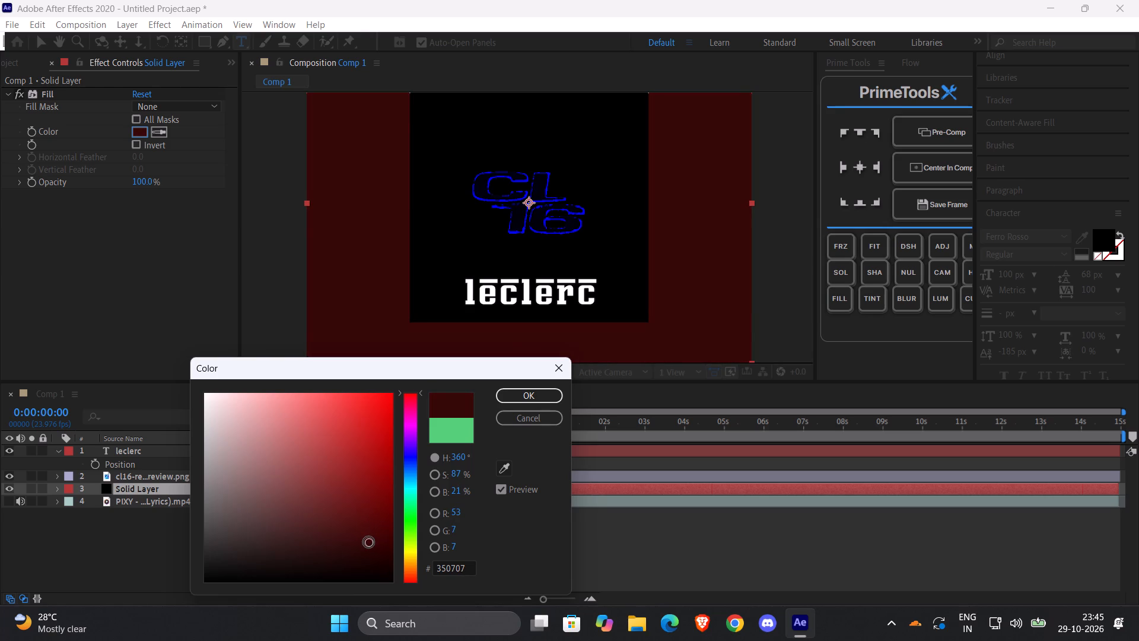
pyautogui.moveTo(369, 542); pyautogui.dragTo(369, 540)
pyautogui.moveTo(369, 540); pyautogui.dragTo(388, 539)
pyautogui.moveTo(388, 539); pyautogui.dragTo(395, 550)
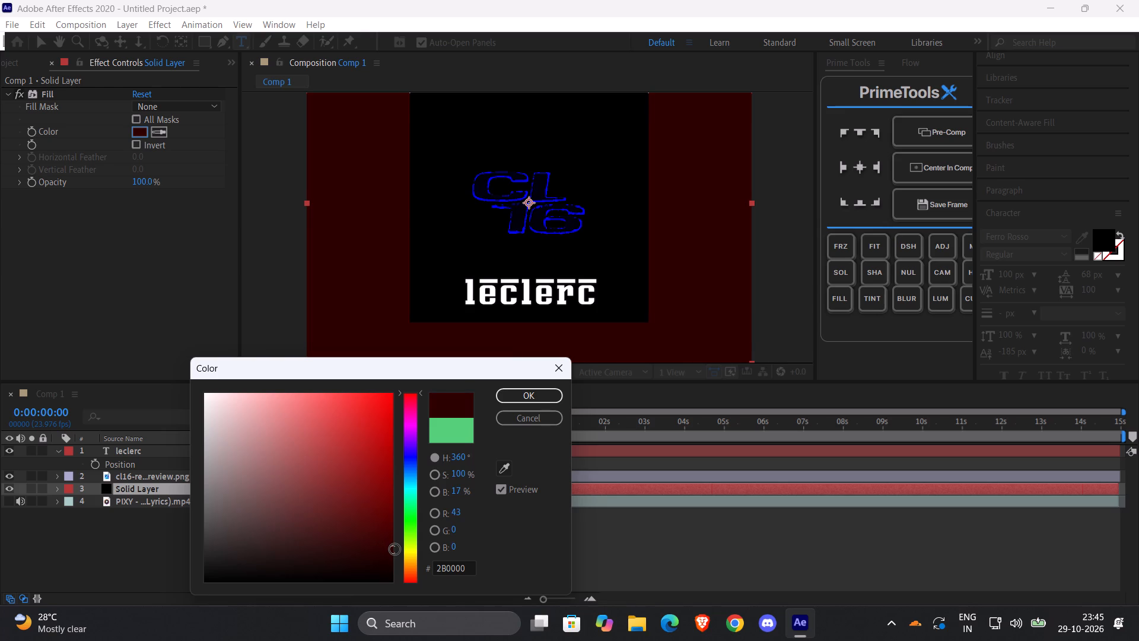
pyautogui.moveTo(395, 550); pyautogui.dragTo(399, 545)
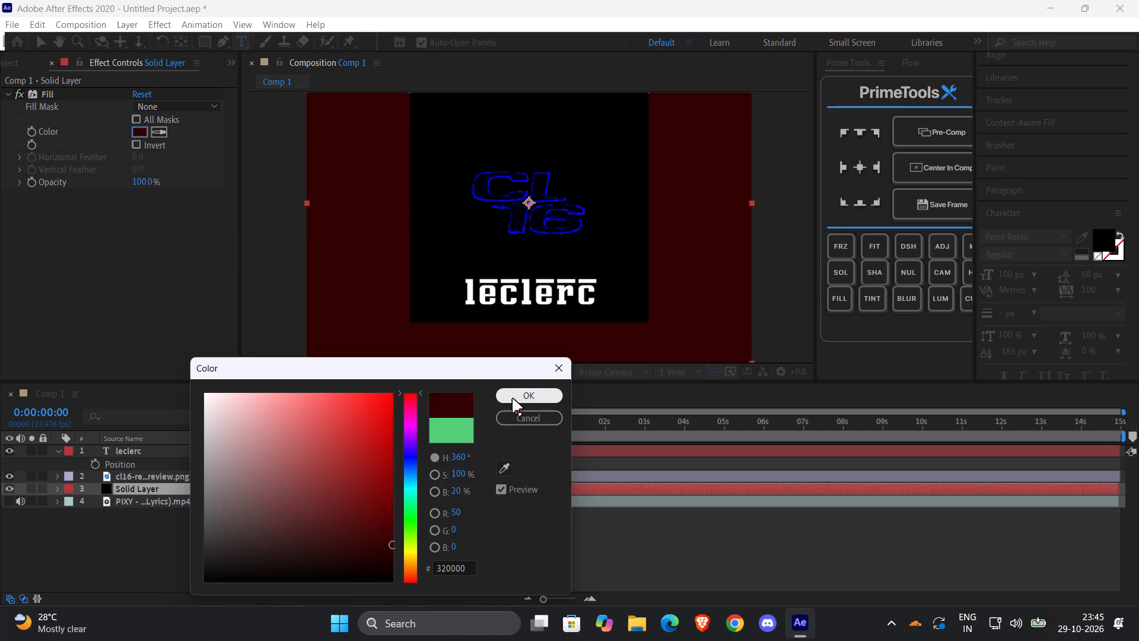
pyautogui.click(513, 398)
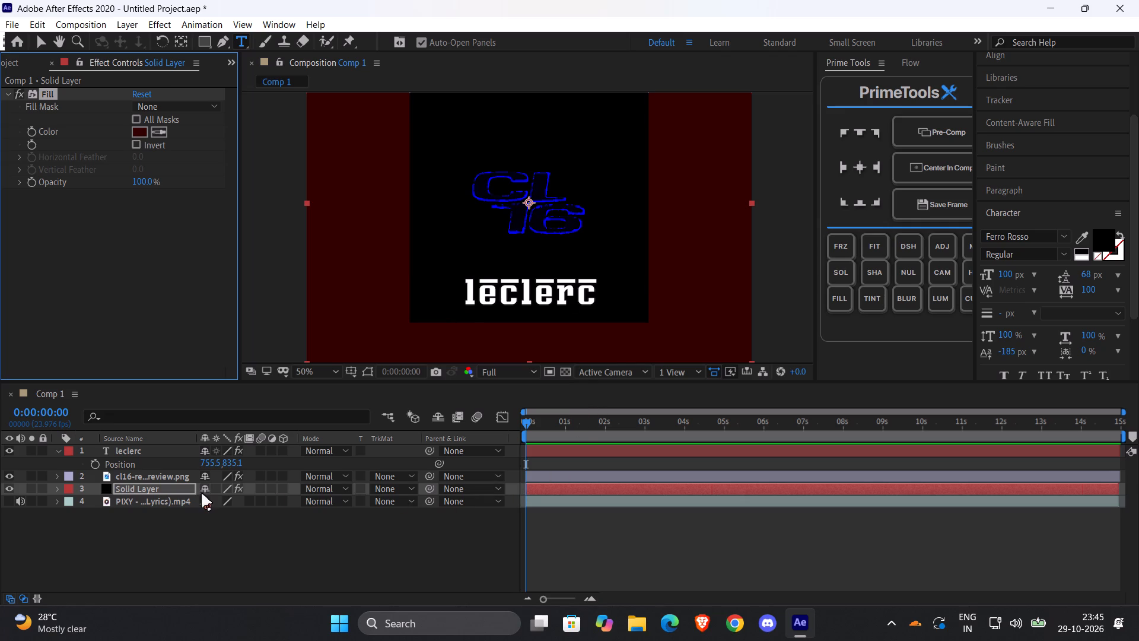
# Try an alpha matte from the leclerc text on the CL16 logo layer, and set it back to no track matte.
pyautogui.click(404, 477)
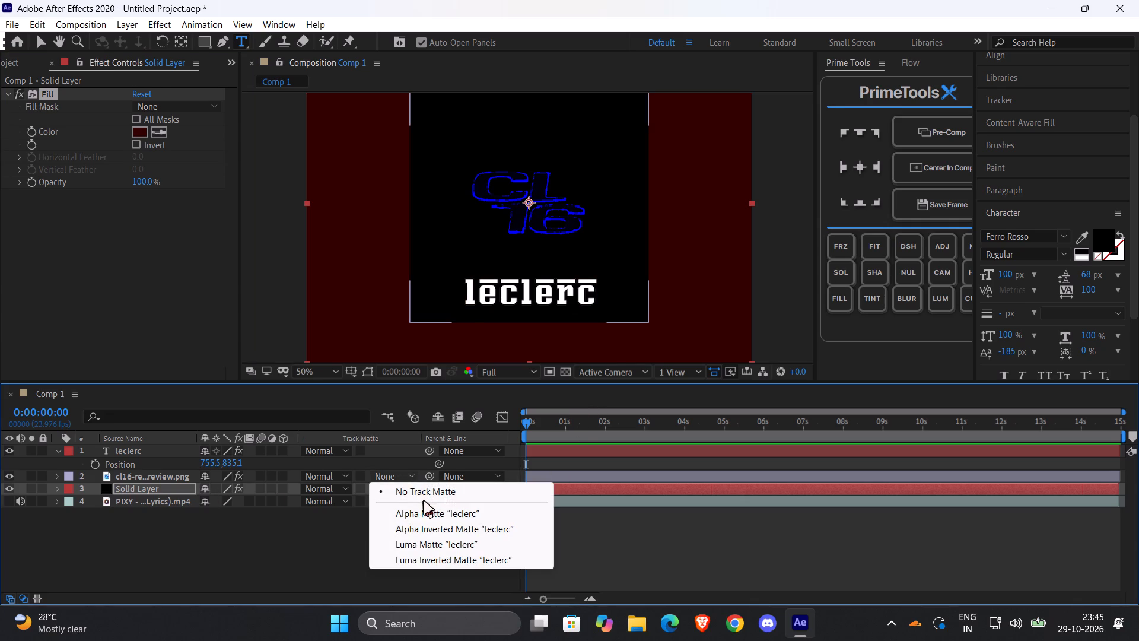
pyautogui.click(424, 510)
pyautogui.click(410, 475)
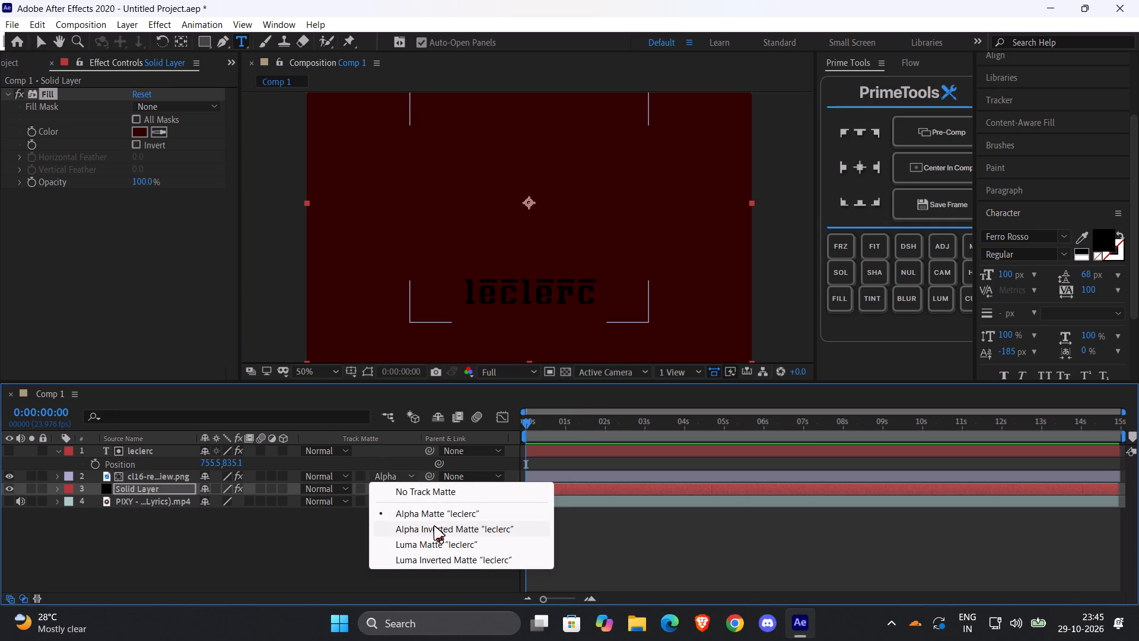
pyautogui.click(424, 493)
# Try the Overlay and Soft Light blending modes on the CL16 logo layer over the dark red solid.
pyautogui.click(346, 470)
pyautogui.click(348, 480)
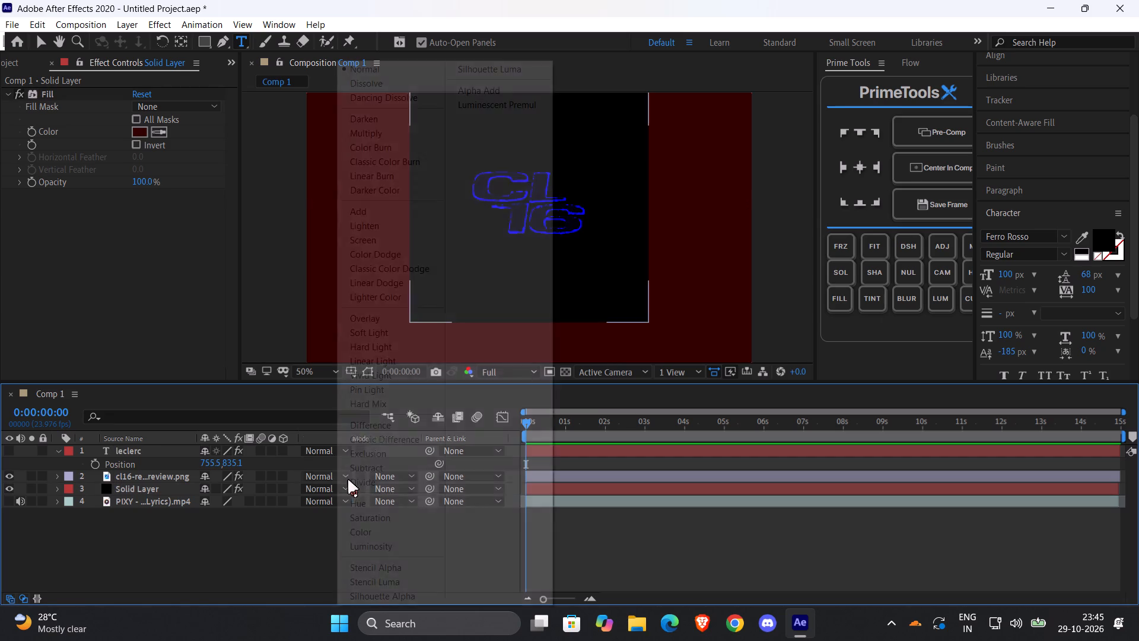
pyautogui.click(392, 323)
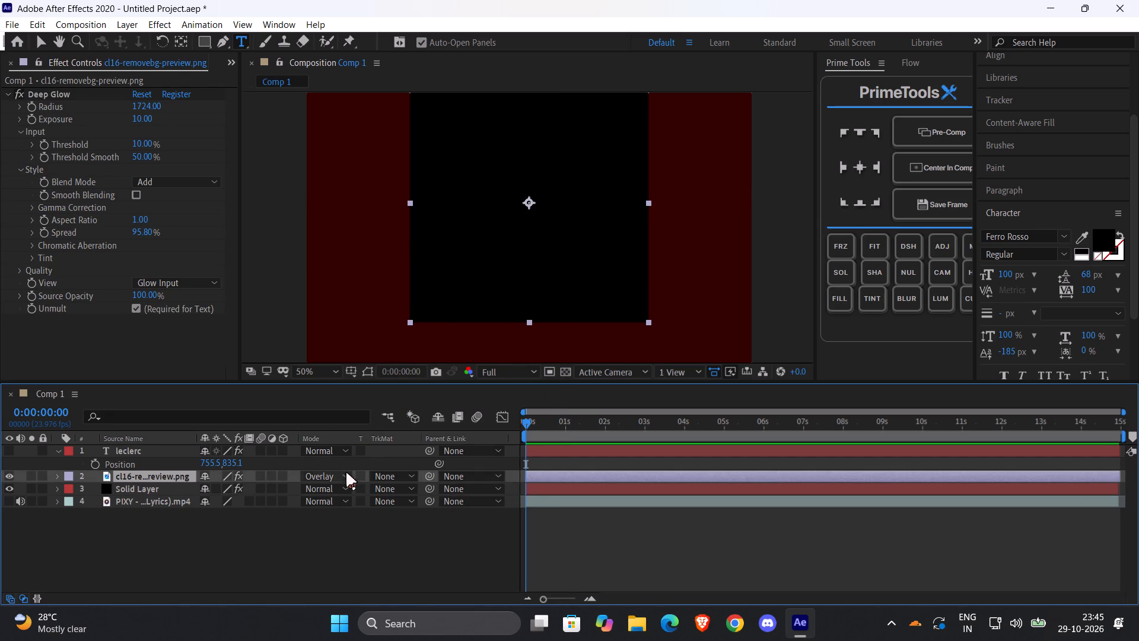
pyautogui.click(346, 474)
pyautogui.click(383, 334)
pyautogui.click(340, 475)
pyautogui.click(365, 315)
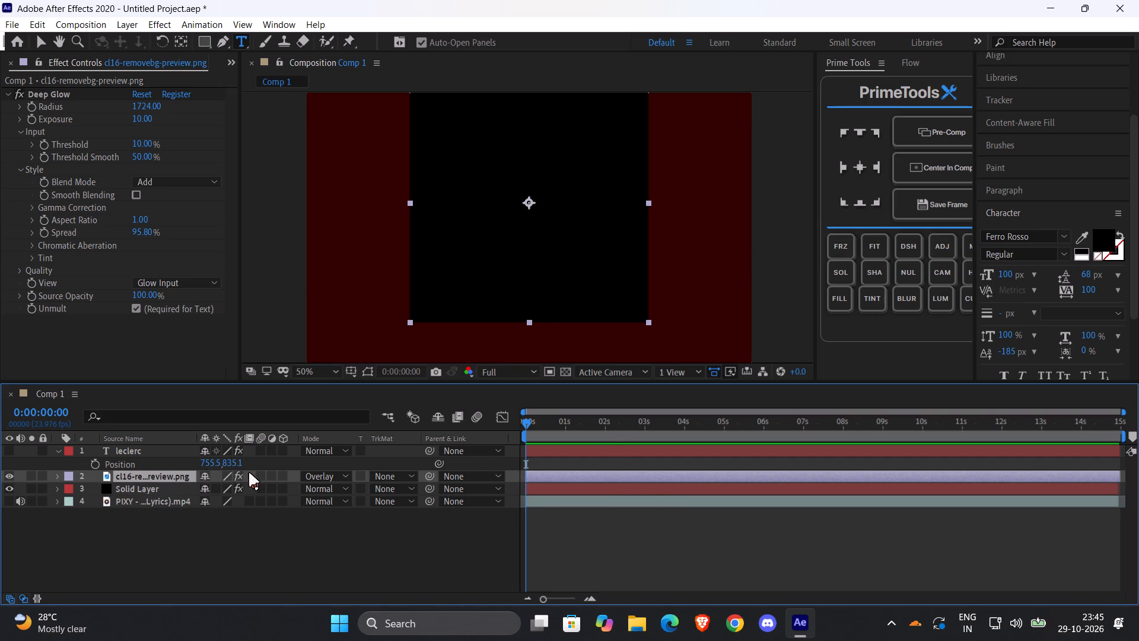
# Delete the CL16 logo layer from Comp 1.
pyautogui.press('Delete')
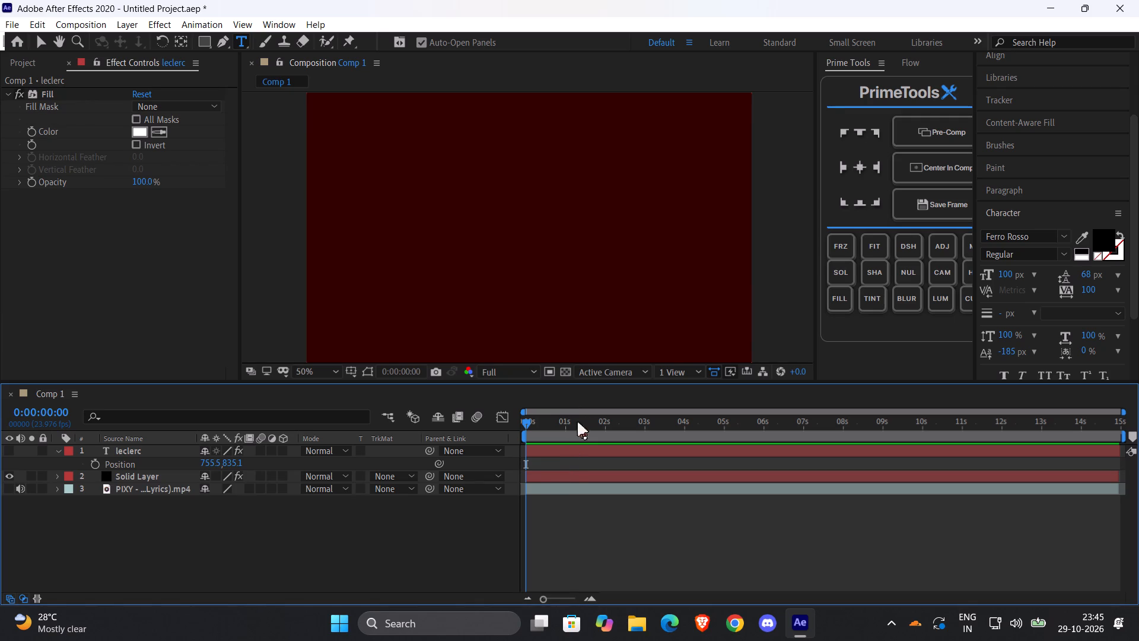
# Turn the leclerc text layer's visibility back on over the dark red solid.
pyautogui.click(562, 452)
pyautogui.click(569, 475)
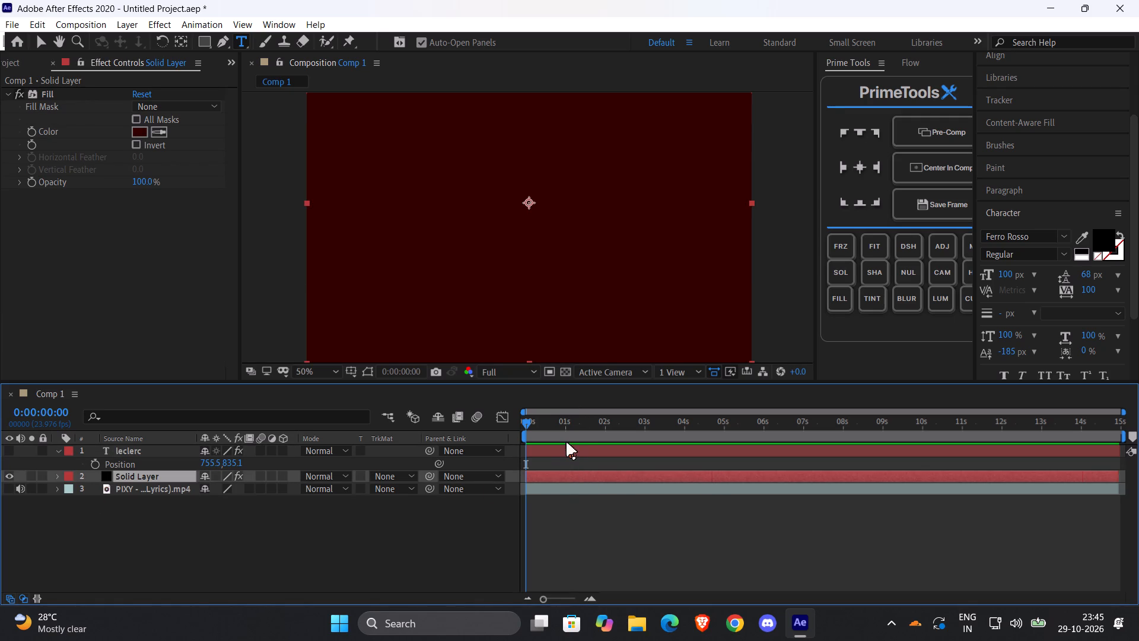
pyautogui.click(568, 443)
pyautogui.click(568, 449)
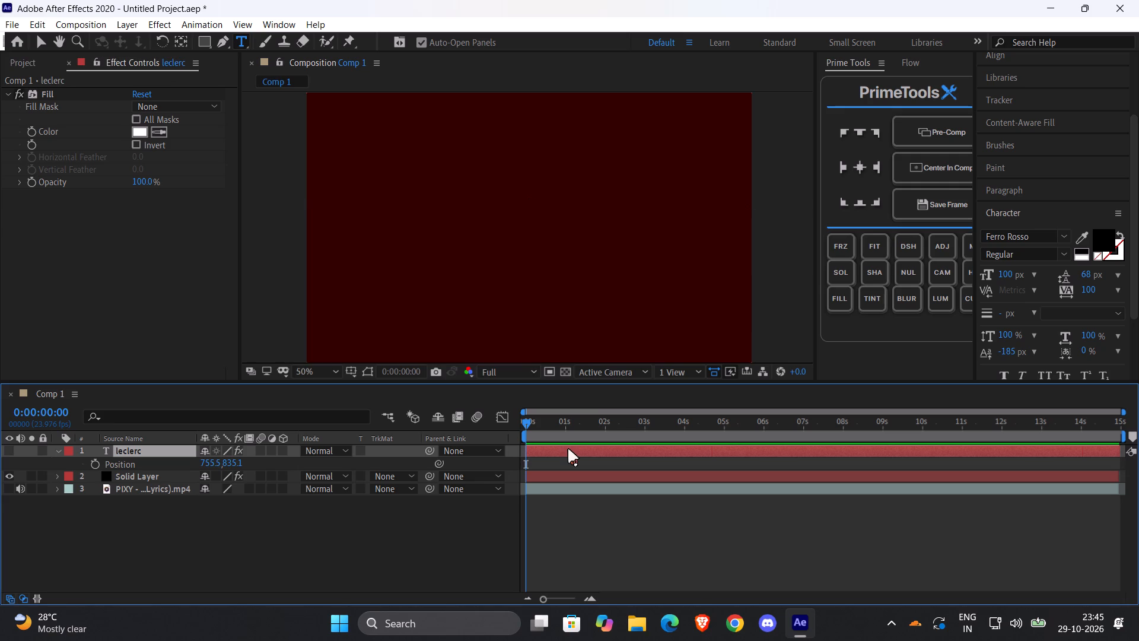
pyautogui.click(572, 434)
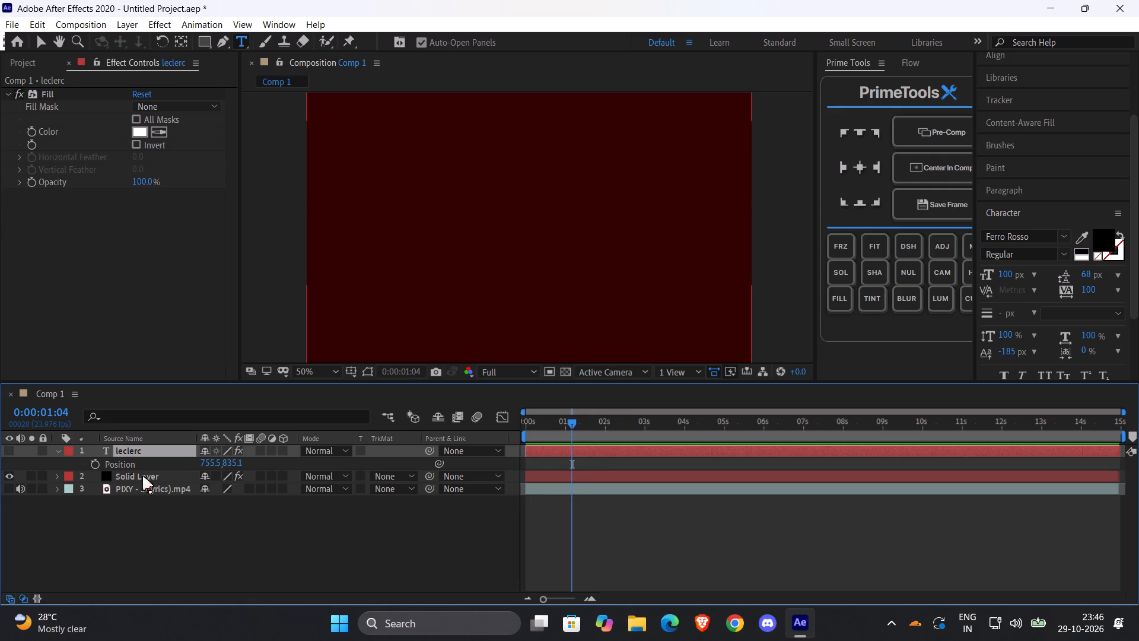
pyautogui.click(10, 445)
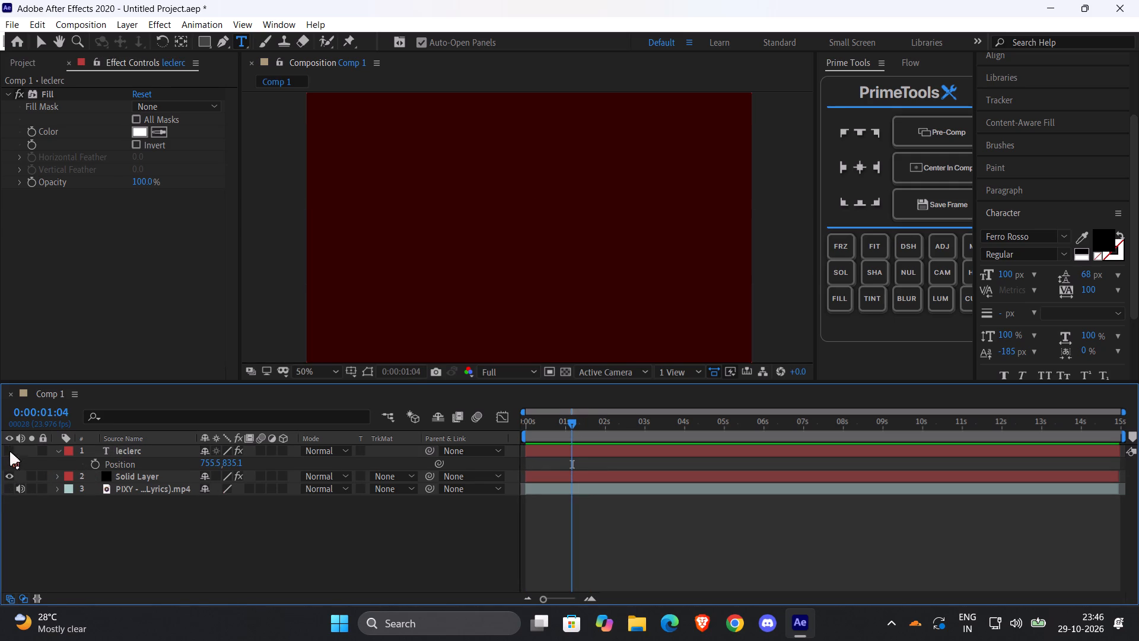
pyautogui.click(9, 452)
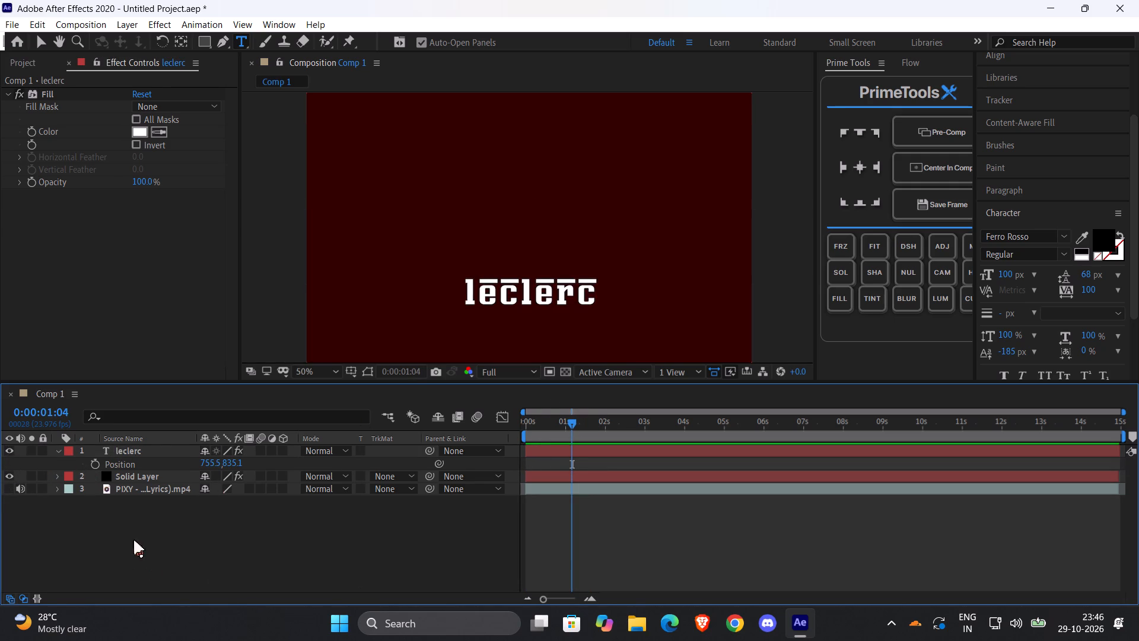
# Play Comp 1 from the start, split the leclerc text layer at 0:00:02:18, and delete the part after the cut.
pyautogui.scroll(3, 782, 528)
pyautogui.moveTo(562, 436); pyautogui.dragTo(514, 437)
pyautogui.press('space')
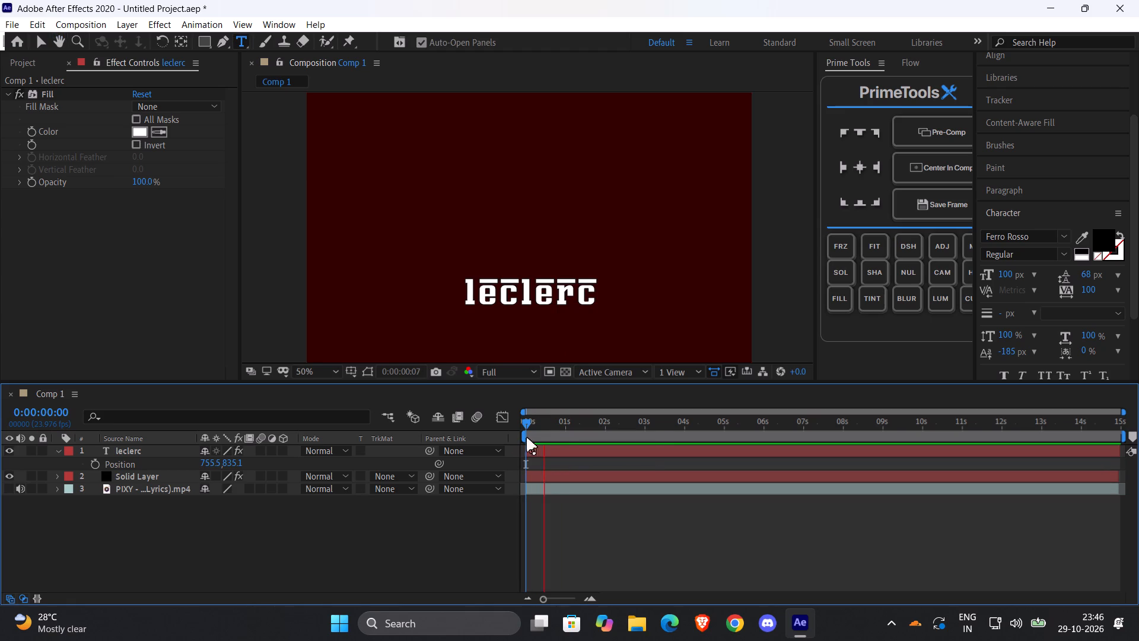
pyautogui.moveTo(541, 436); pyautogui.dragTo(532, 436)
pyautogui.press('space')
pyautogui.moveTo(551, 436); pyautogui.dragTo(434, 434)
pyautogui.press('space')
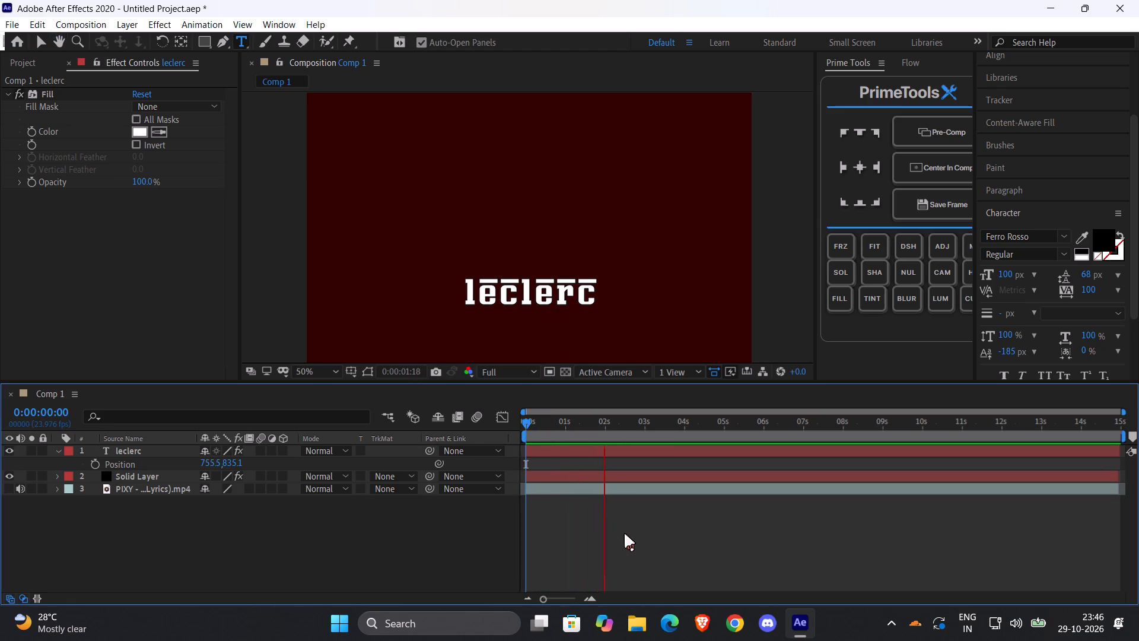
pyautogui.moveTo(648, 437); pyautogui.dragTo(634, 438)
pyautogui.click(645, 446)
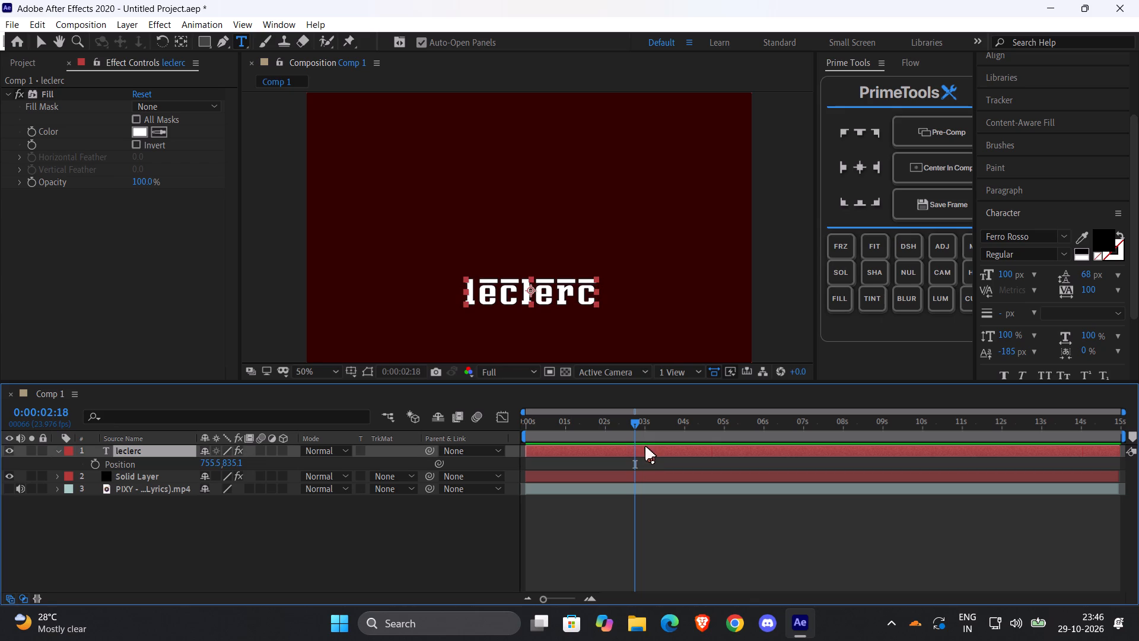
pyautogui.hotkey('ctrl', 'shift', 'd')
pyautogui.press('Delete')
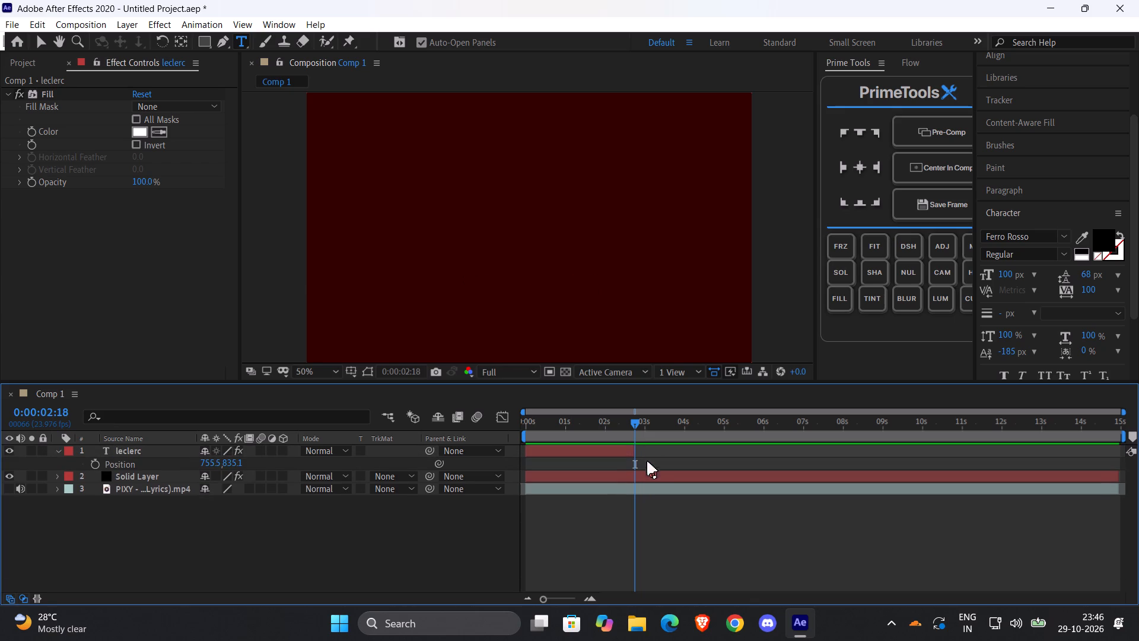
# Replay the opening seconds of Comp 1 repeatedly to examine the leclerc title's timing against the PIXY music.
pyautogui.click(653, 476)
pyautogui.moveTo(635, 434); pyautogui.dragTo(572, 437)
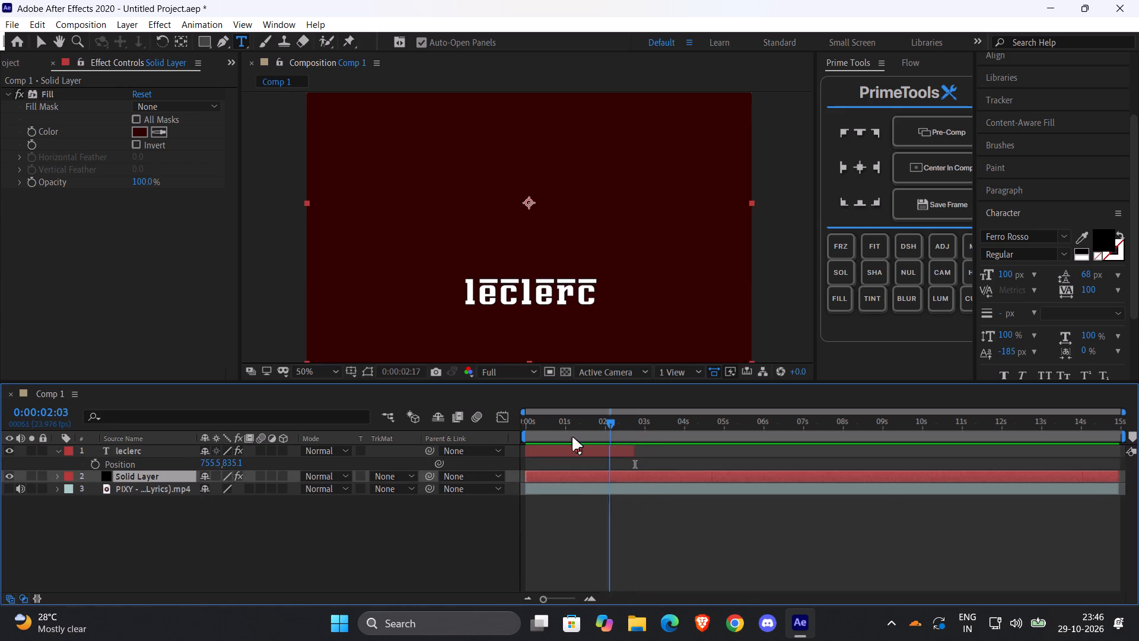
pyautogui.moveTo(572, 437); pyautogui.dragTo(418, 441)
pyautogui.press('space')
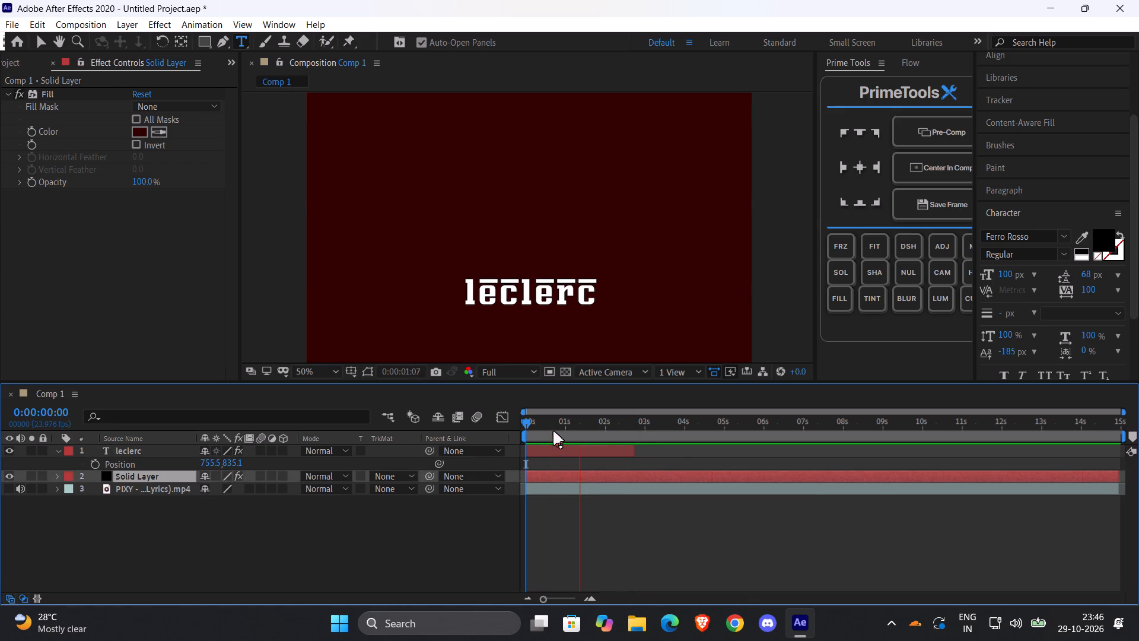
pyautogui.moveTo(555, 436); pyautogui.dragTo(514, 440)
pyautogui.press('space')
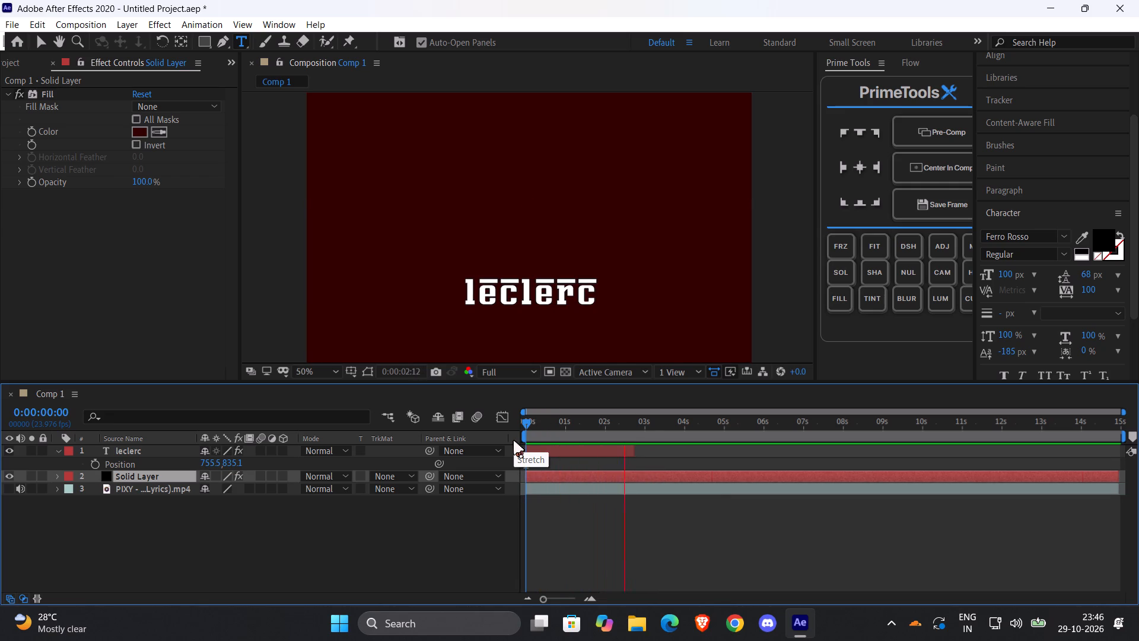
pyautogui.moveTo(539, 436); pyautogui.dragTo(565, 433)
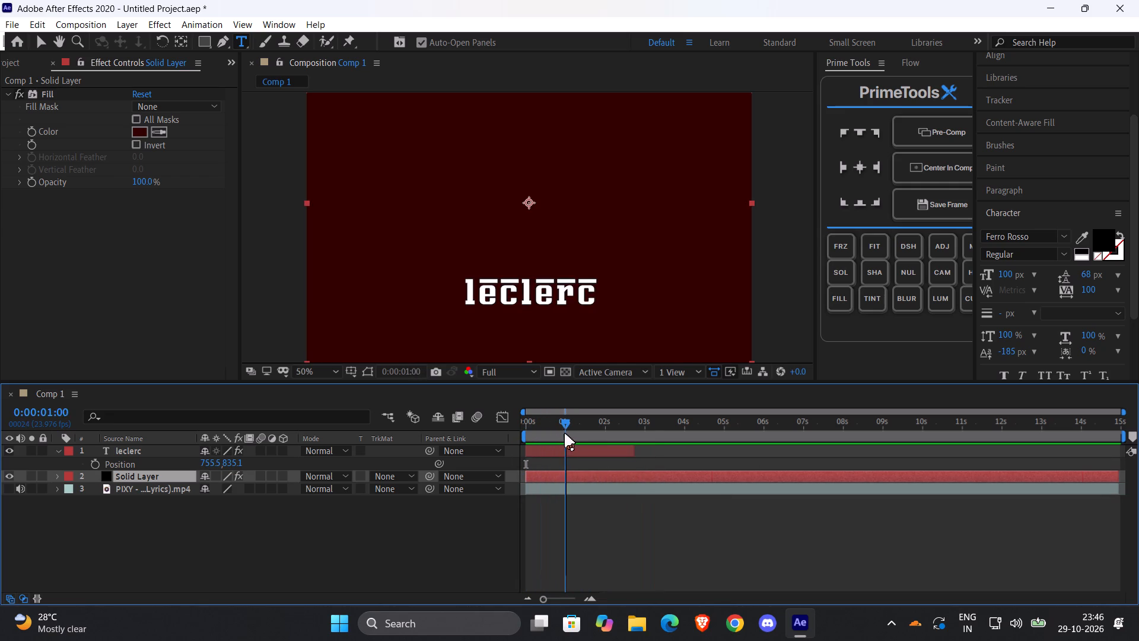
pyautogui.moveTo(565, 433); pyautogui.dragTo(530, 435)
pyautogui.press('space')
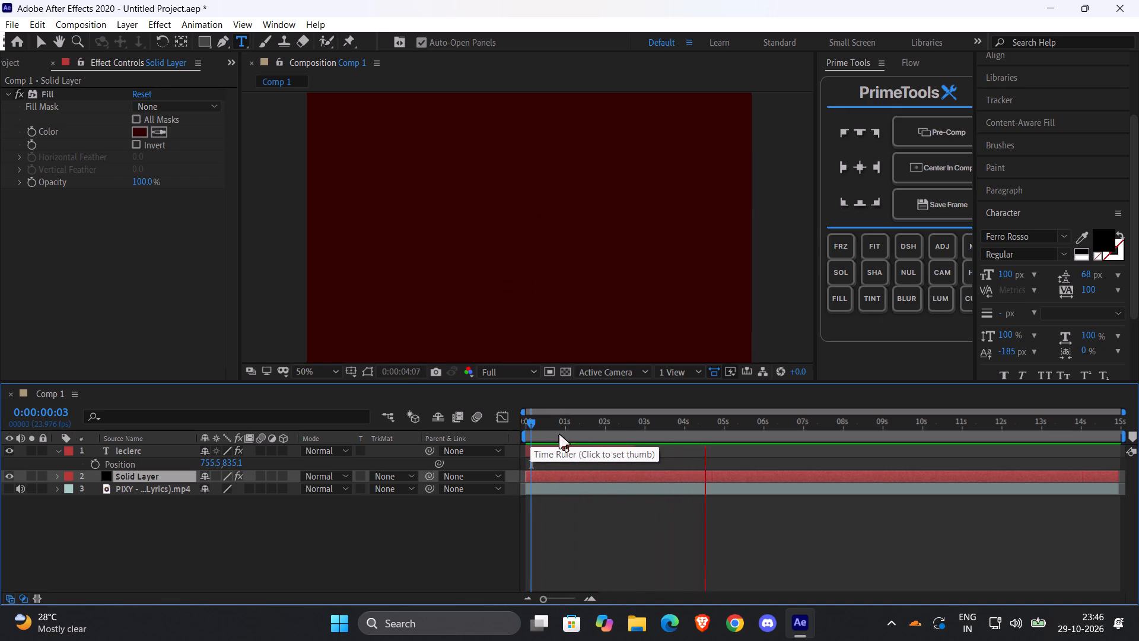
pyautogui.moveTo(584, 434); pyautogui.dragTo(504, 440)
pyautogui.press('space')
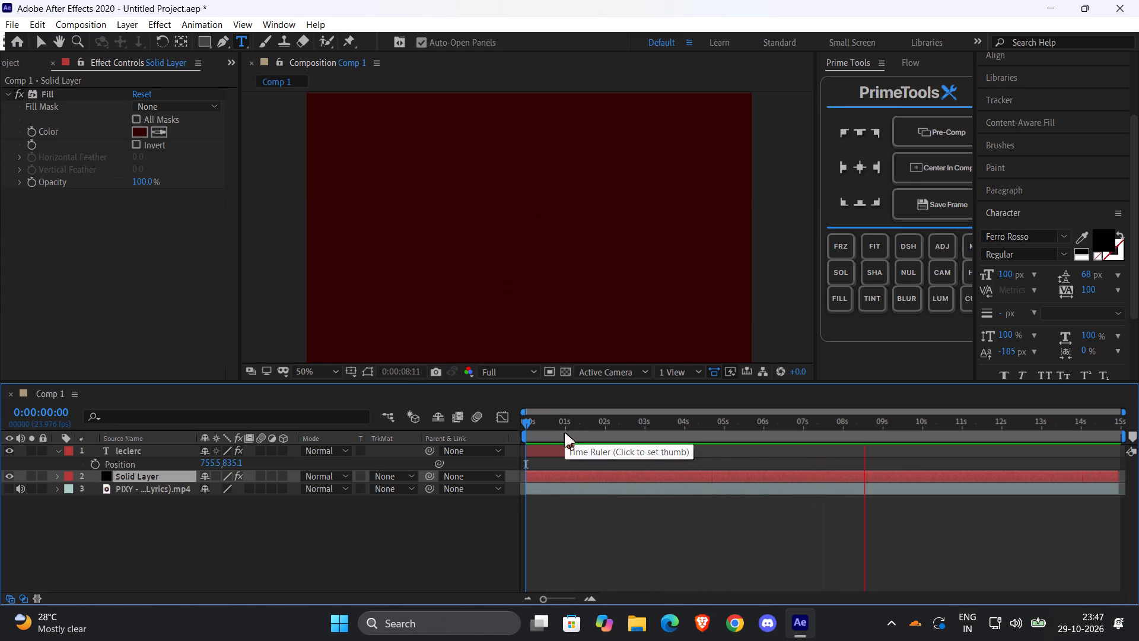
pyautogui.moveTo(565, 433); pyautogui.dragTo(561, 435)
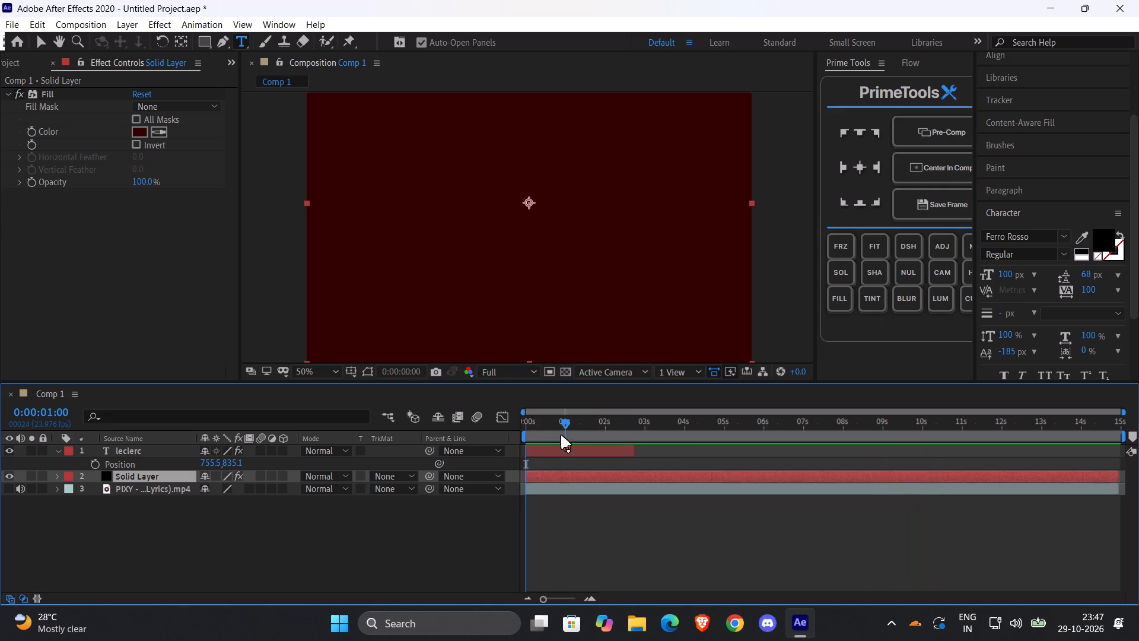
pyautogui.moveTo(561, 435); pyautogui.dragTo(481, 443)
pyautogui.press('space')
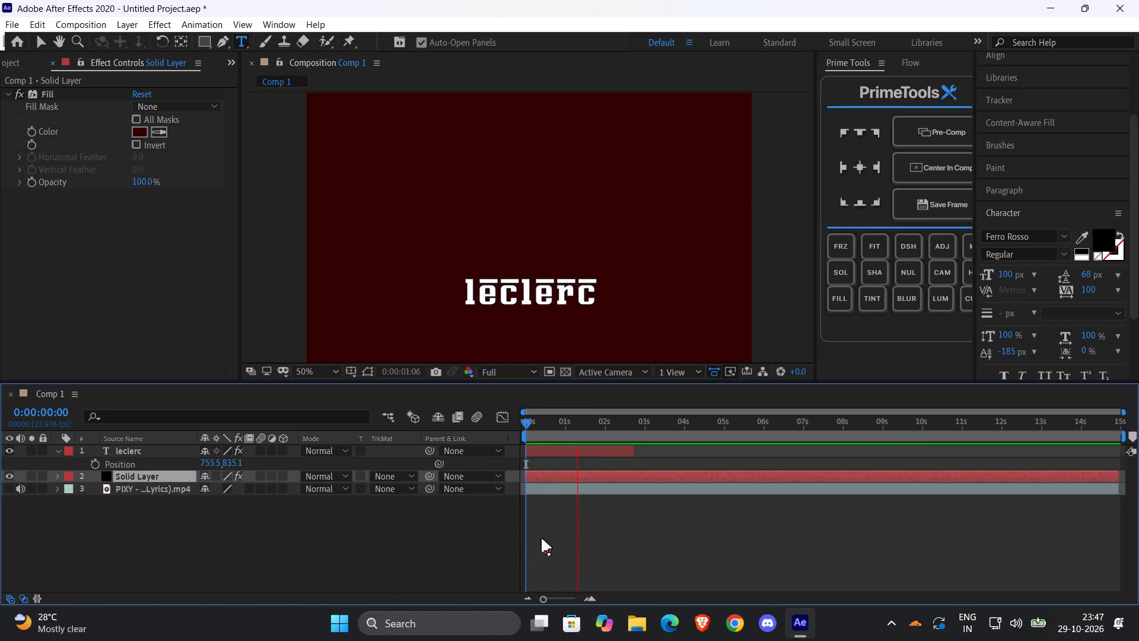
pyautogui.press('space')
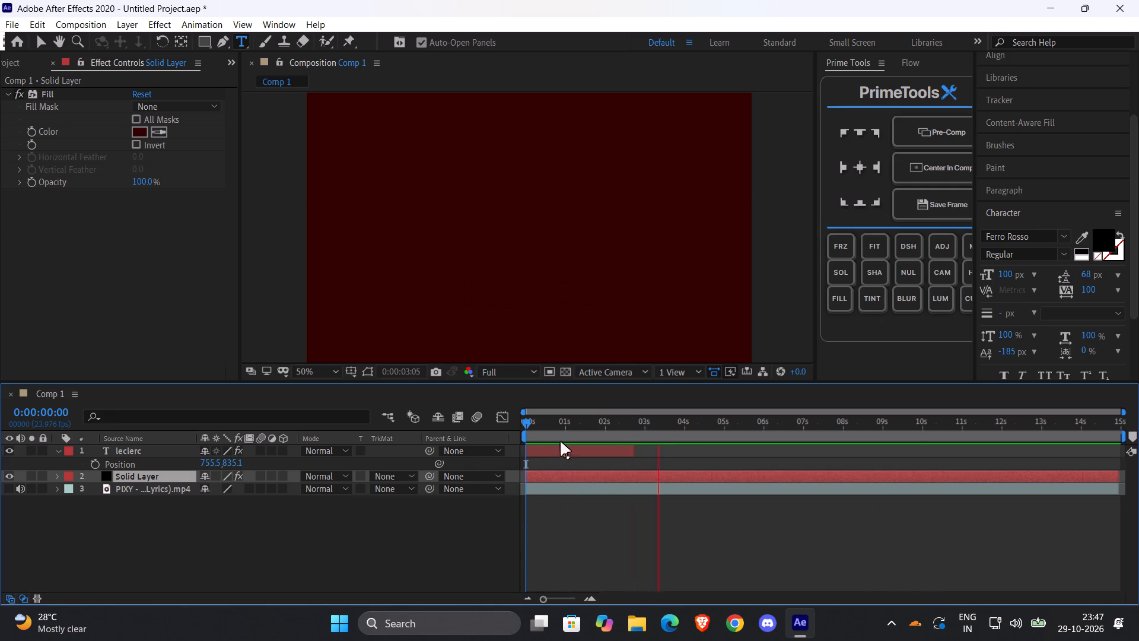
pyautogui.moveTo(564, 437); pyautogui.dragTo(589, 433)
pyautogui.press('space')
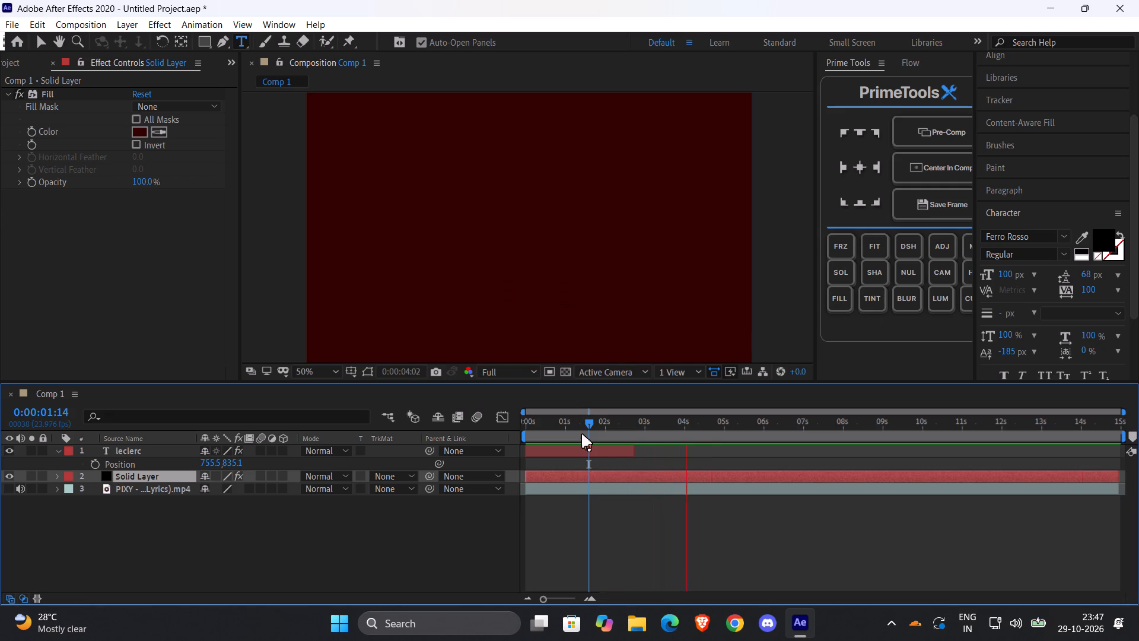
pyautogui.press('space')
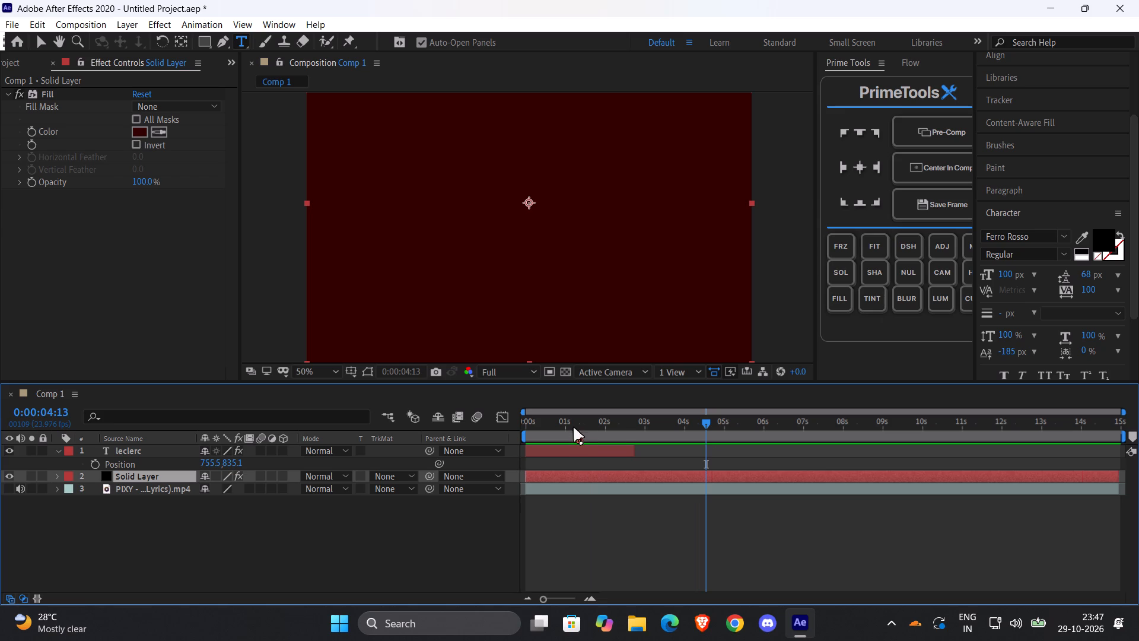
pyautogui.moveTo(565, 439); pyautogui.dragTo(497, 444)
pyautogui.press('space')
pyautogui.moveTo(556, 437); pyautogui.dragTo(555, 437)
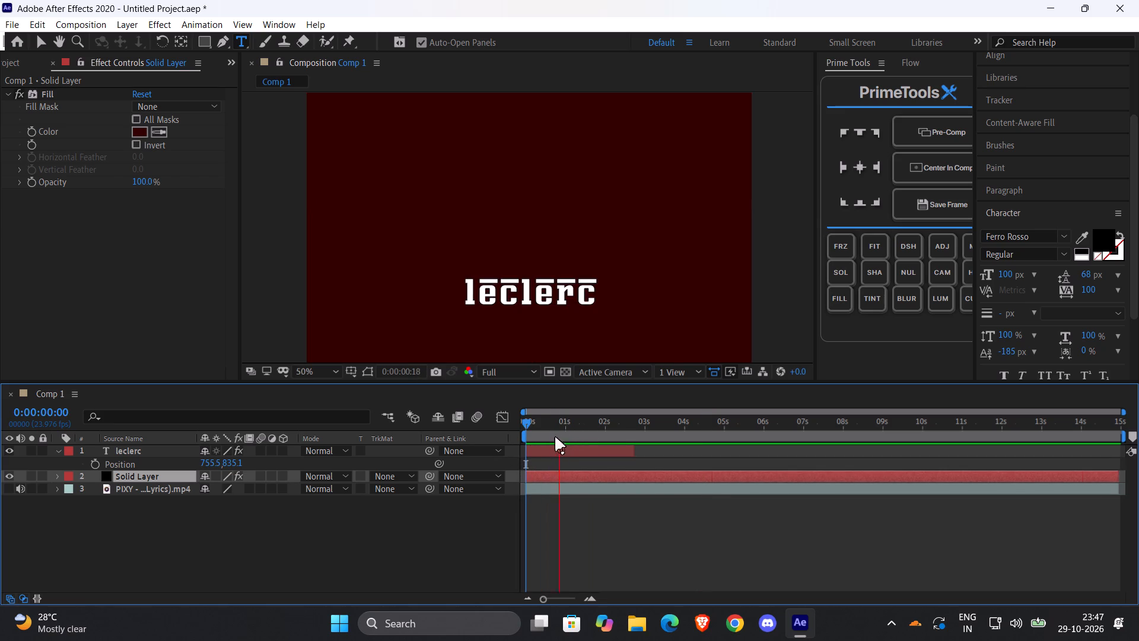
pyautogui.moveTo(555, 437); pyautogui.dragTo(495, 441)
pyautogui.press('space')
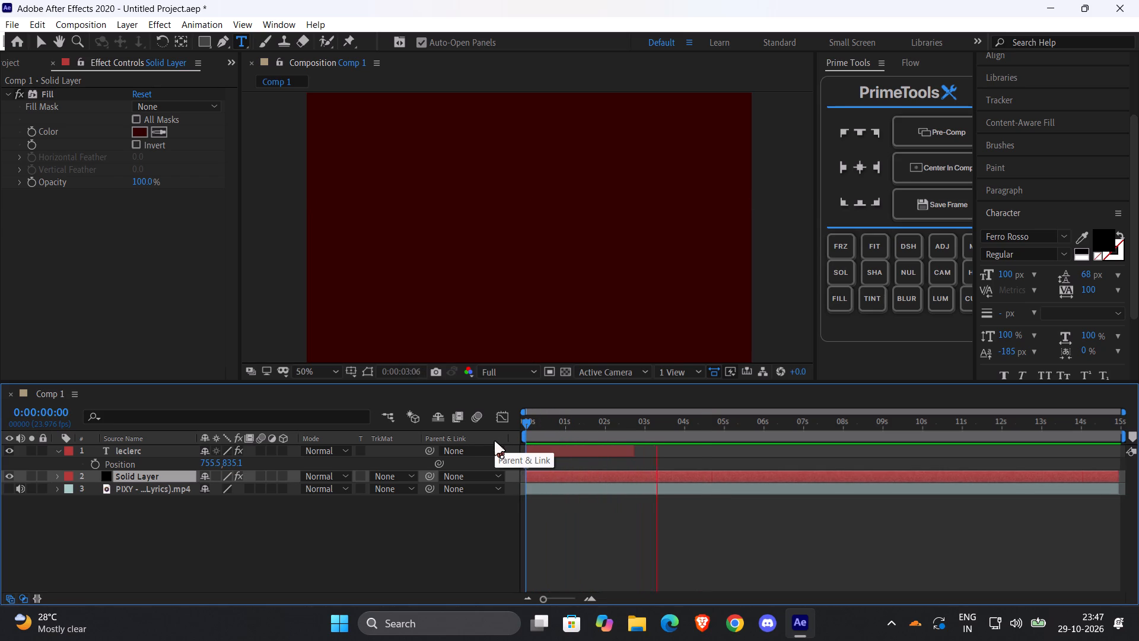
pyautogui.moveTo(608, 432); pyautogui.dragTo(584, 433)
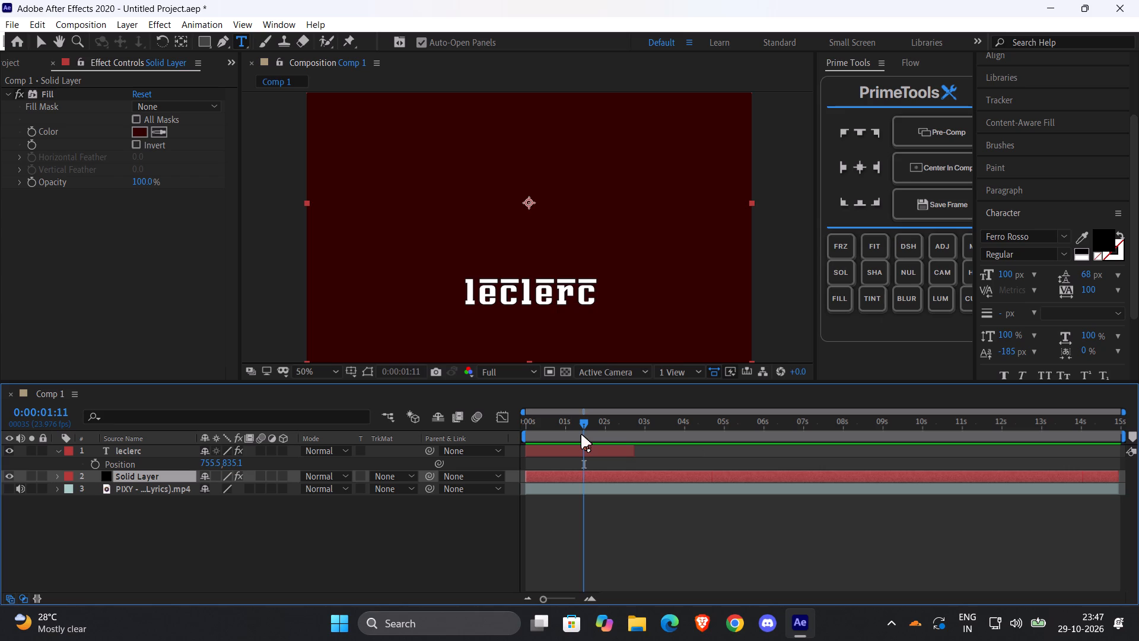
pyautogui.moveTo(581, 434); pyautogui.dragTo(486, 434)
pyautogui.press('space')
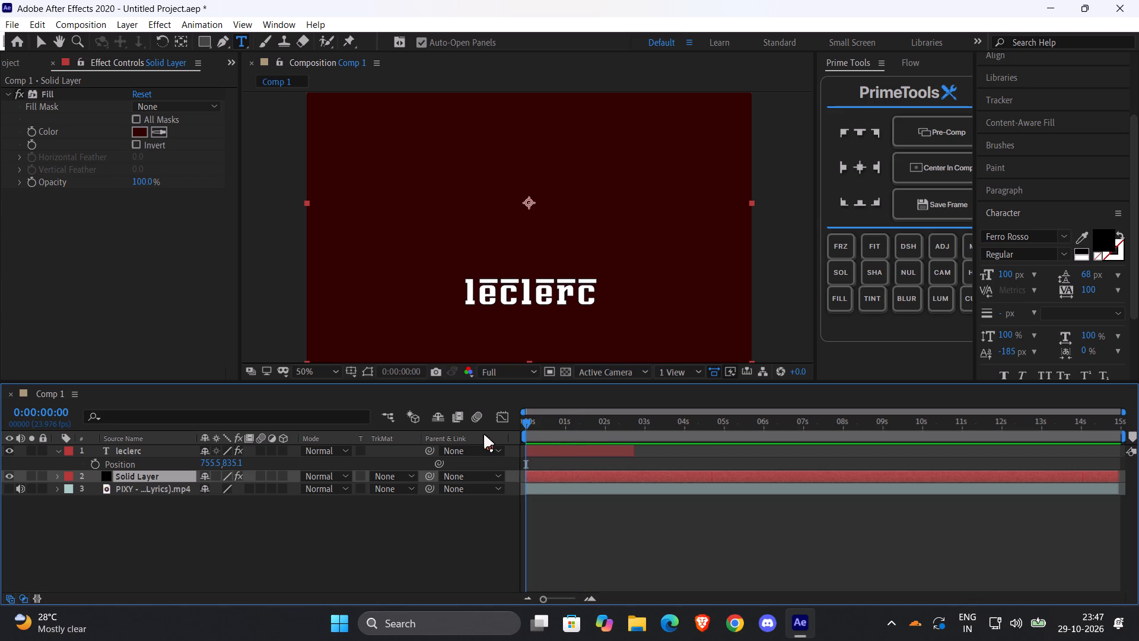
pyautogui.moveTo(572, 440); pyautogui.dragTo(502, 440)
pyautogui.press('space')
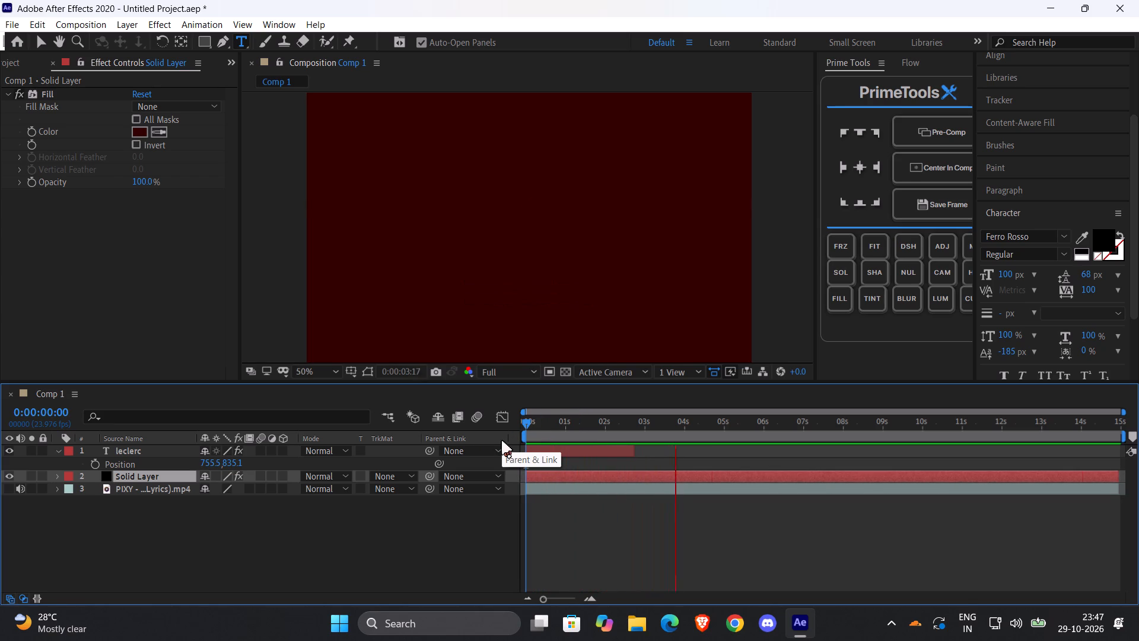
pyautogui.moveTo(572, 439); pyautogui.dragTo(507, 437)
pyautogui.press('space')
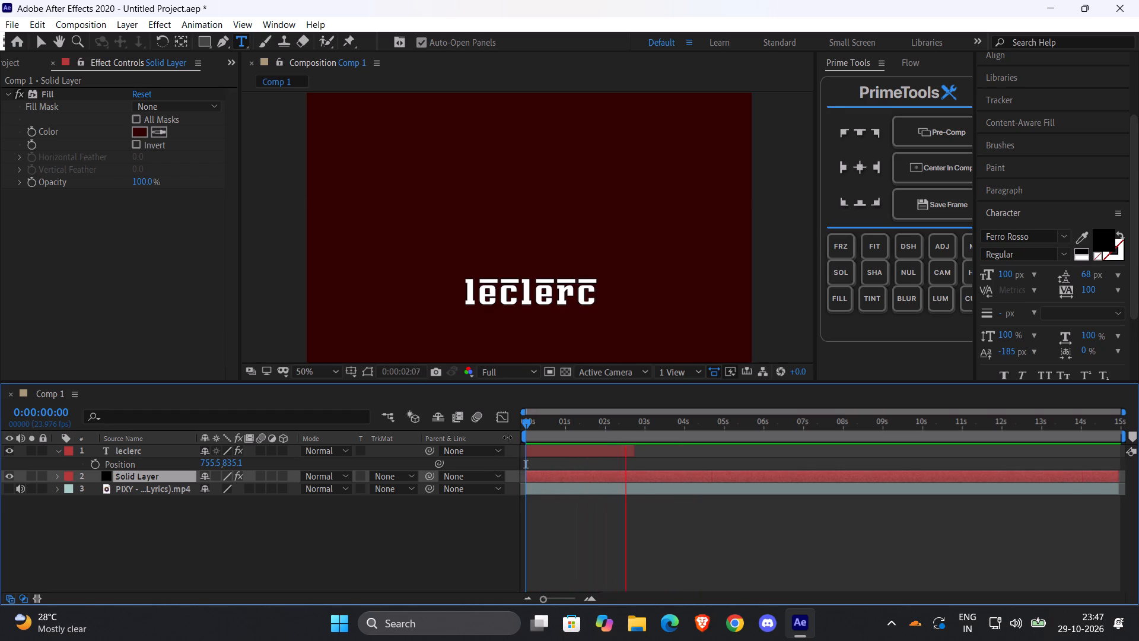
pyautogui.moveTo(583, 431); pyautogui.dragTo(529, 432)
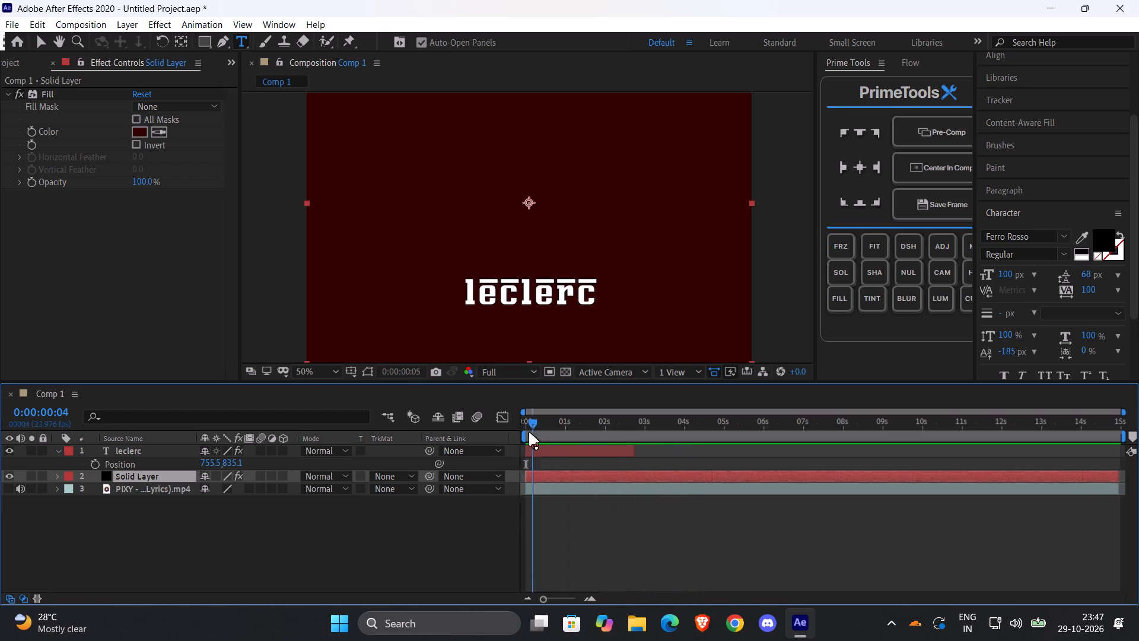
pyautogui.moveTo(529, 432); pyautogui.dragTo(522, 432)
pyautogui.press('space')
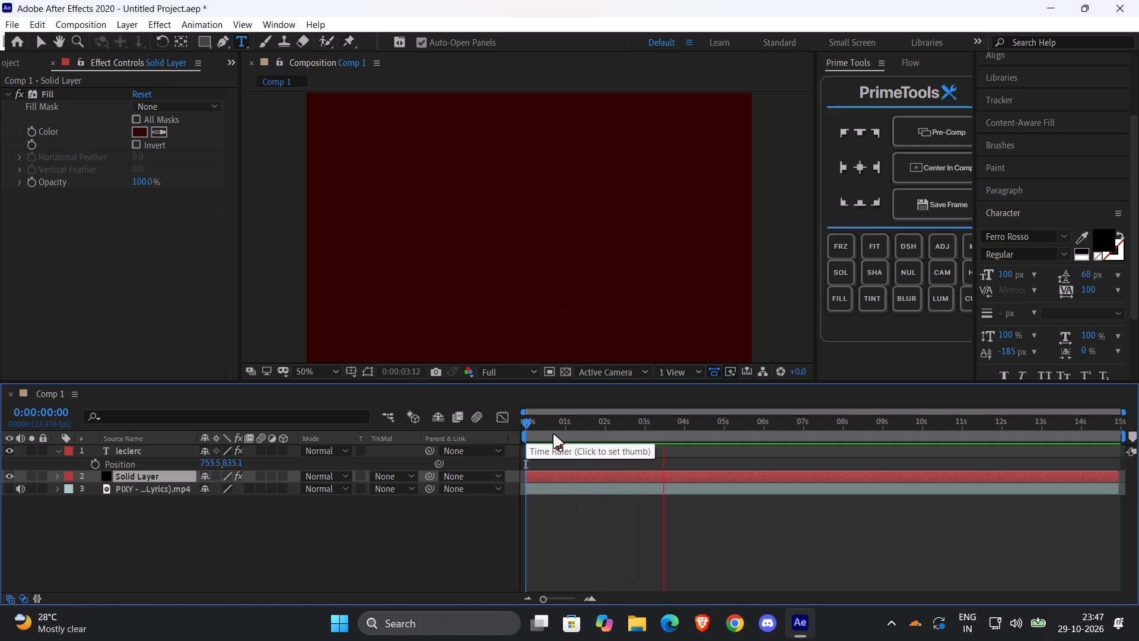
pyautogui.moveTo(553, 434); pyautogui.dragTo(510, 439)
pyautogui.press('space')
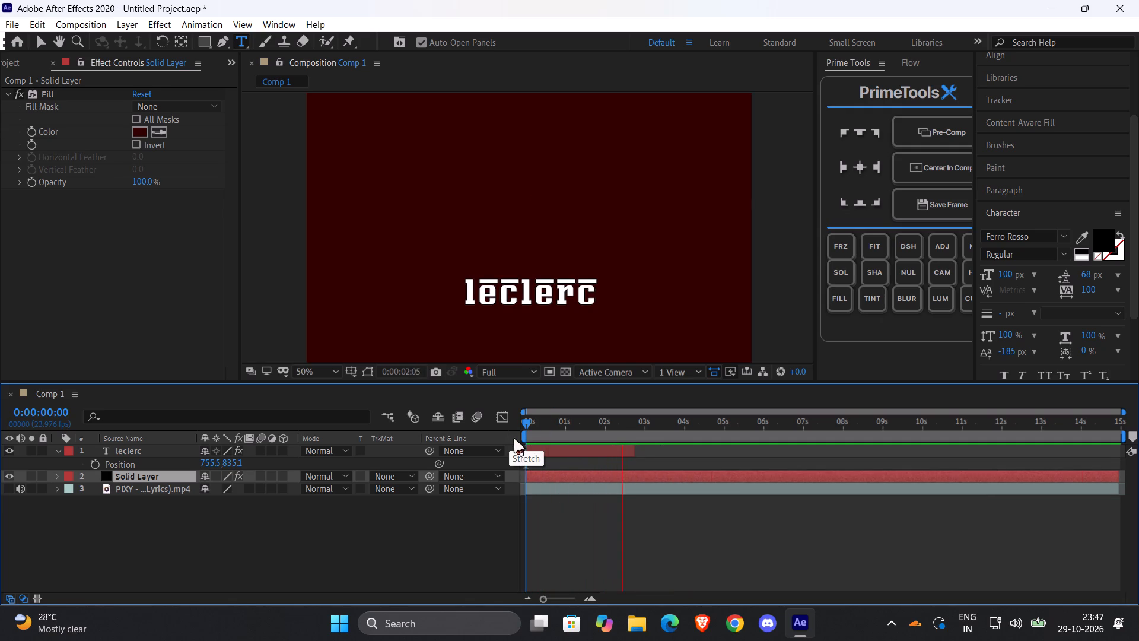
pyautogui.moveTo(552, 436); pyautogui.dragTo(542, 435)
pyautogui.press('space')
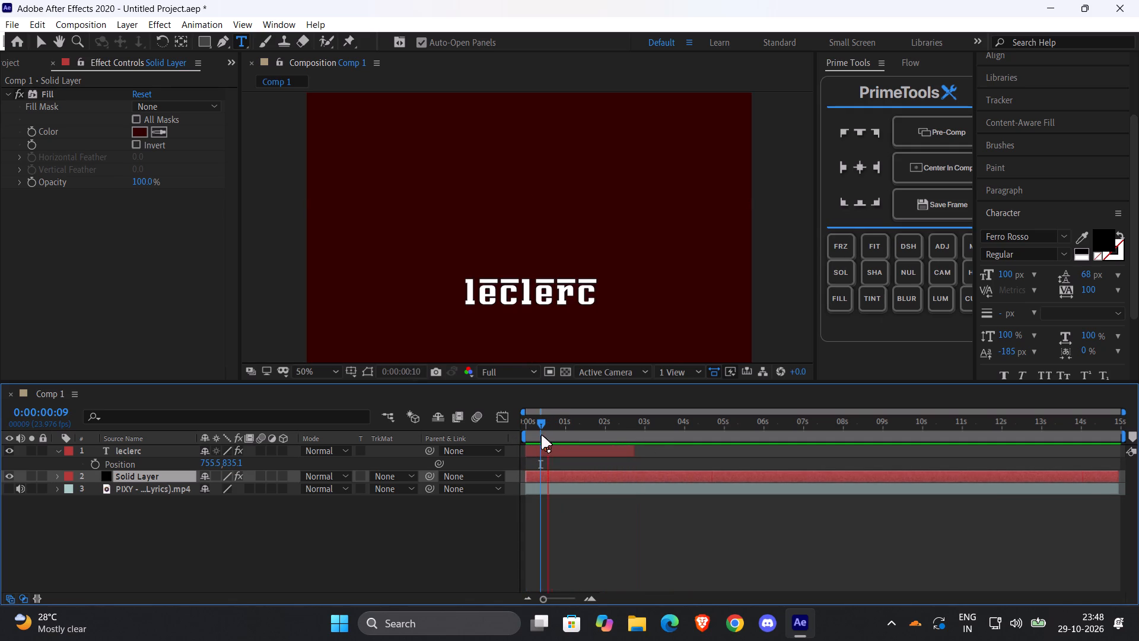
pyautogui.press('space')
# Duplicate the leclerc text layer and change the copy's text to CL16.
pyautogui.moveTo(543, 435); pyautogui.dragTo(550, 435)
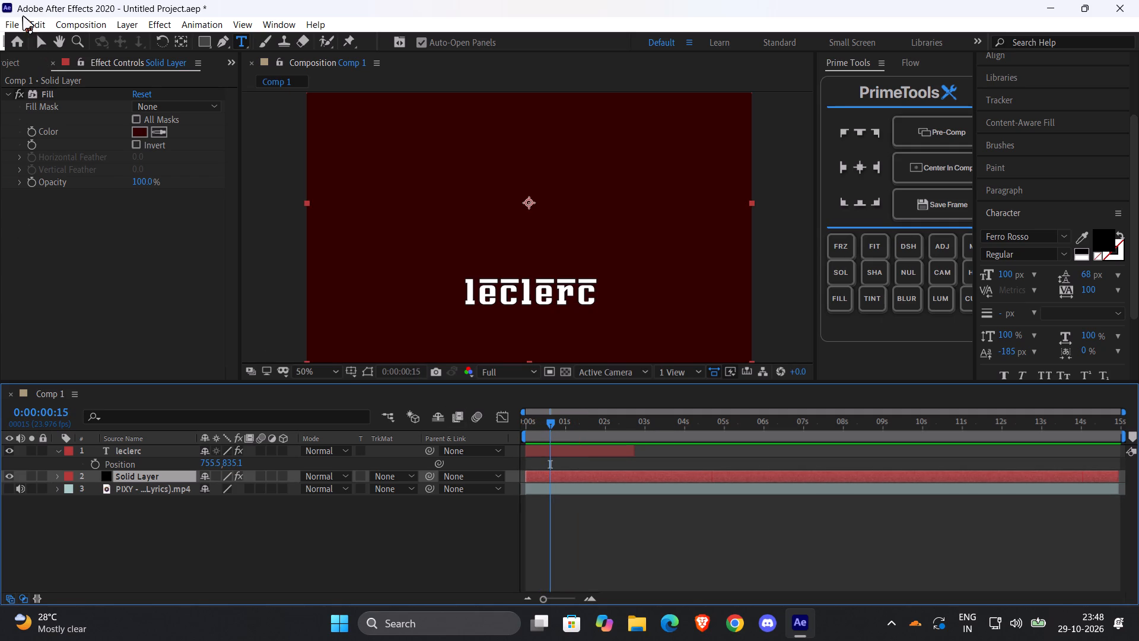
pyautogui.click(607, 449)
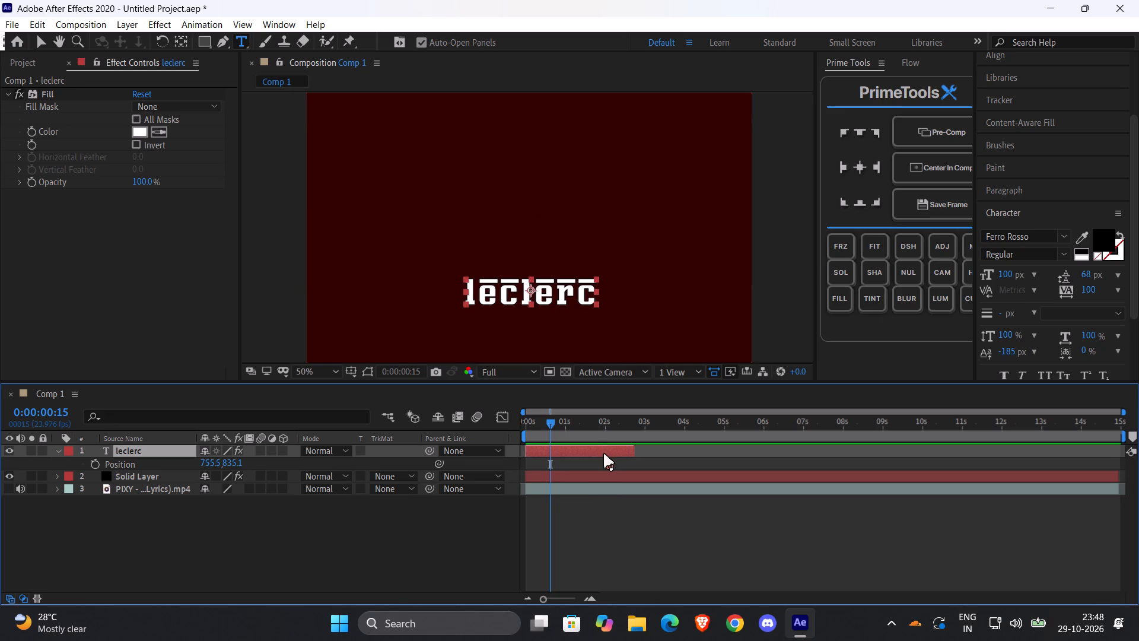
pyautogui.hotkey('ctrl', 'd')
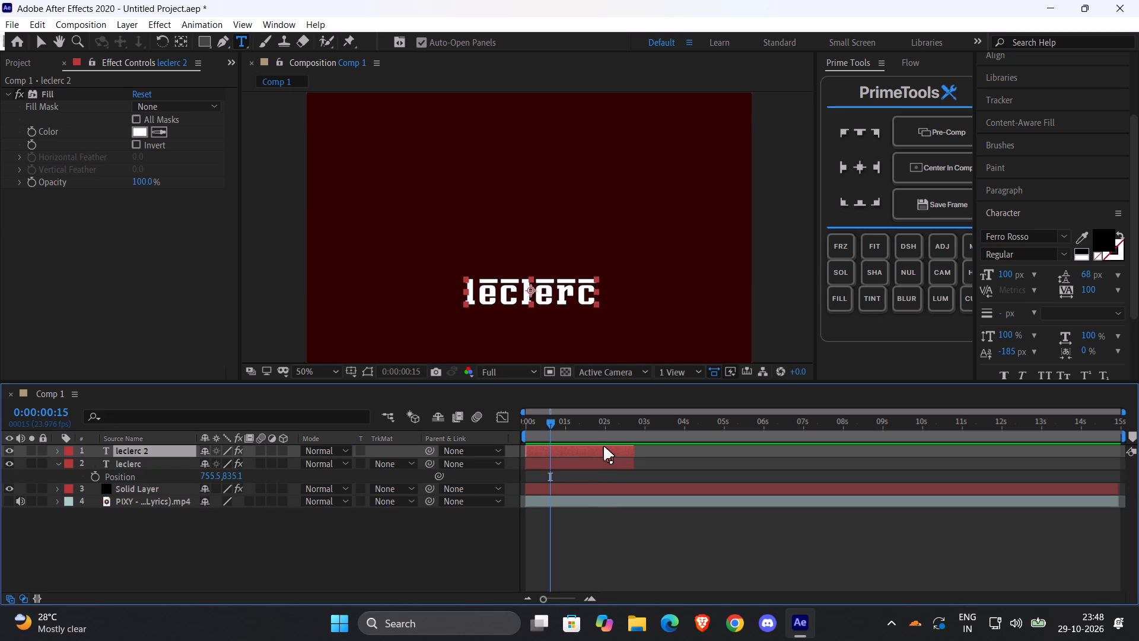
pyautogui.doubleClick(604, 446)
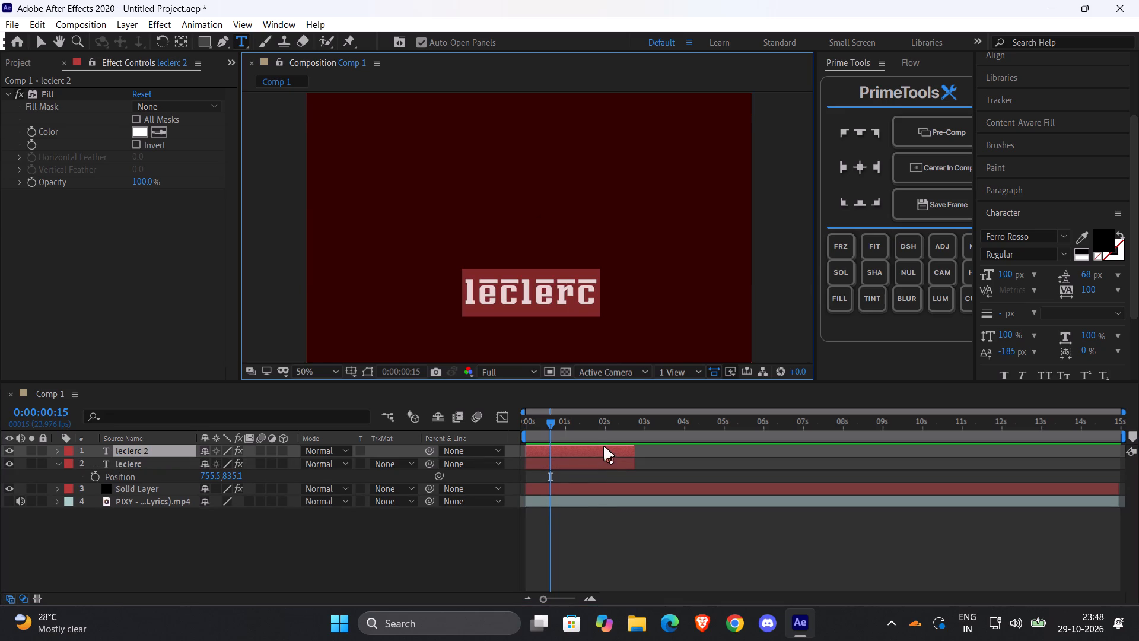
pyautogui.write('CL16')
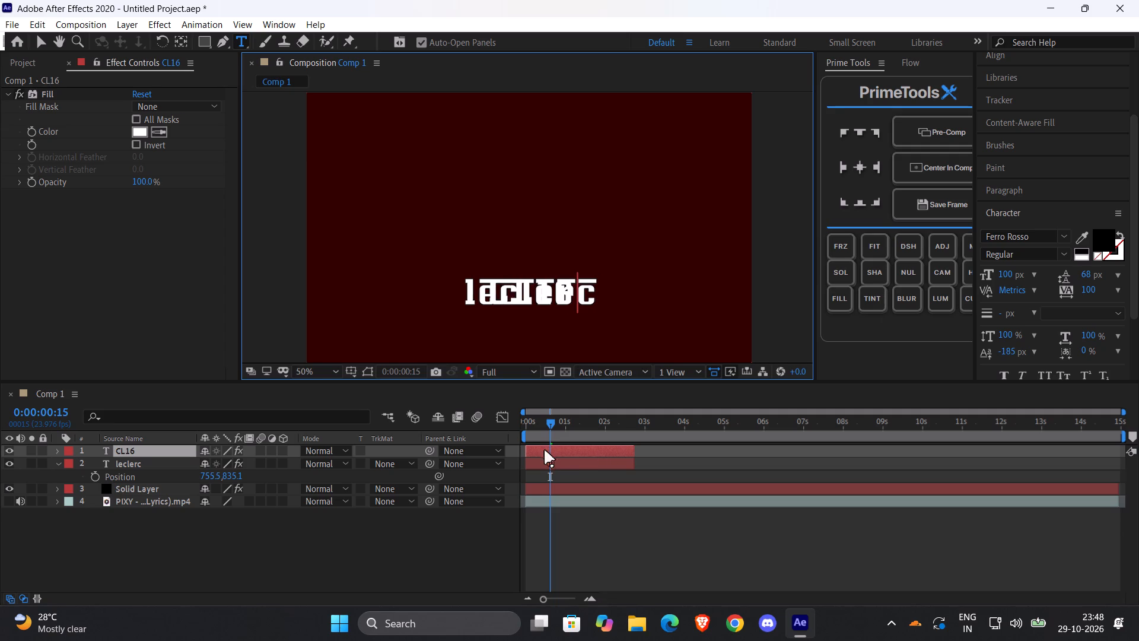
pyautogui.click(44, 38)
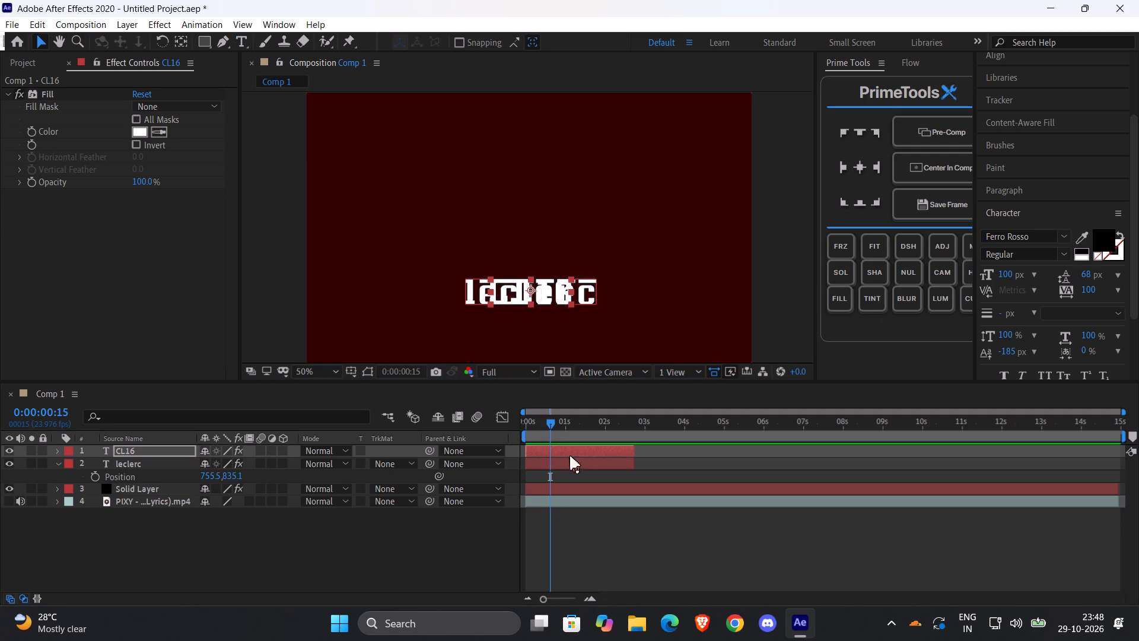
# Move the CL16 text above the leclerc title by setting its Y position to about 590.1.
pyautogui.press('p')
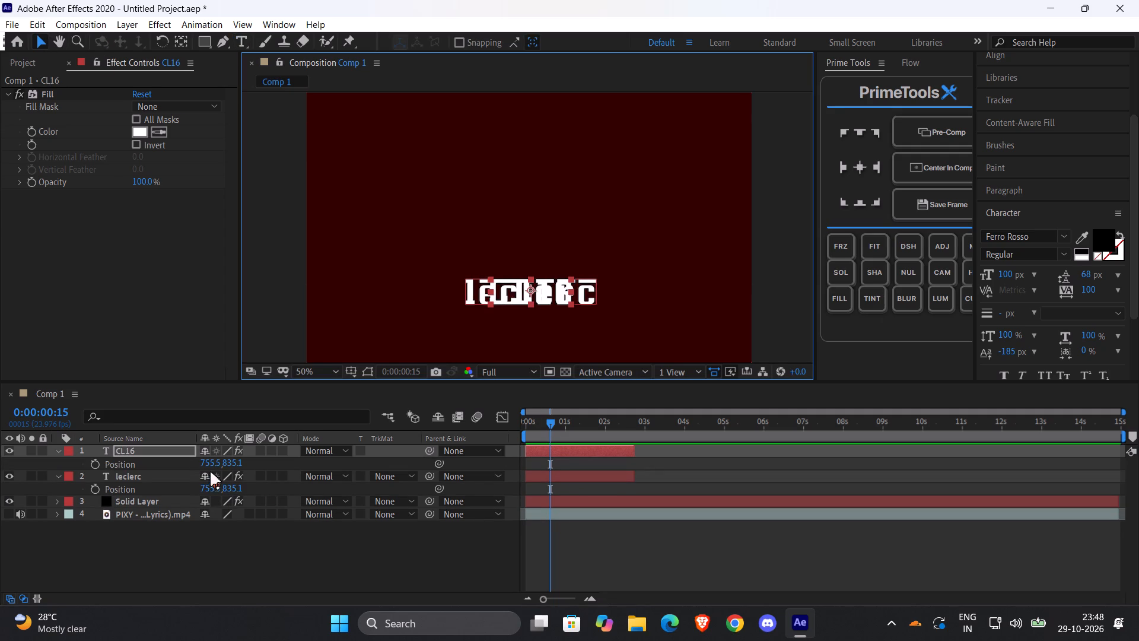
pyautogui.moveTo(232, 465); pyautogui.dragTo(235, 280)
# Replay the opening seconds of Comp 1 repeatedly to examine how the CL16 and leclerc titles time against the PIXY music.
pyautogui.click(658, 437)
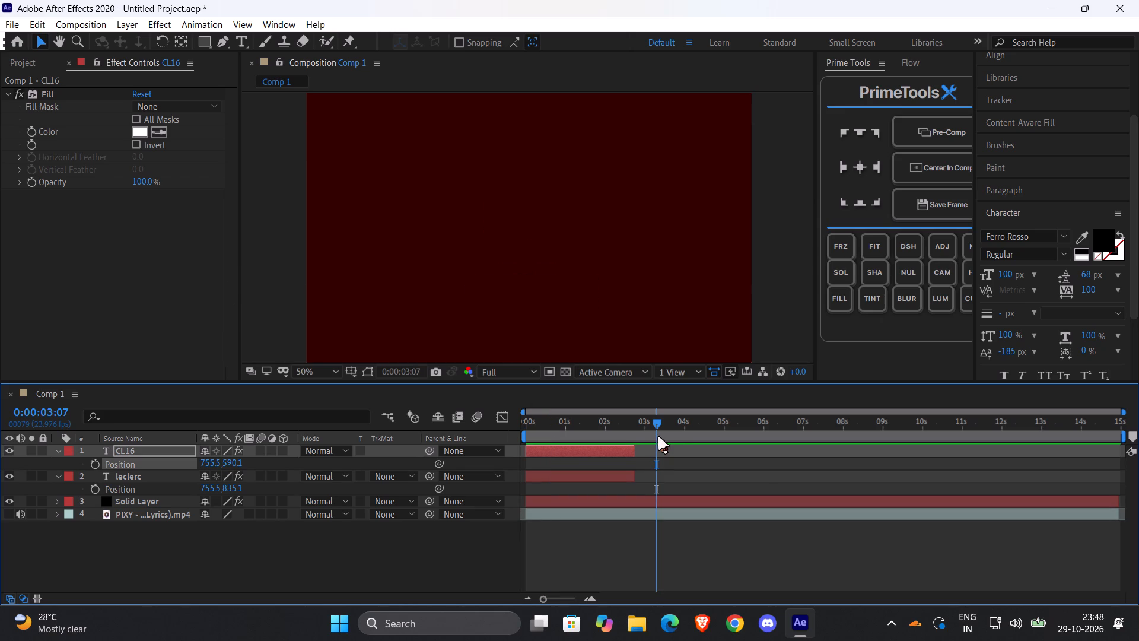
pyautogui.moveTo(581, 436); pyautogui.dragTo(513, 434)
pyautogui.press('space')
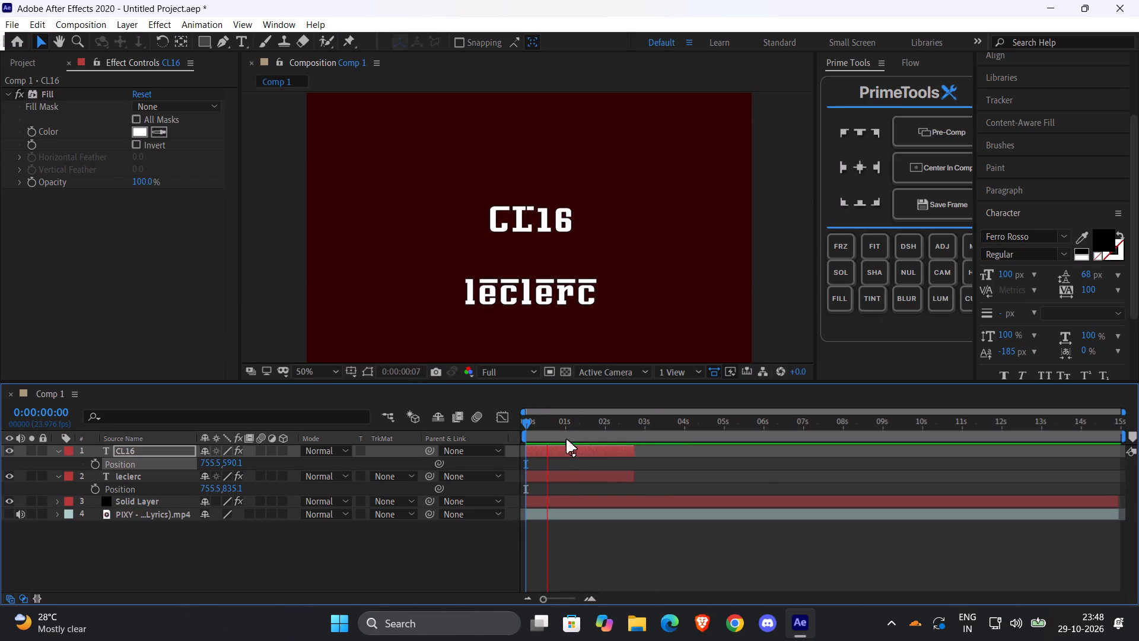
pyautogui.moveTo(567, 437); pyautogui.dragTo(491, 436)
pyautogui.press('space')
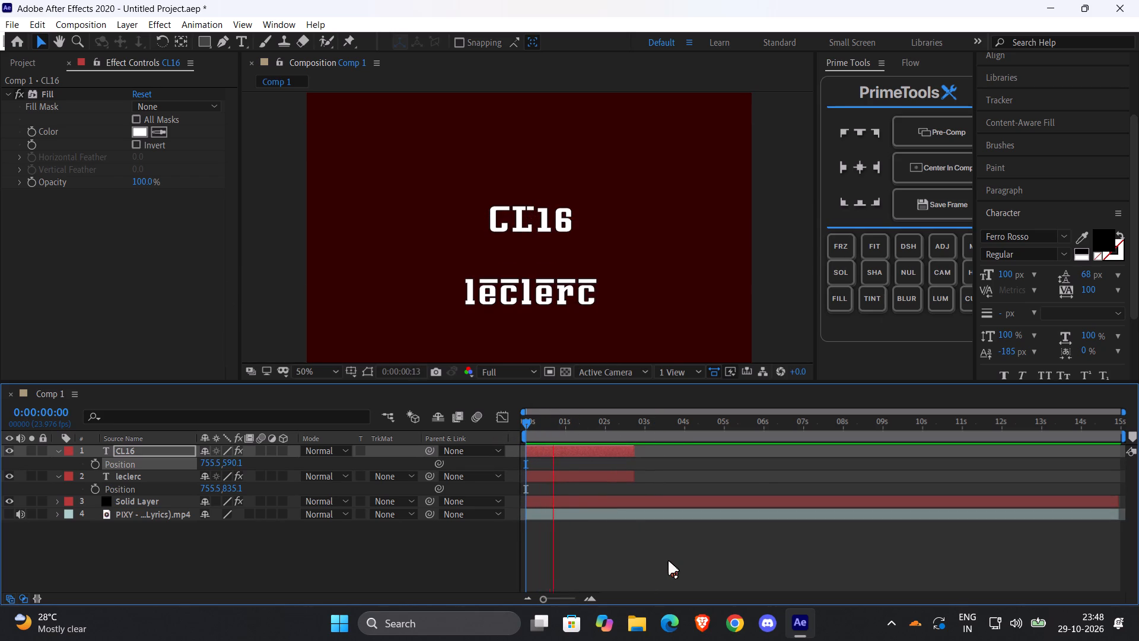
pyautogui.press('space')
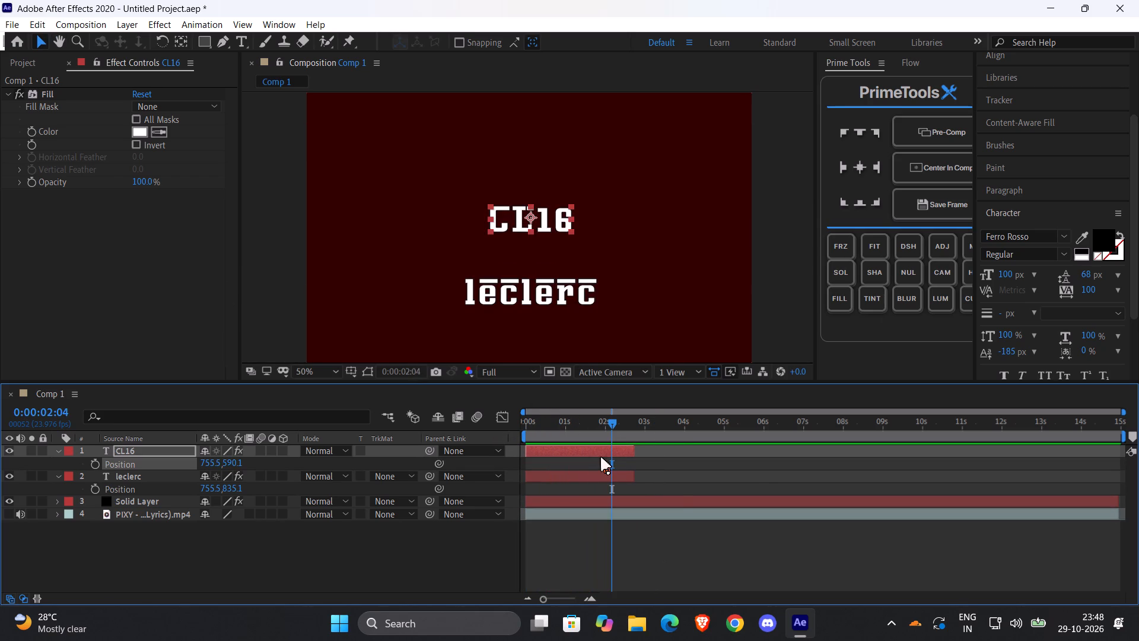
pyautogui.moveTo(570, 435); pyautogui.dragTo(472, 441)
pyautogui.press('space')
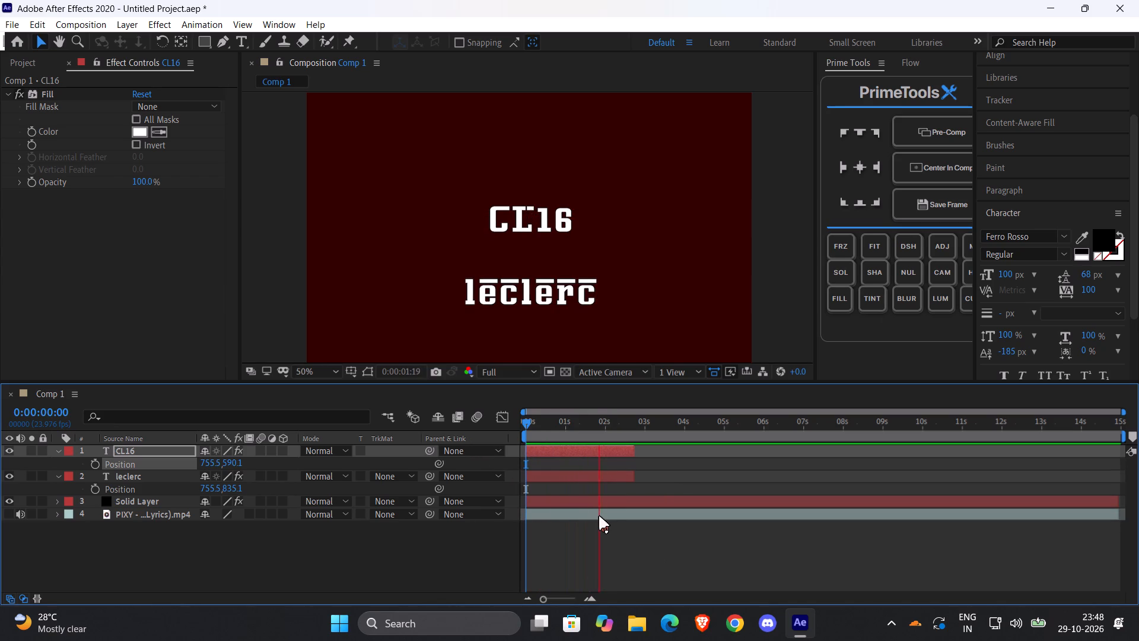
pyautogui.moveTo(650, 436); pyautogui.dragTo(640, 430)
pyautogui.click(640, 430)
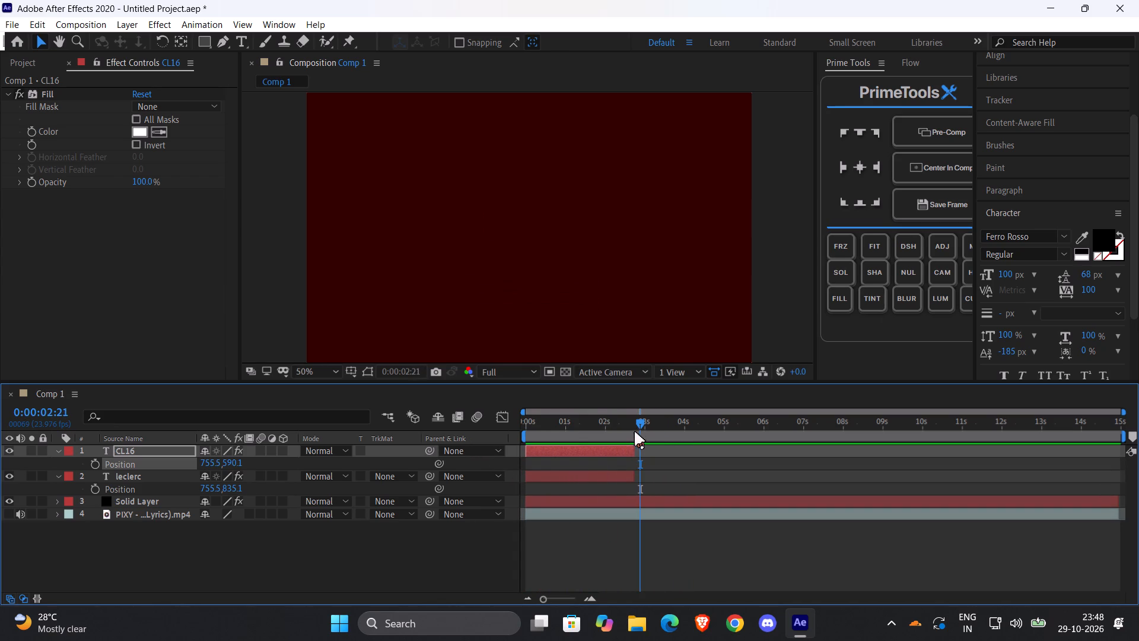
pyautogui.click(634, 432)
pyautogui.press('space')
pyautogui.moveTo(645, 436); pyautogui.dragTo(581, 440)
pyautogui.press('space')
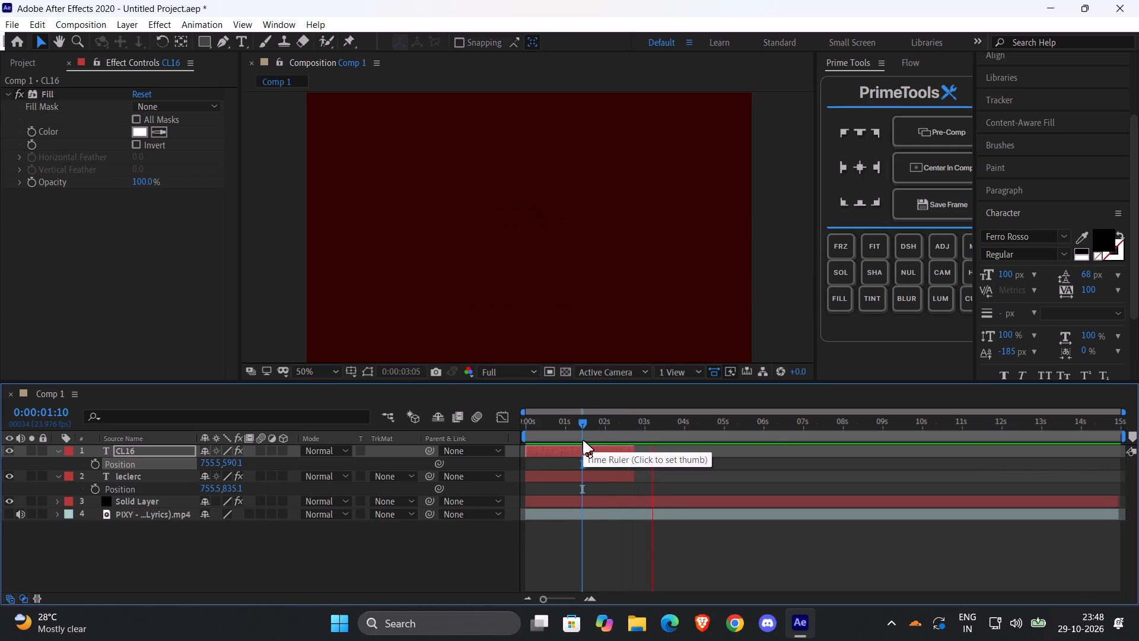
pyautogui.moveTo(619, 436); pyautogui.dragTo(584, 435)
pyautogui.press('space')
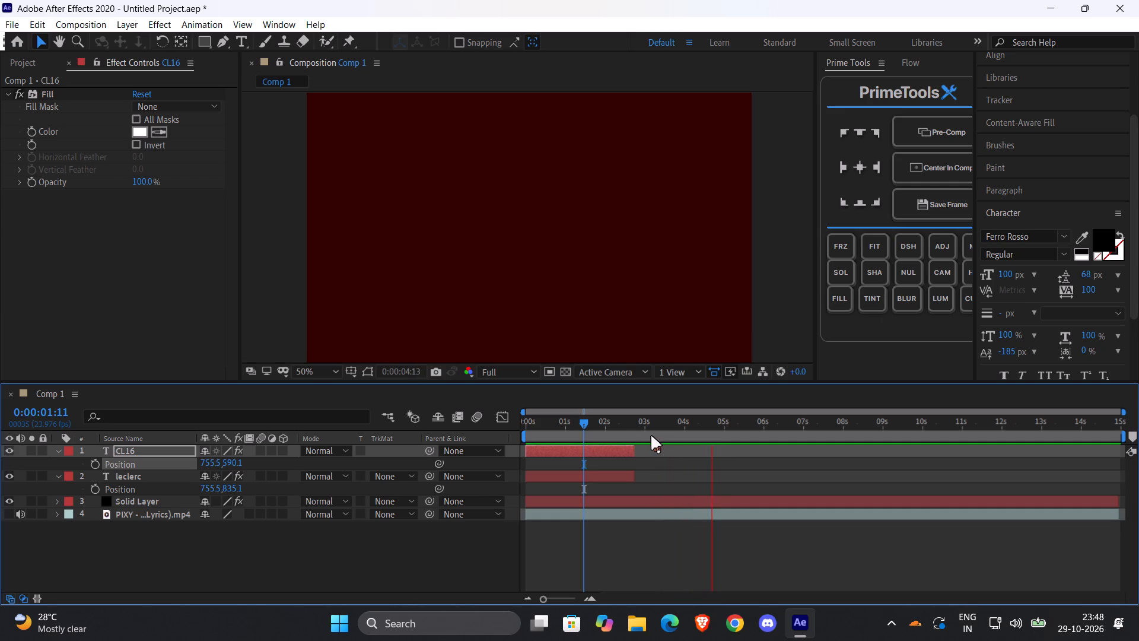
pyautogui.moveTo(645, 436); pyautogui.dragTo(591, 439)
pyautogui.press('space')
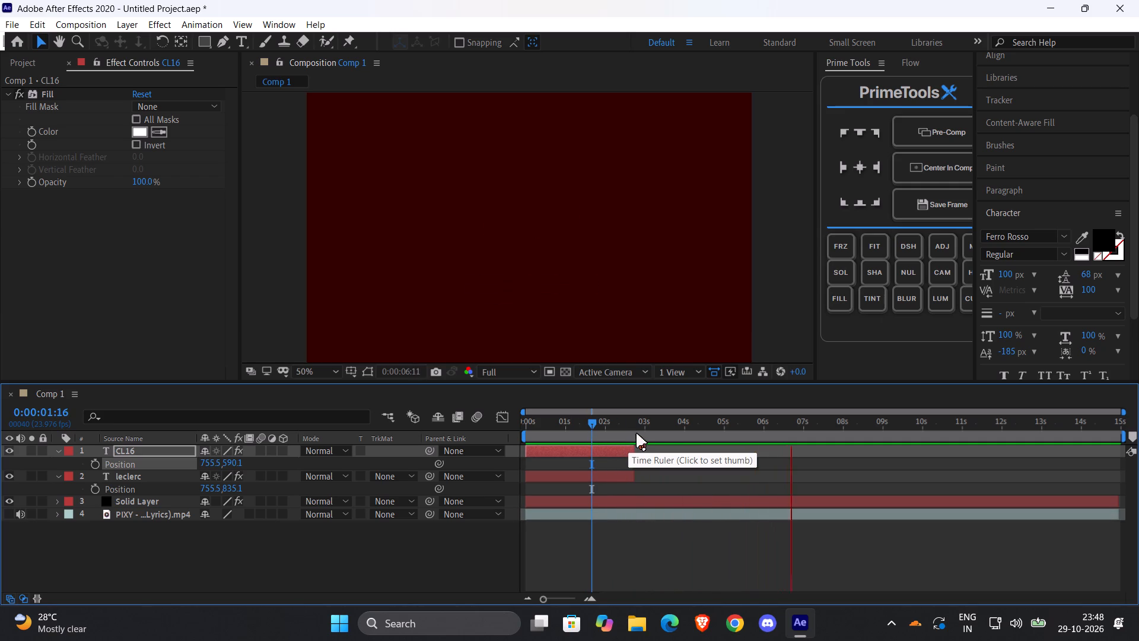
pyautogui.moveTo(637, 433); pyautogui.dragTo(647, 440)
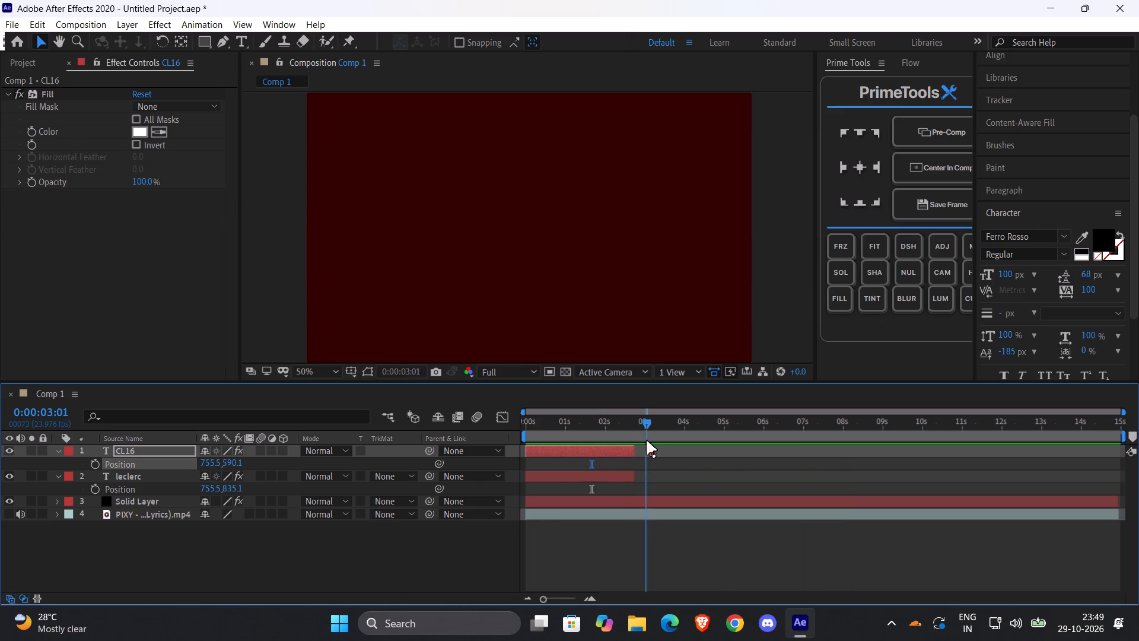
pyautogui.moveTo(647, 440); pyautogui.dragTo(516, 442)
pyautogui.press('space')
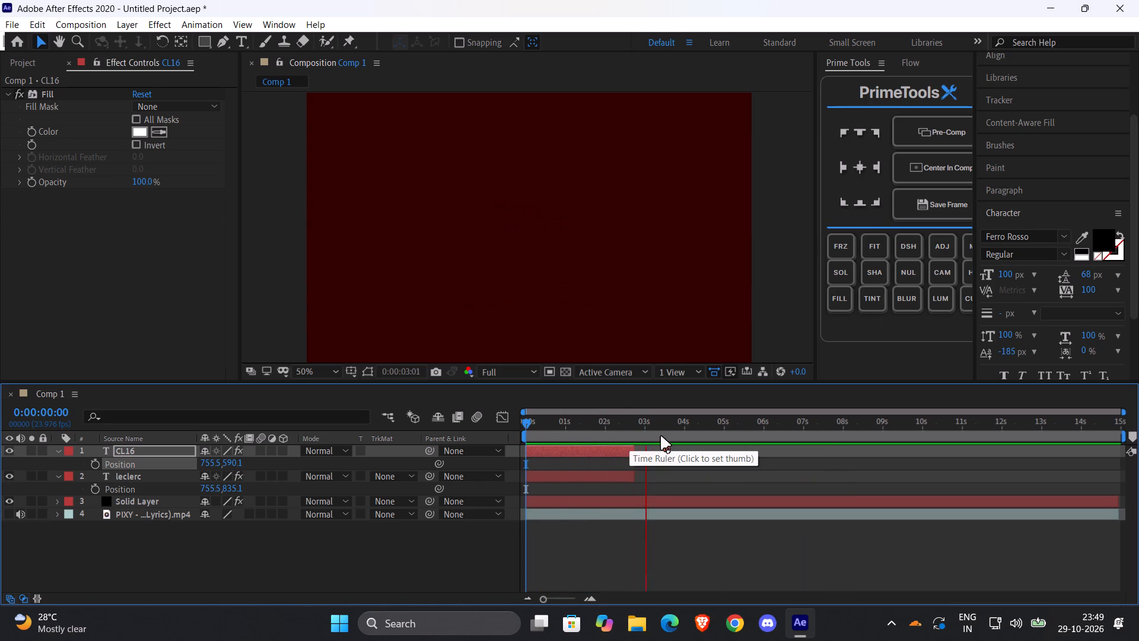
pyautogui.moveTo(661, 436); pyautogui.dragTo(655, 436)
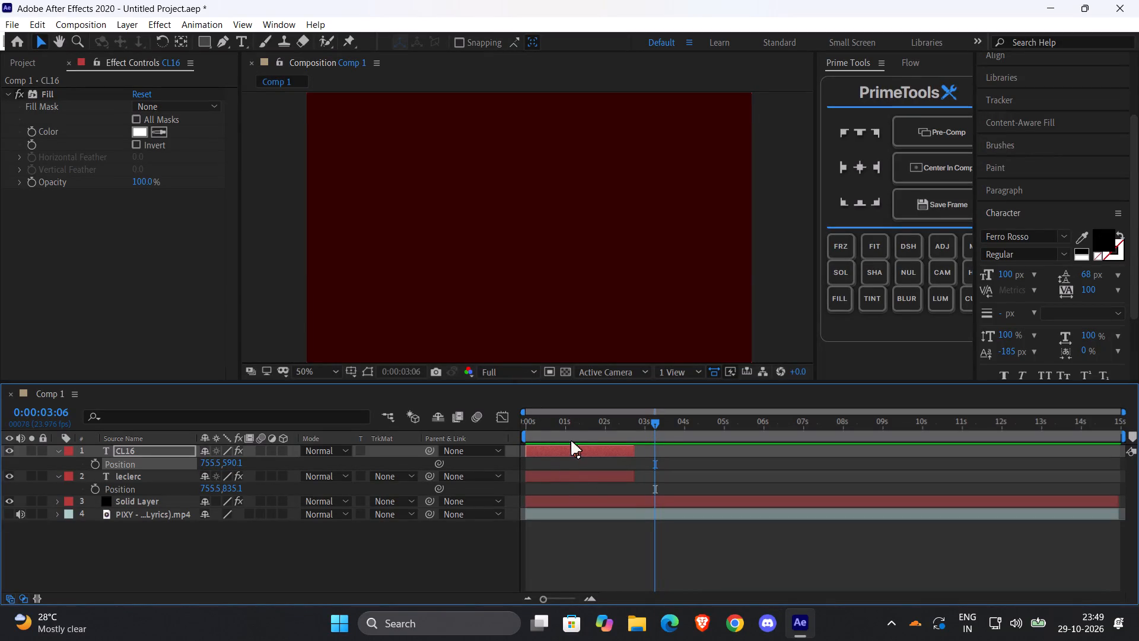
pyautogui.moveTo(575, 433); pyautogui.dragTo(514, 436)
pyautogui.press('space')
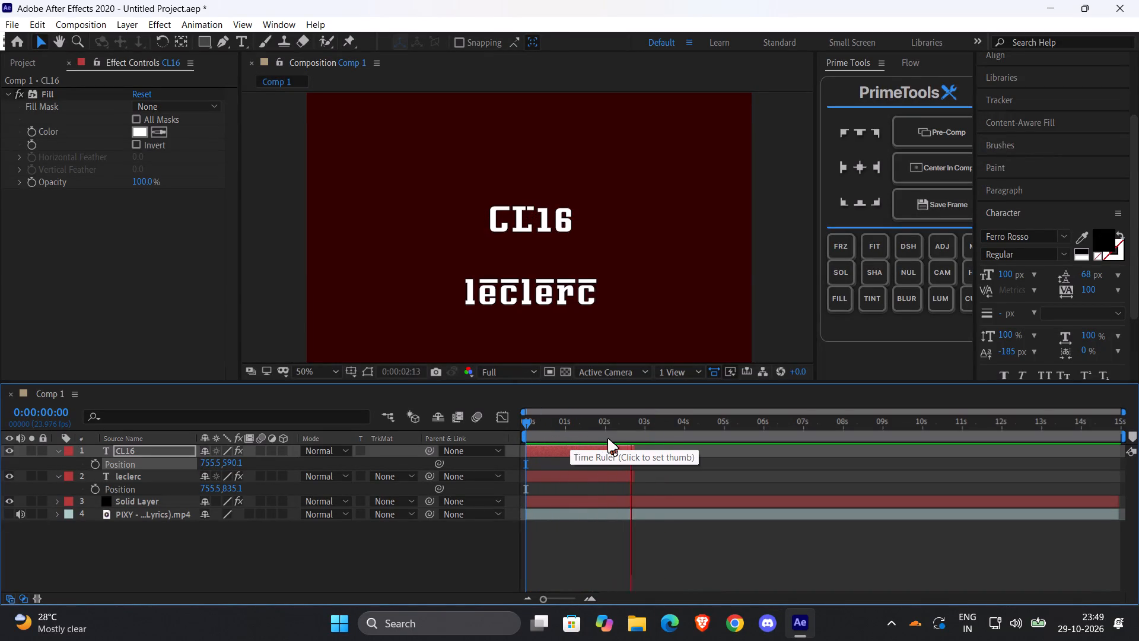
pyautogui.moveTo(608, 439); pyautogui.dragTo(627, 433)
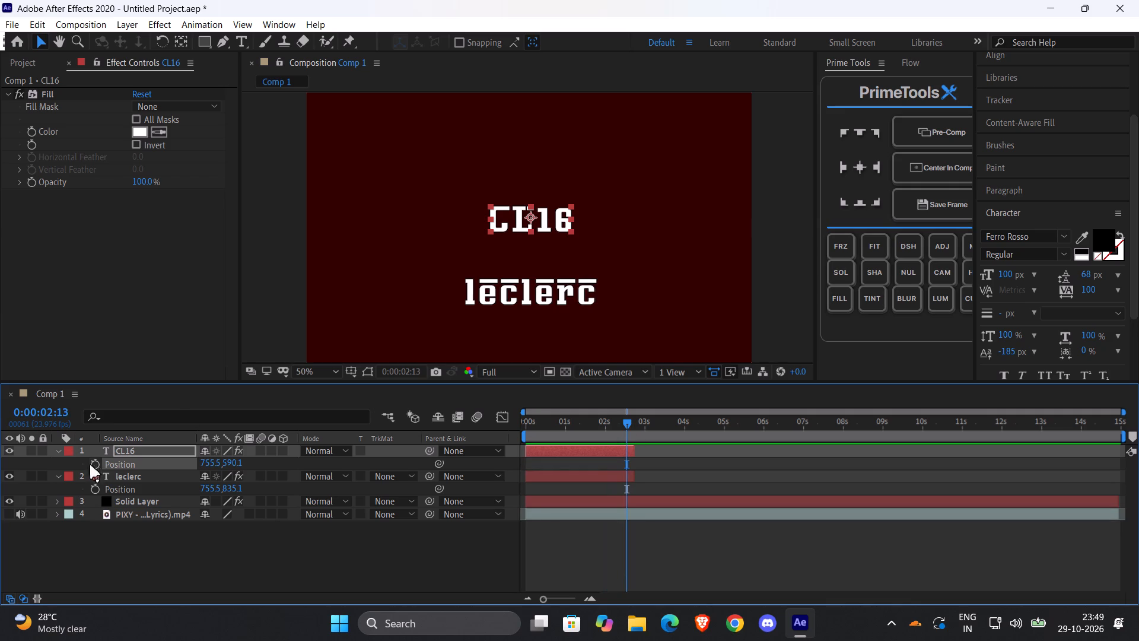
# Look through the imported Charles Leclerc video clips and open the Charles Leclerc FE!N clip in the footage viewer at its start.
pyautogui.click(26, 64)
pyautogui.click(123, 62)
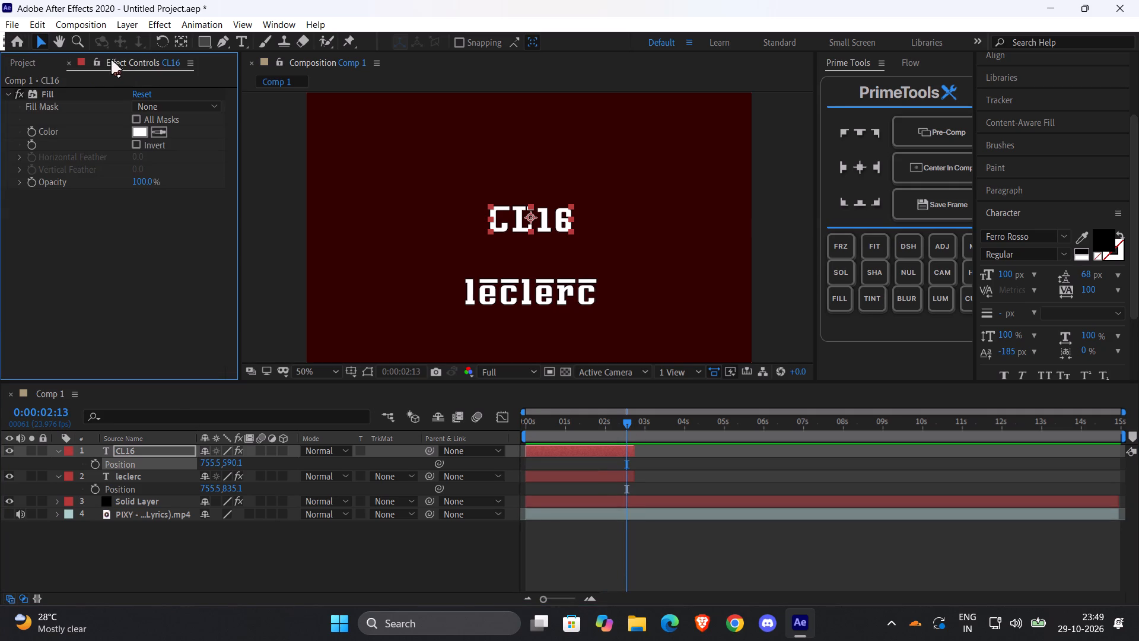
pyautogui.click(66, 66)
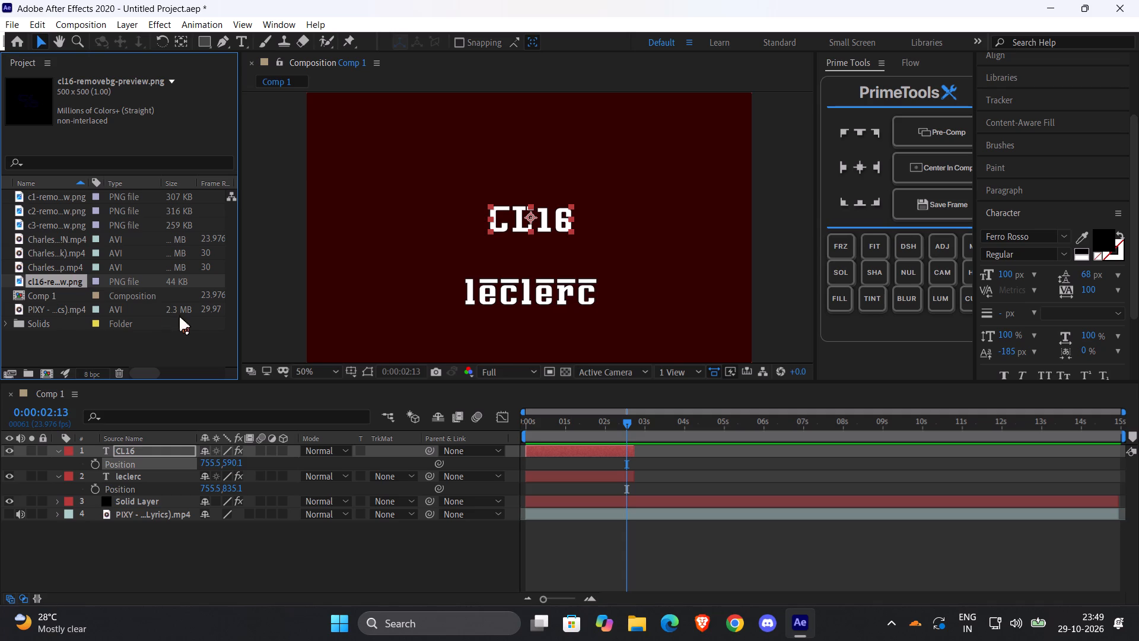
pyautogui.click(64, 269)
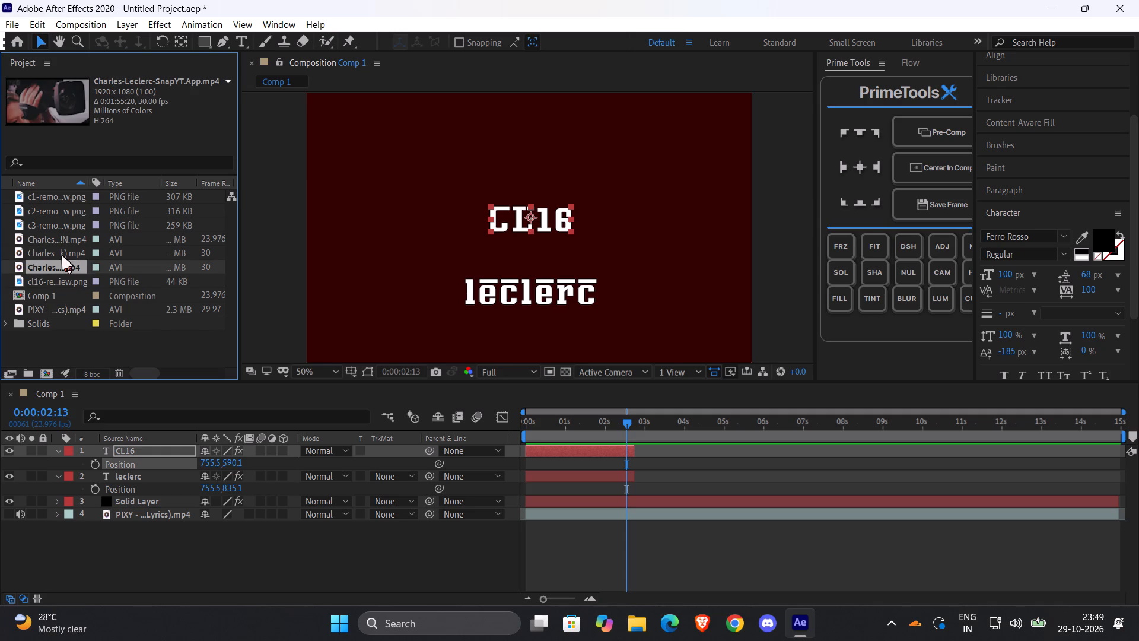
pyautogui.click(62, 256)
pyautogui.click(68, 237)
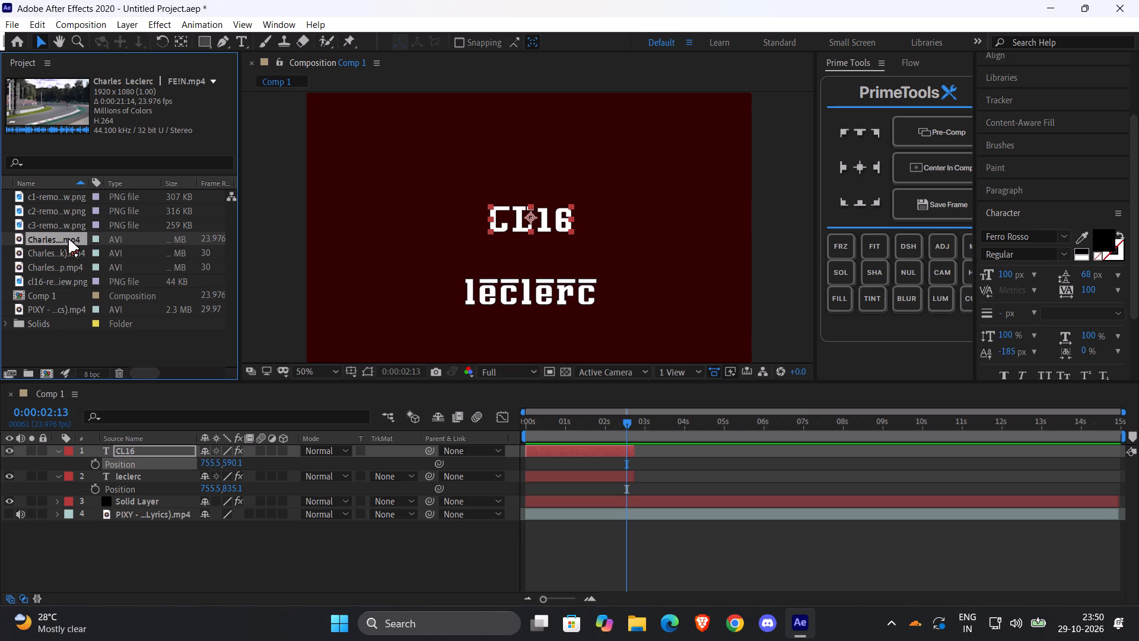
pyautogui.doubleClick(69, 239)
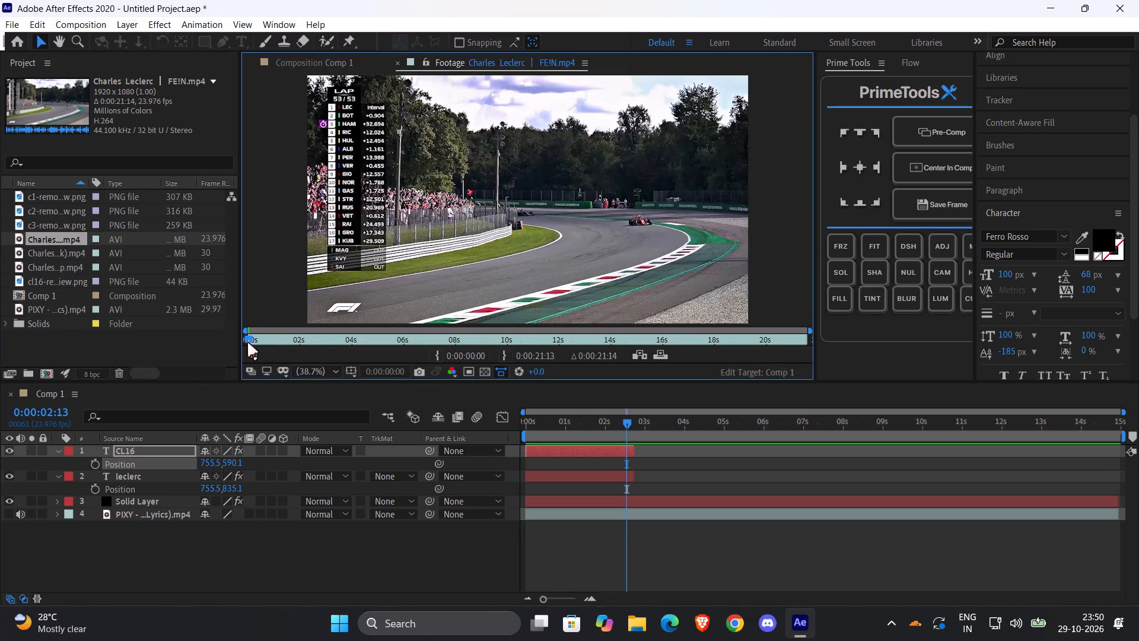
pyautogui.moveTo(249, 339); pyautogui.dragTo(249, 339)
pyautogui.moveTo(249, 339); pyautogui.dragTo(236, 339)
# Save the project as Charles Leclerc in the AE folder on the C drive.
pyautogui.hotkey('ctrl', 's')
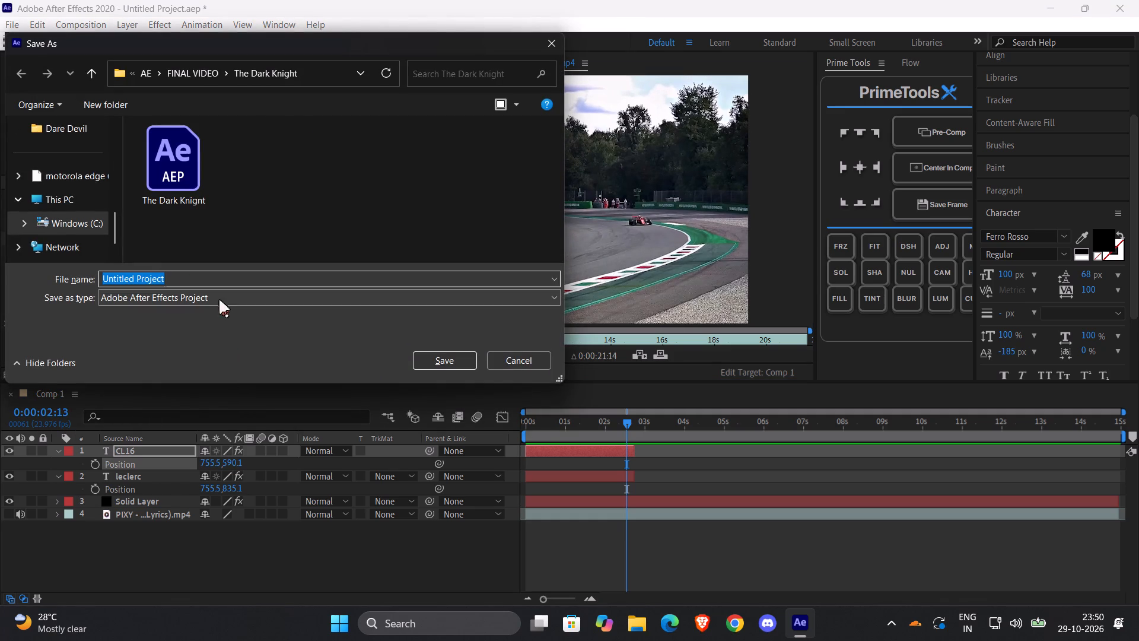
pyautogui.scroll(-1, 121, 210)
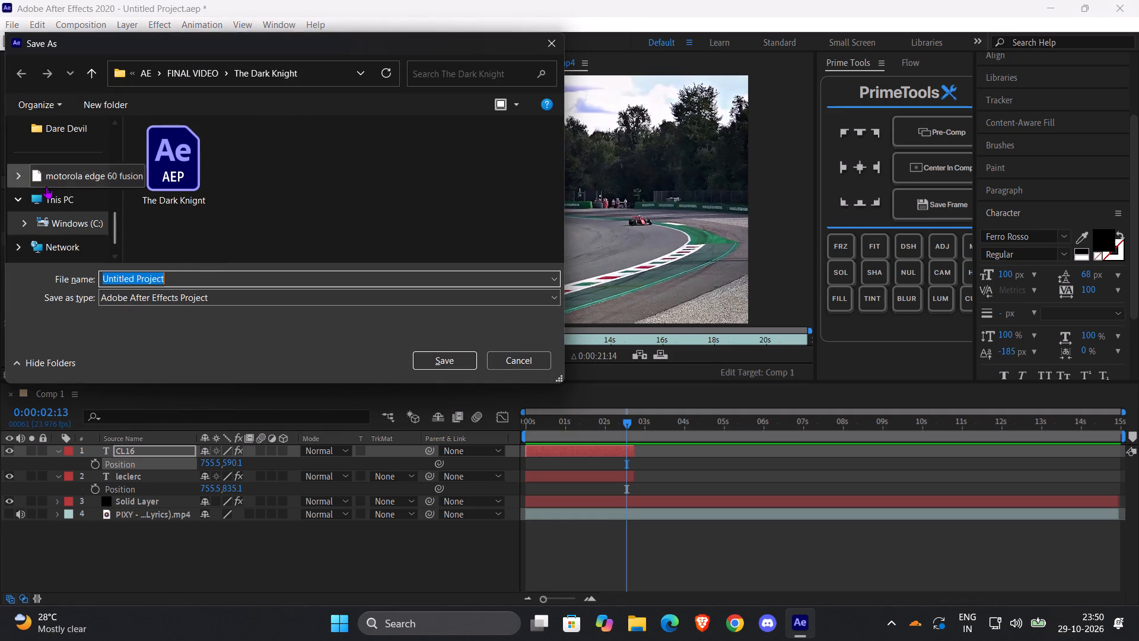
pyautogui.click(199, 80)
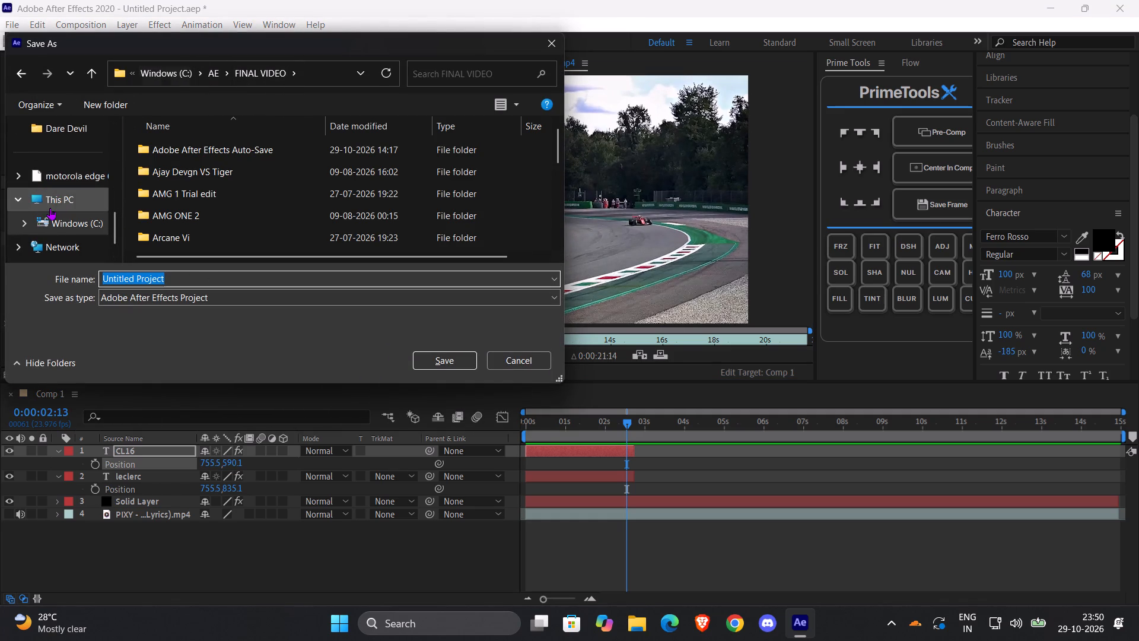
pyautogui.scroll(2, 59, 201)
pyautogui.click(211, 68)
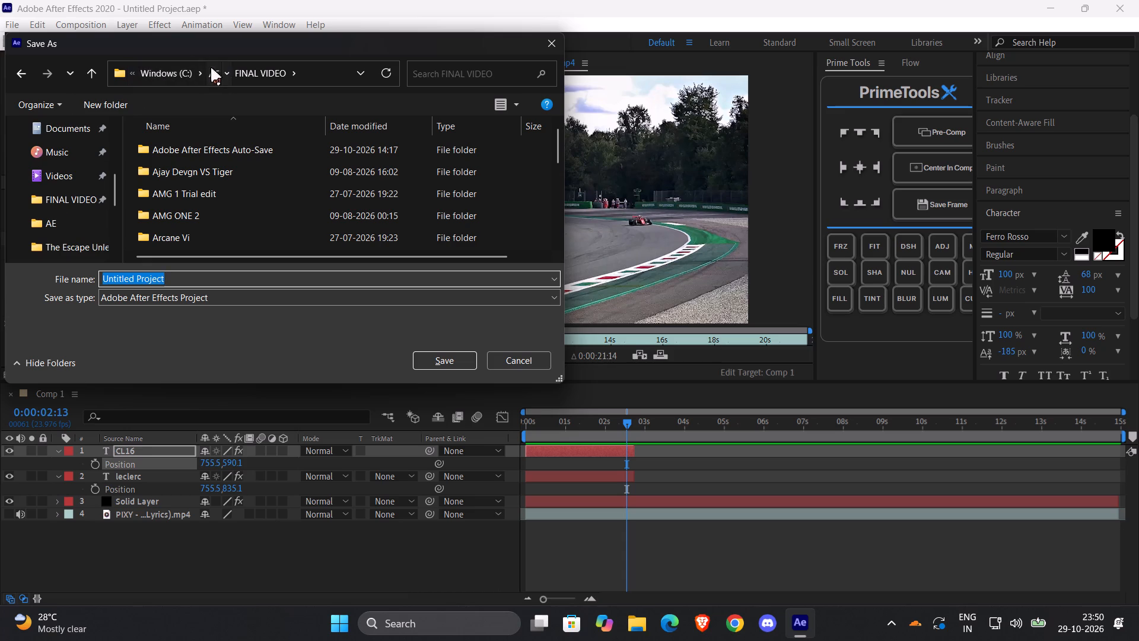
pyautogui.scroll(-7, 224, 267)
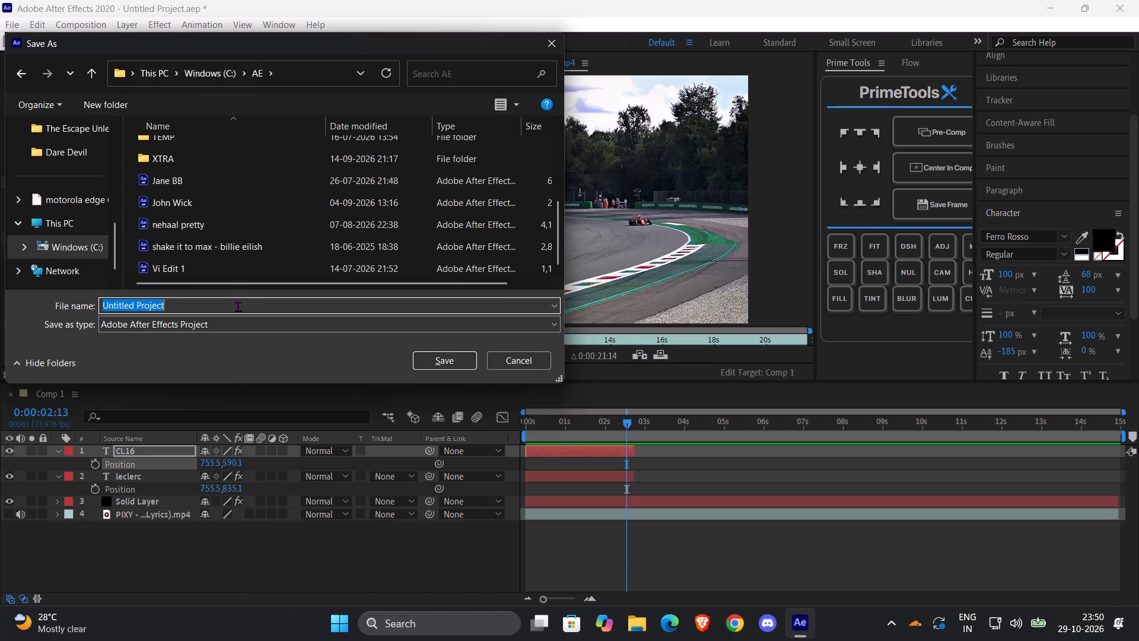
pyautogui.hotkey('shift', 'c')
pyautogui.write('ha')
pyautogui.write('rles')
pyautogui.press('space')
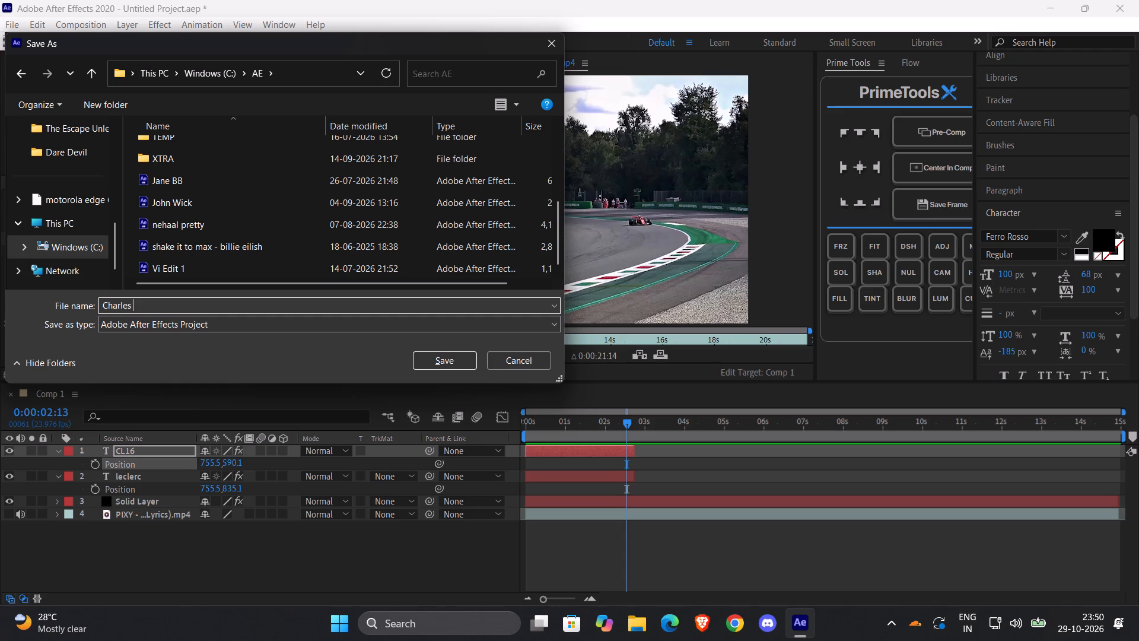
pyautogui.write('L')
pyautogui.write('eclerc')
pyautogui.click(447, 359)
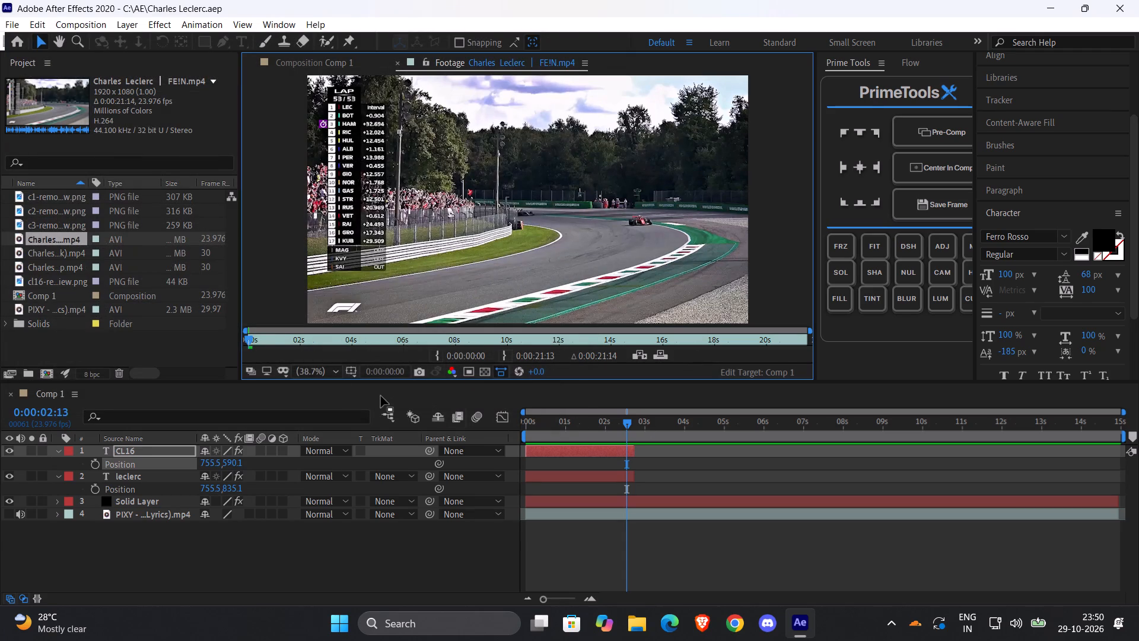
# Play the FE!N clip, and replay the opening seconds of Comp 1 to examine when the titles end against the music.
pyautogui.press('space')
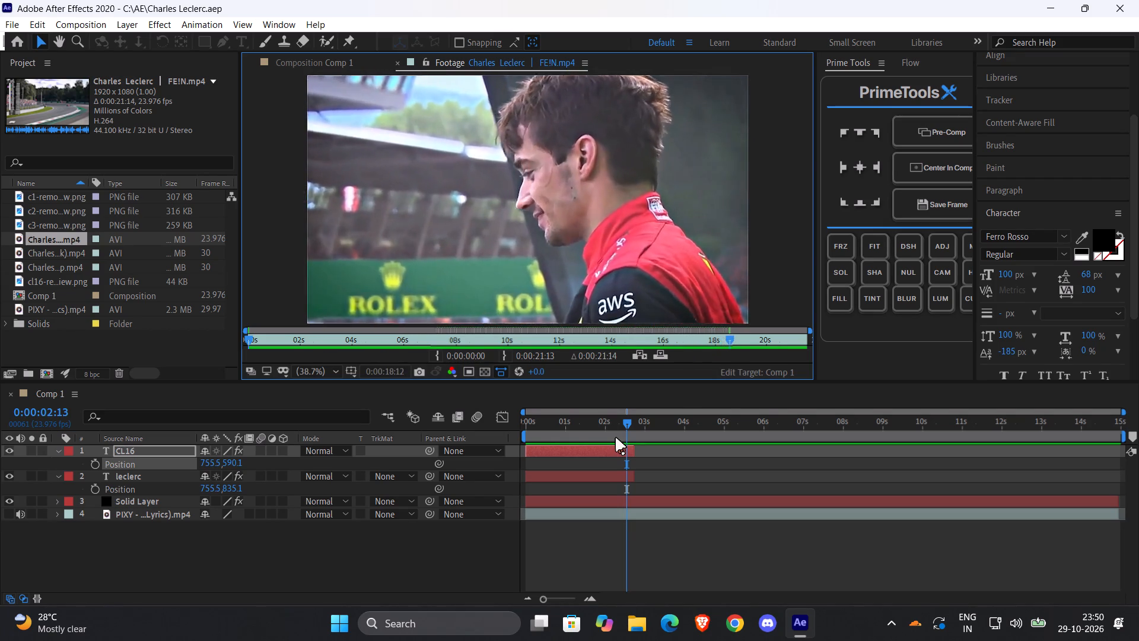
pyautogui.moveTo(616, 437); pyautogui.dragTo(552, 441)
pyautogui.press('space')
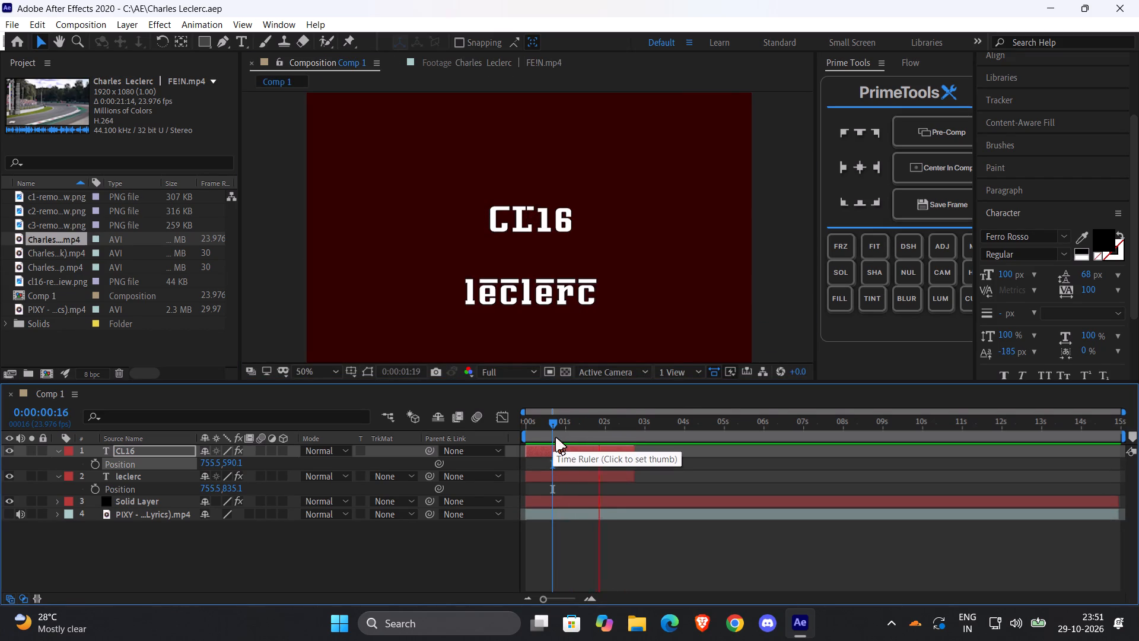
pyautogui.moveTo(629, 431); pyautogui.dragTo(634, 431)
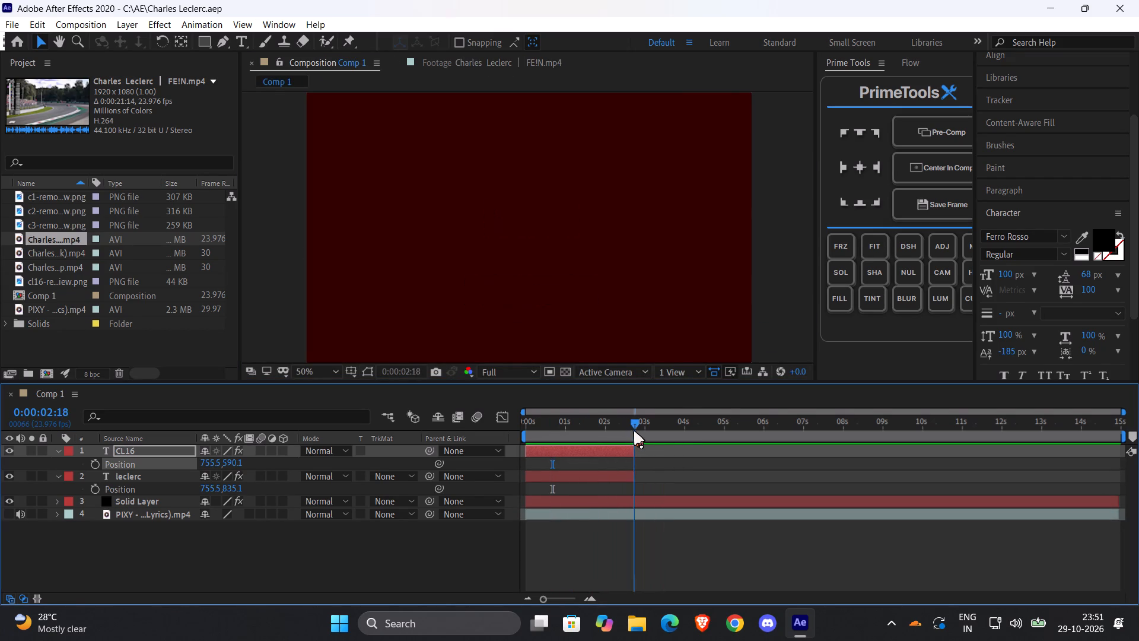
pyautogui.moveTo(634, 431); pyautogui.dragTo(590, 431)
pyautogui.press('space')
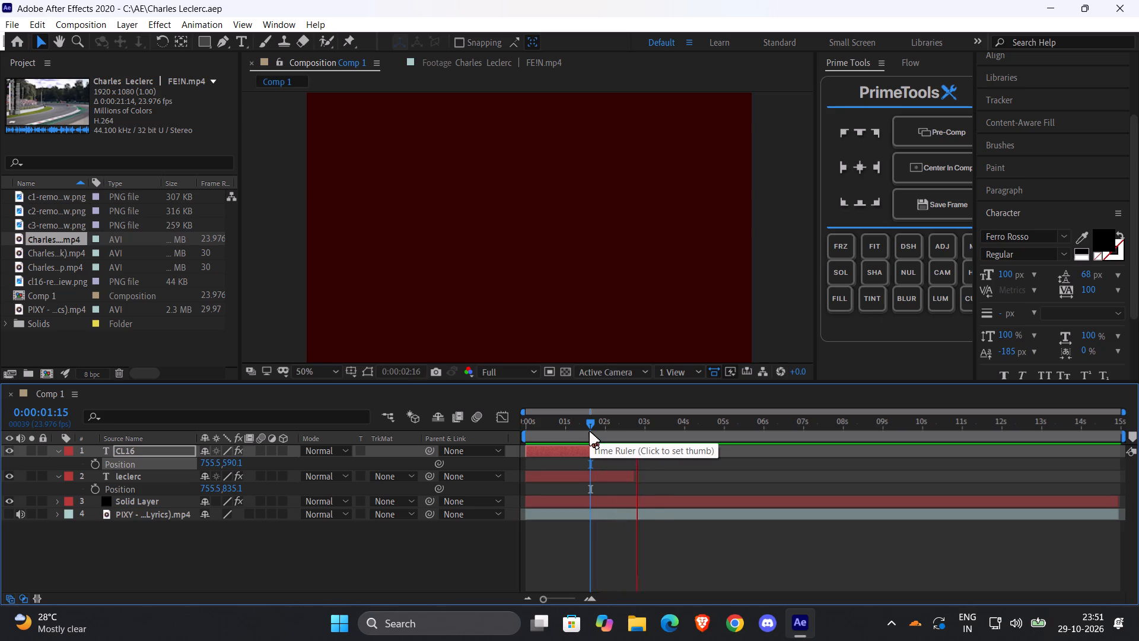
pyautogui.click(622, 435)
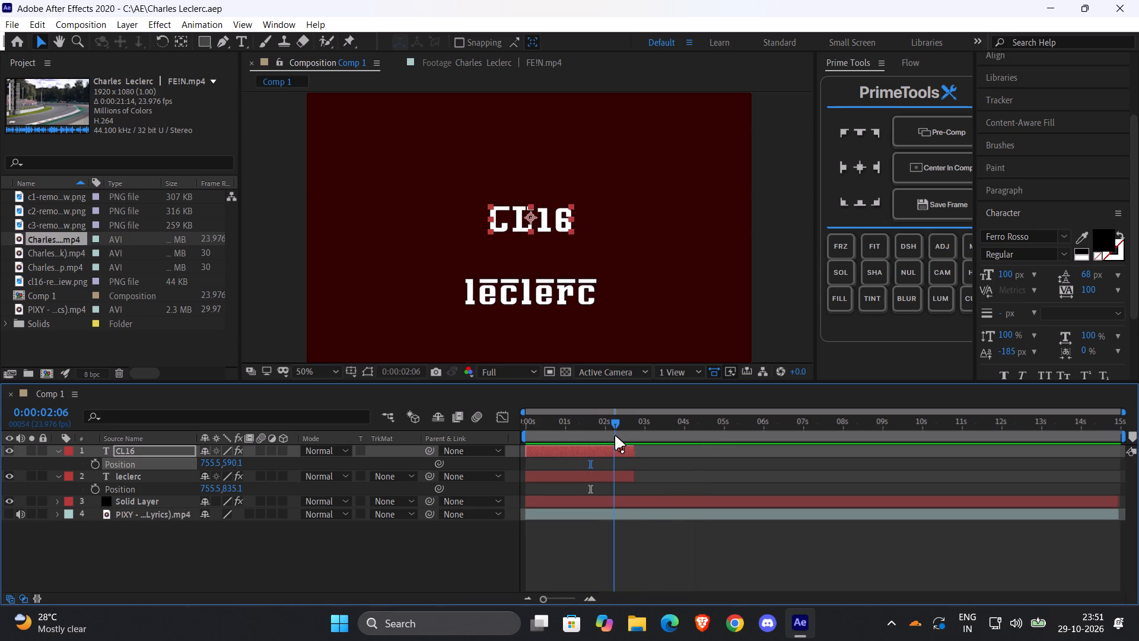
pyautogui.moveTo(625, 440); pyautogui.dragTo(575, 436)
pyautogui.press('space')
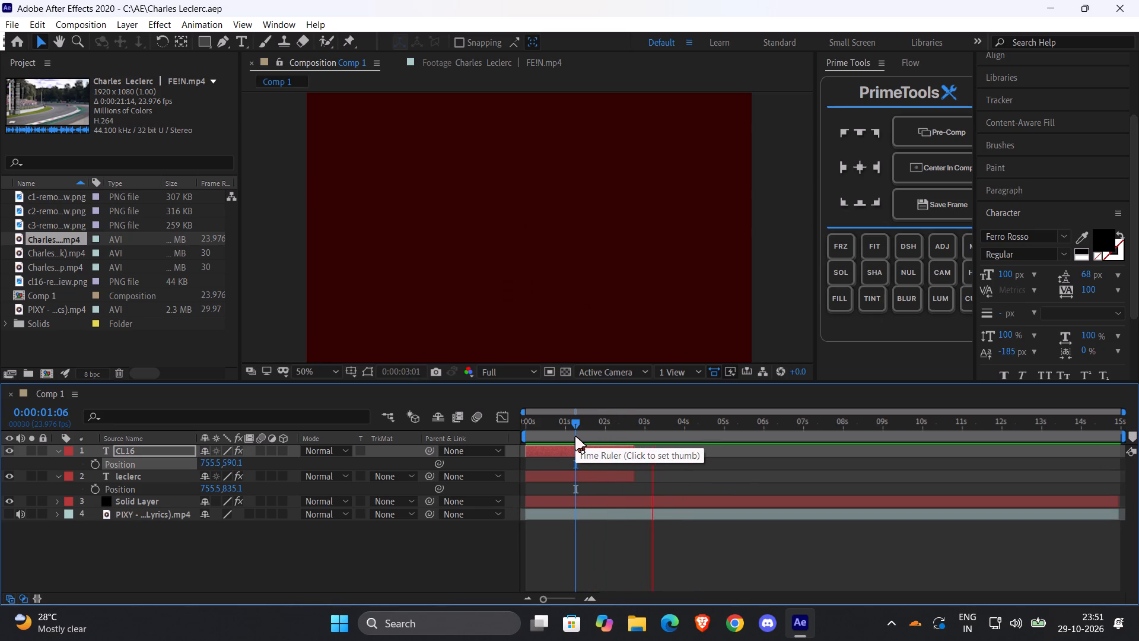
pyautogui.moveTo(615, 434); pyautogui.dragTo(597, 435)
pyautogui.press('space')
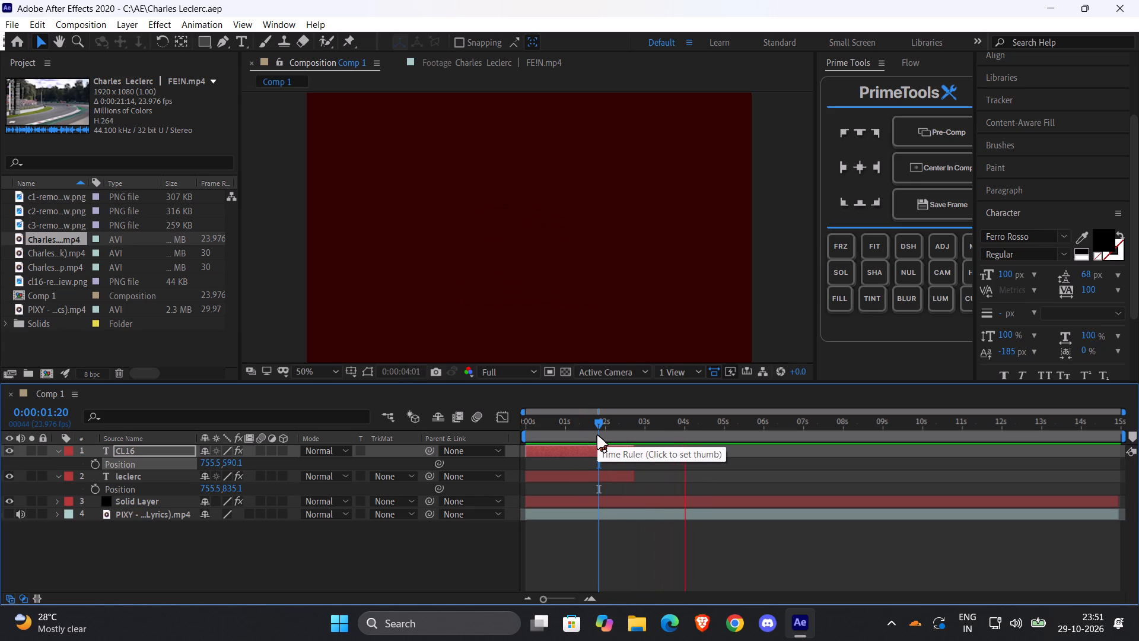
pyautogui.moveTo(623, 434); pyautogui.dragTo(604, 436)
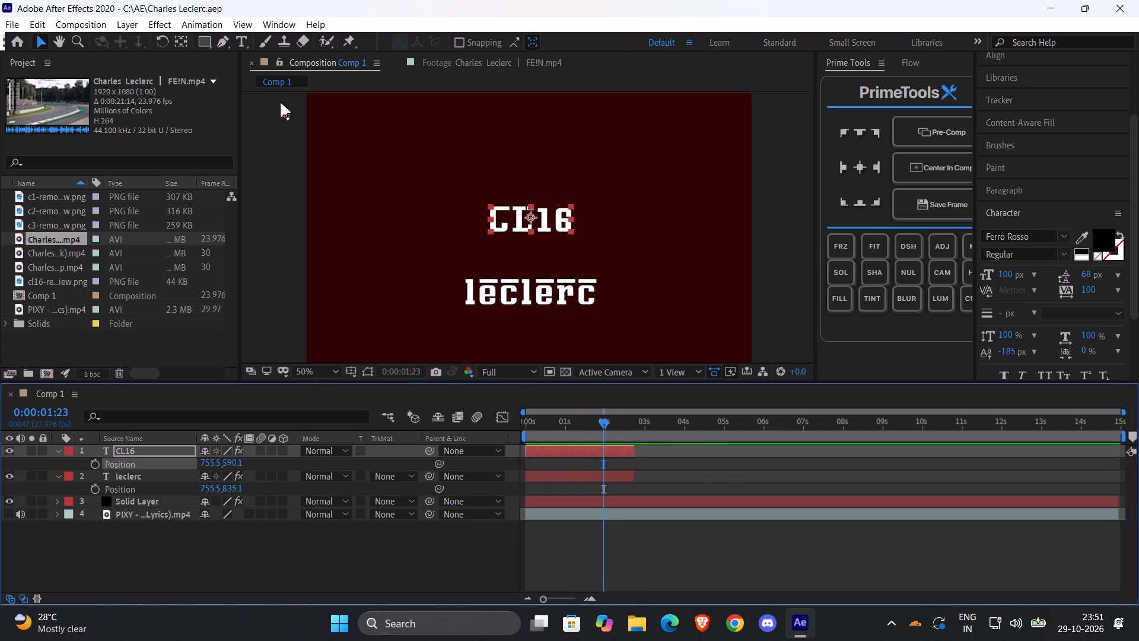
pyautogui.click(450, 62)
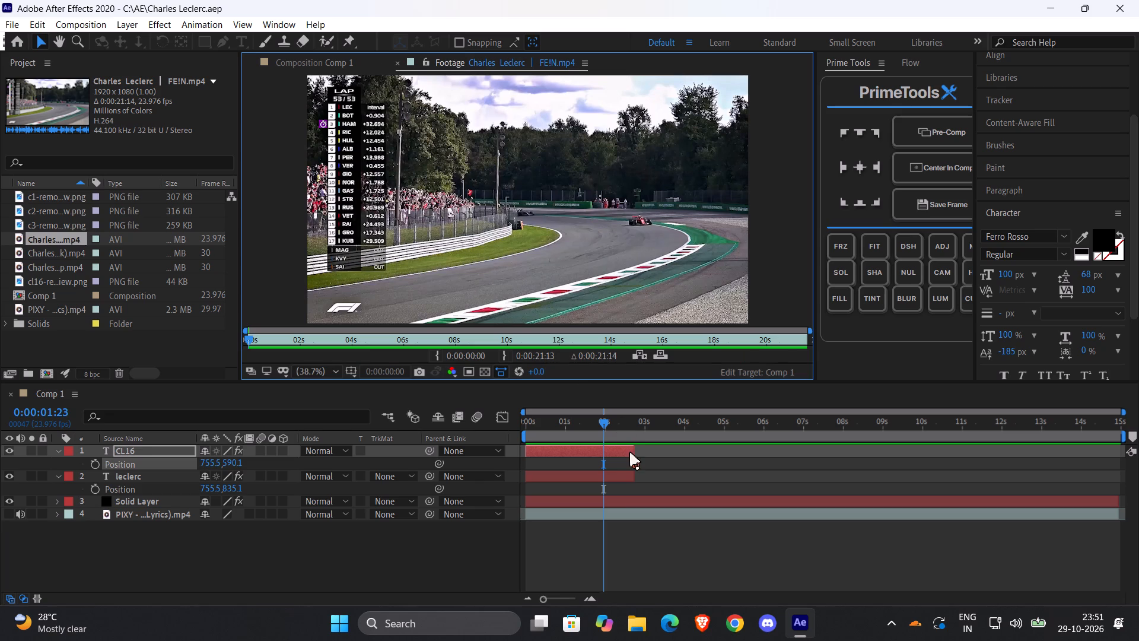
pyautogui.moveTo(617, 439); pyautogui.dragTo(513, 439)
pyautogui.click(591, 434)
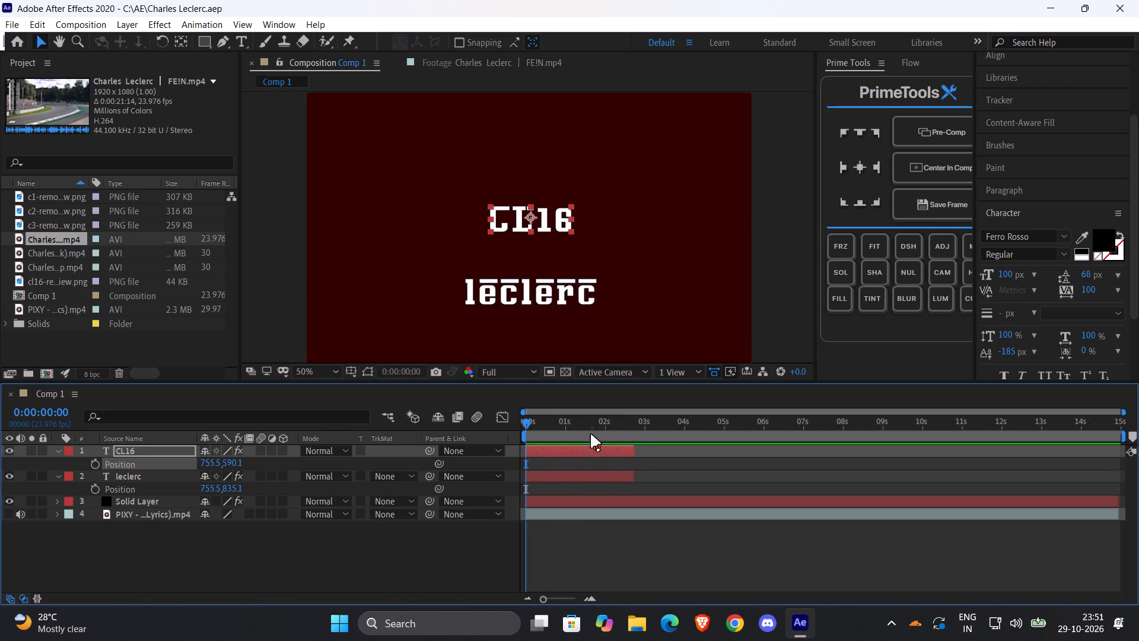
# Play the FE!N clip from its start, replaying the finish-line section, to examine which race and celebration shots are usable.
pyautogui.click(521, 63)
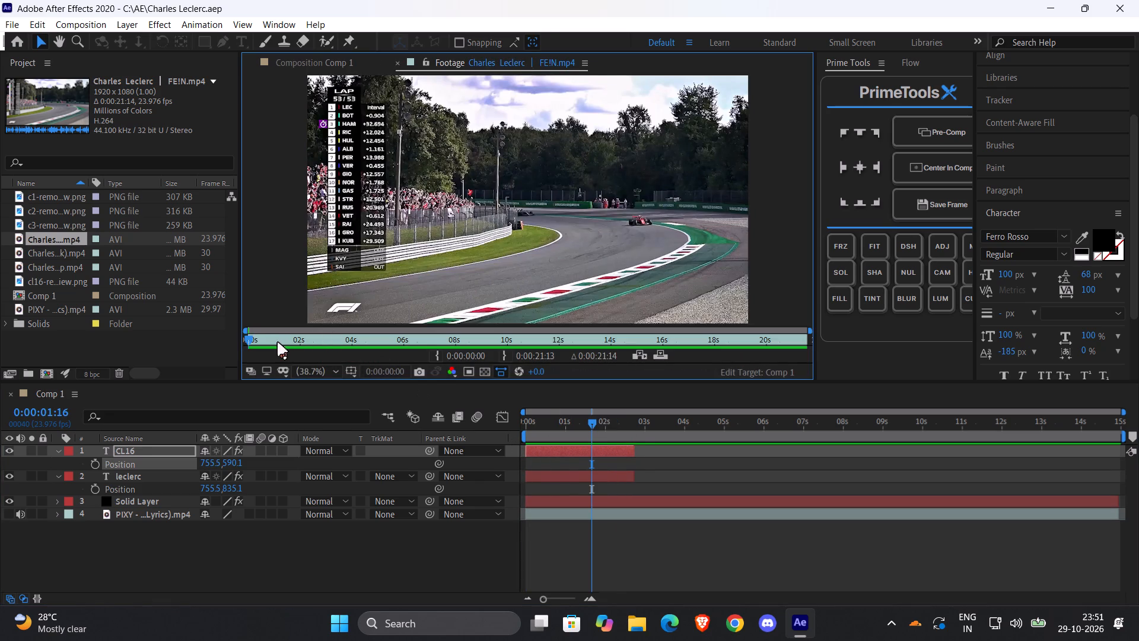
pyautogui.moveTo(263, 340); pyautogui.dragTo(232, 339)
pyautogui.press('space')
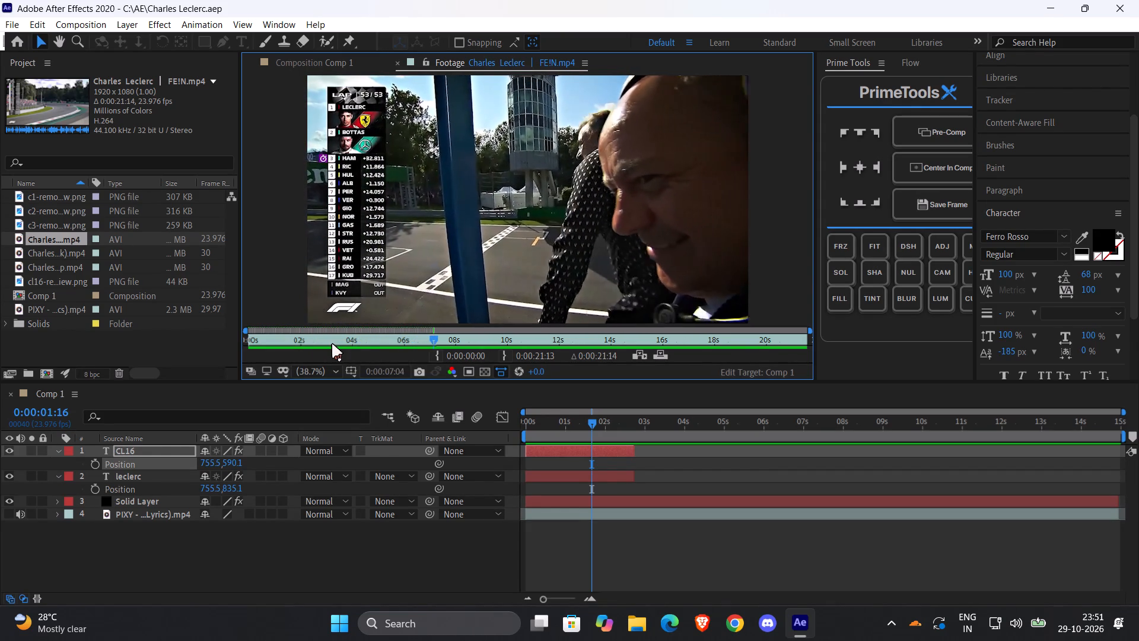
pyautogui.moveTo(417, 342); pyautogui.dragTo(459, 342)
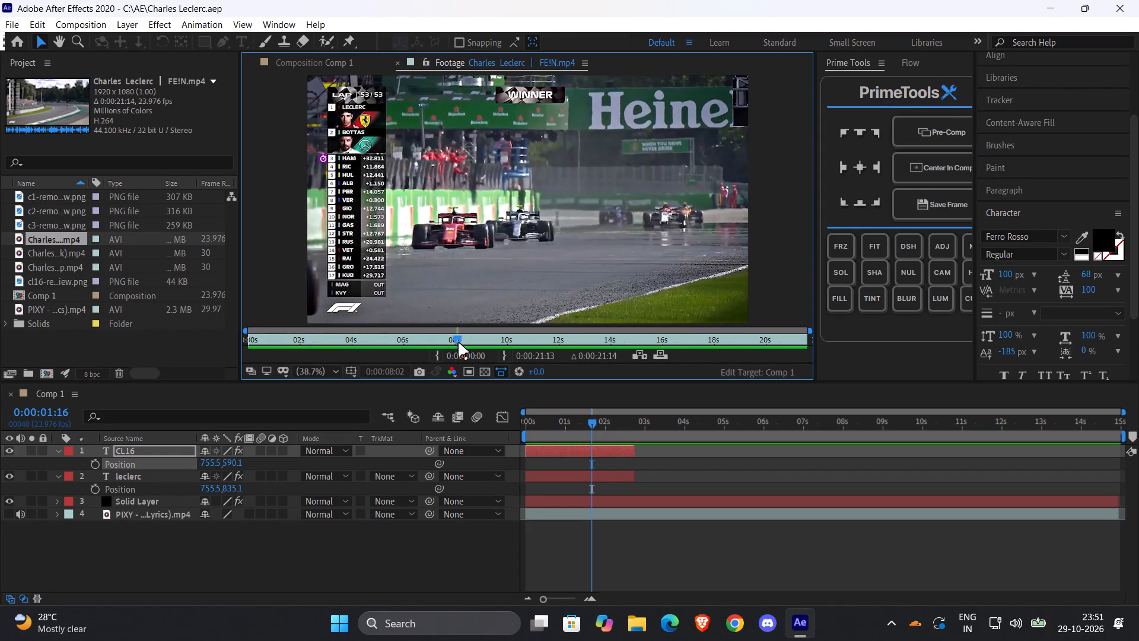
pyautogui.moveTo(459, 342); pyautogui.dragTo(390, 343)
pyautogui.press('space')
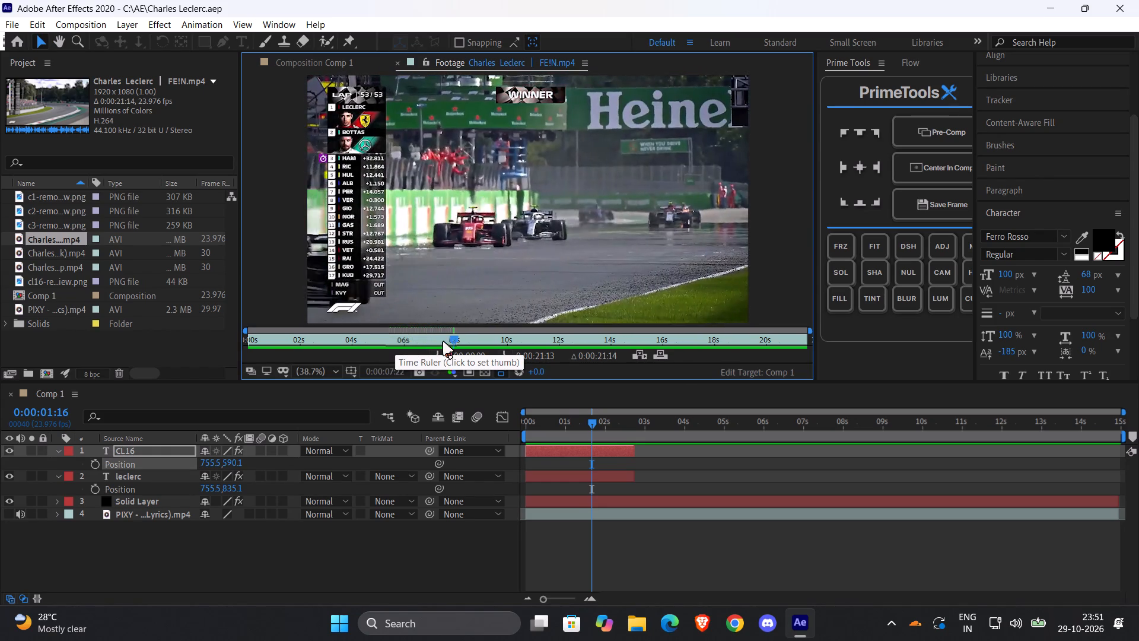
pyautogui.moveTo(443, 341); pyautogui.dragTo(485, 337)
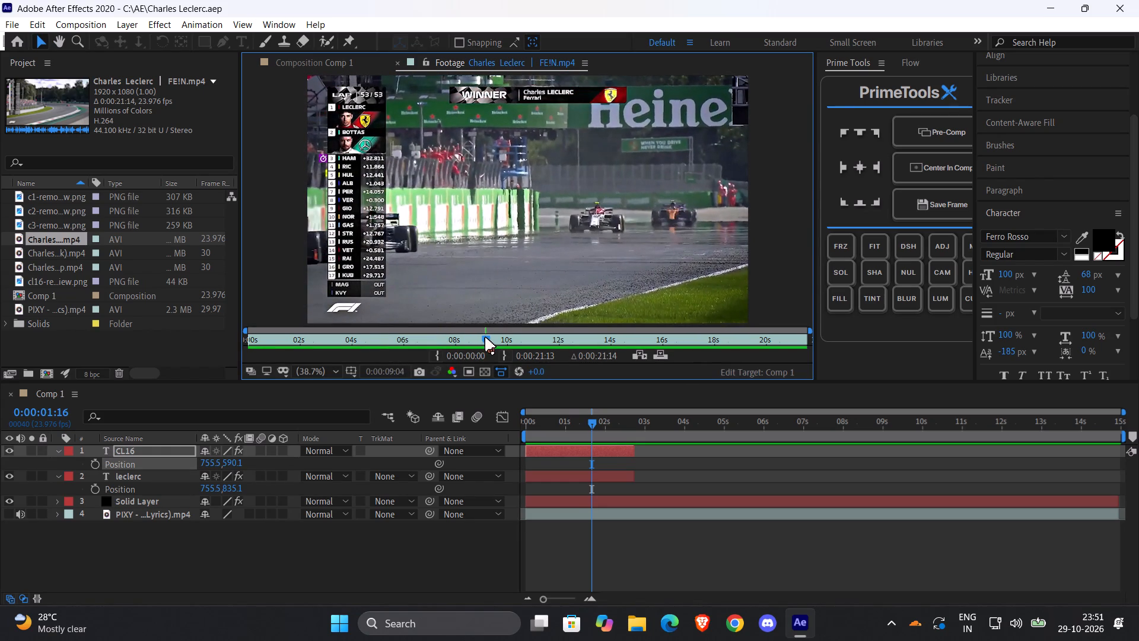
pyautogui.moveTo(485, 337); pyautogui.dragTo(466, 343)
pyautogui.press('space')
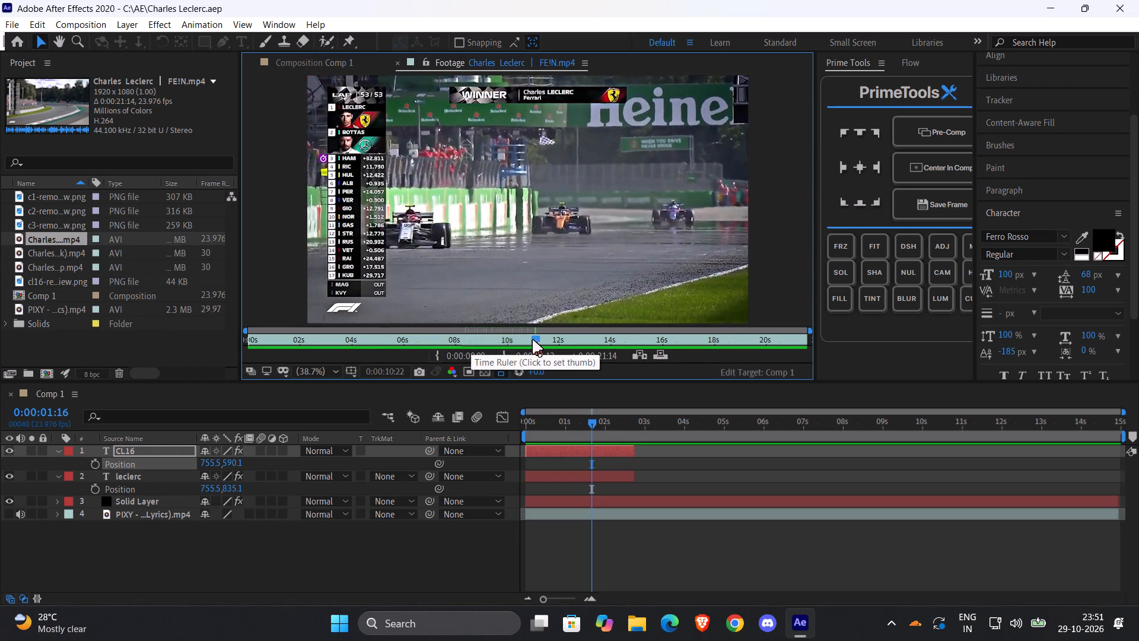
pyautogui.moveTo(534, 339); pyautogui.dragTo(495, 337)
pyautogui.press('space')
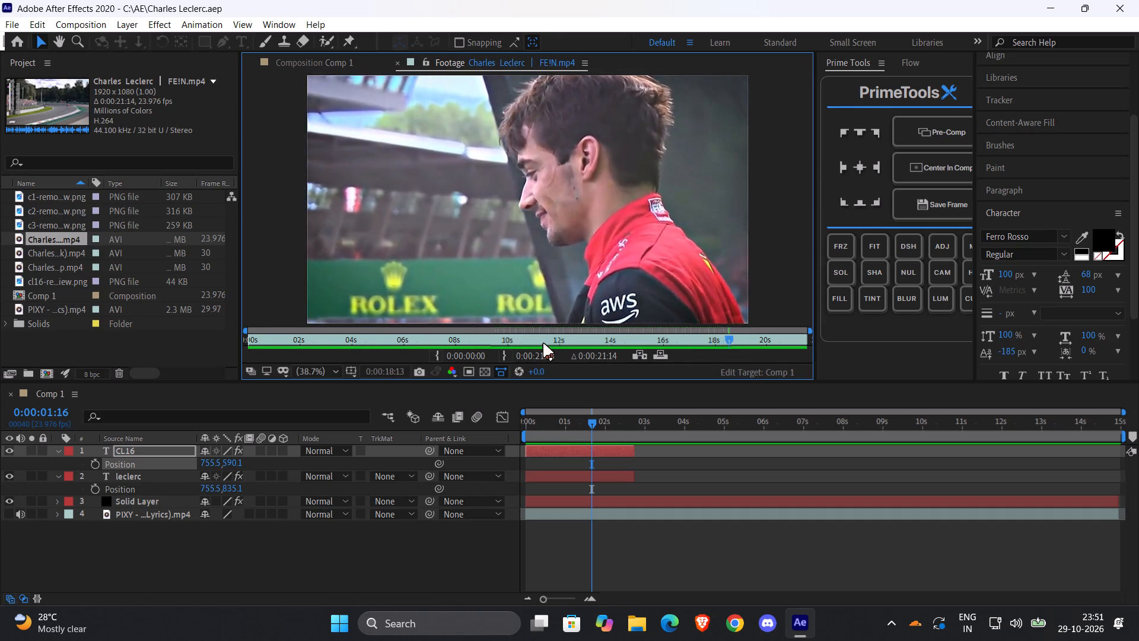
# Set the FE!N clip's In point to 0:00:18:12, at the trackside profile shot of Leclerc.
pyautogui.moveTo(564, 337); pyautogui.dragTo(482, 344)
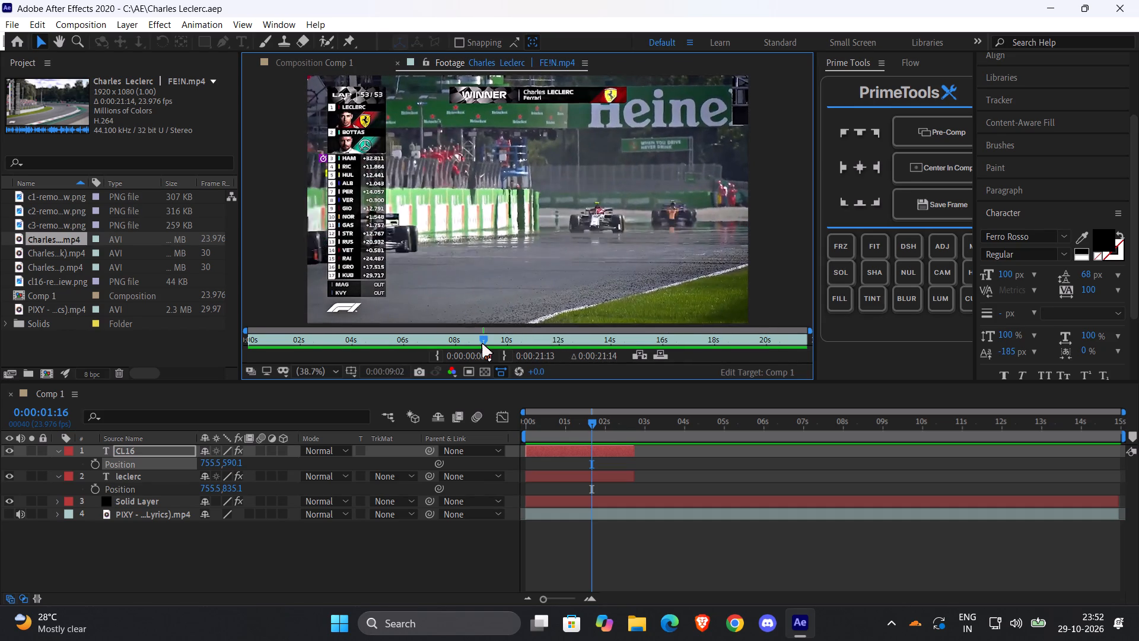
pyautogui.moveTo(482, 344); pyautogui.dragTo(578, 343)
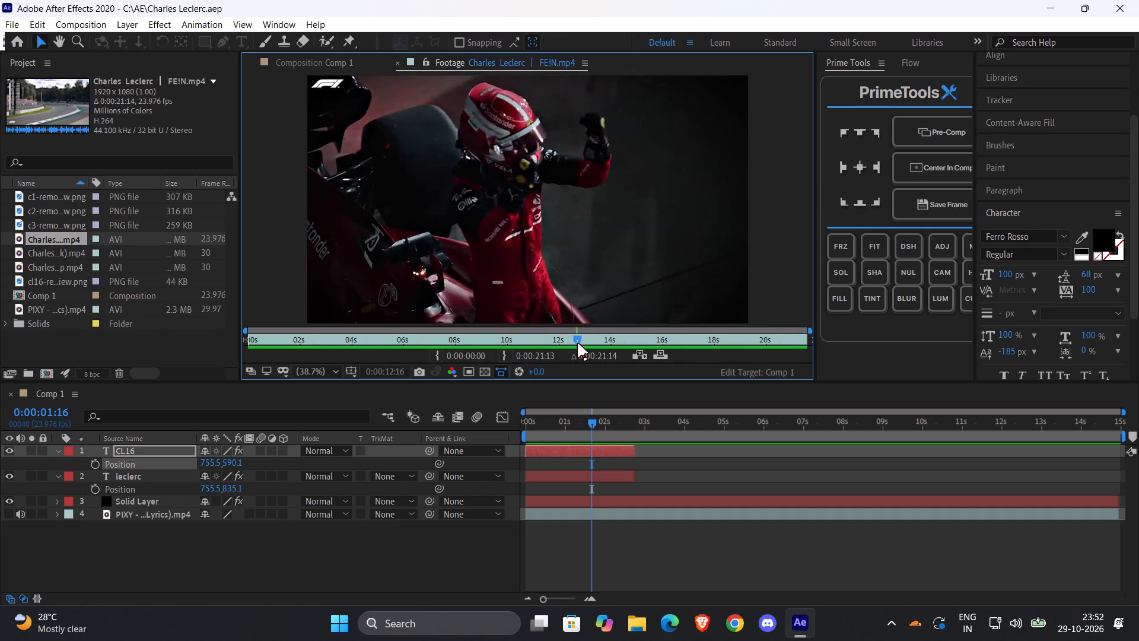
pyautogui.moveTo(578, 343); pyautogui.dragTo(677, 346)
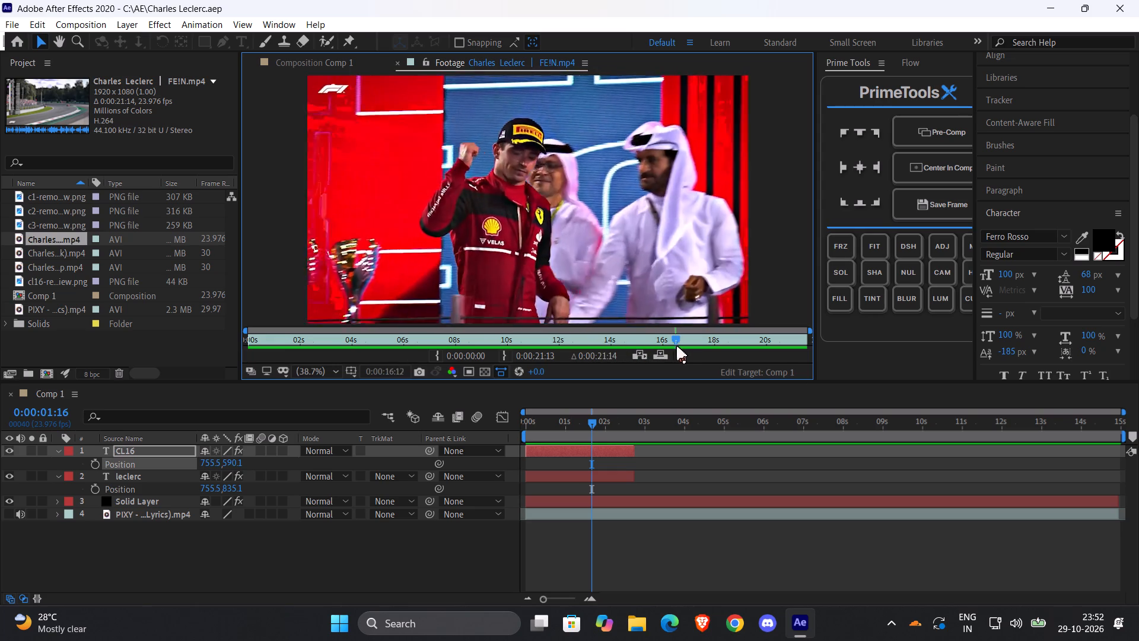
pyautogui.moveTo(677, 346); pyautogui.dragTo(746, 351)
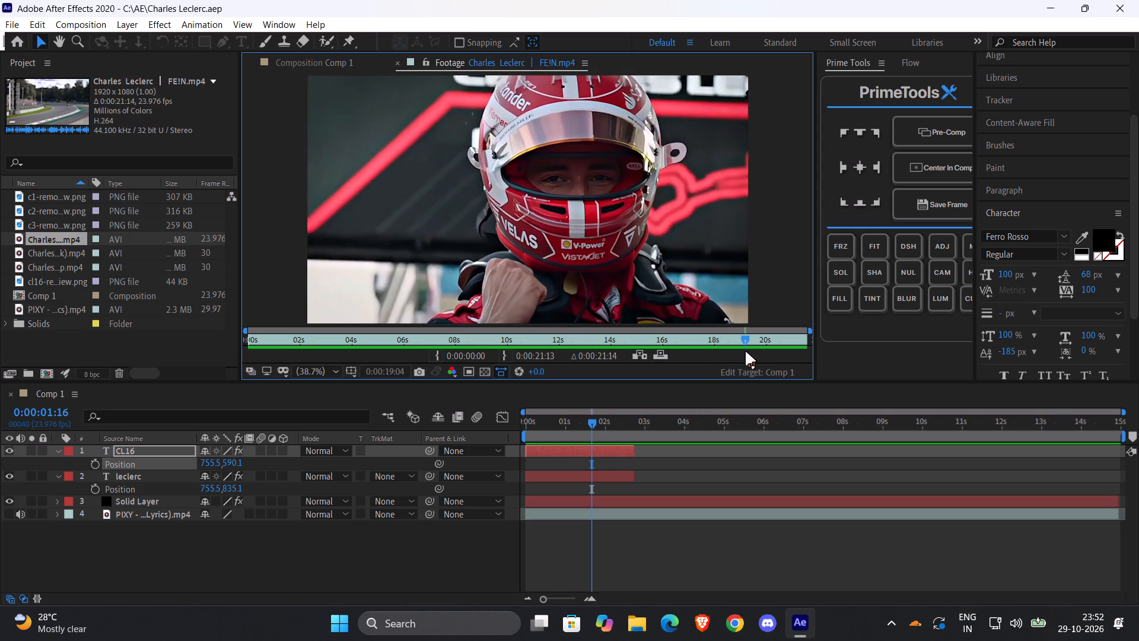
pyautogui.moveTo(746, 351); pyautogui.dragTo(728, 350)
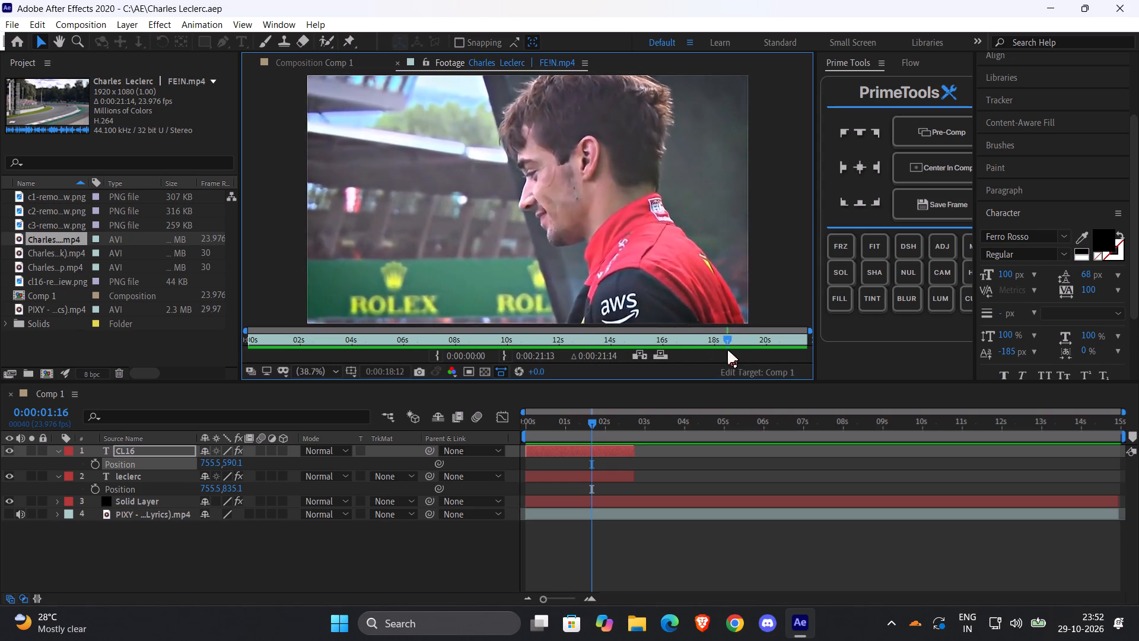
pyautogui.moveTo(728, 350); pyautogui.dragTo(727, 350)
pyautogui.moveTo(727, 350); pyautogui.dragTo(728, 350)
pyautogui.moveTo(728, 350); pyautogui.dragTo(730, 350)
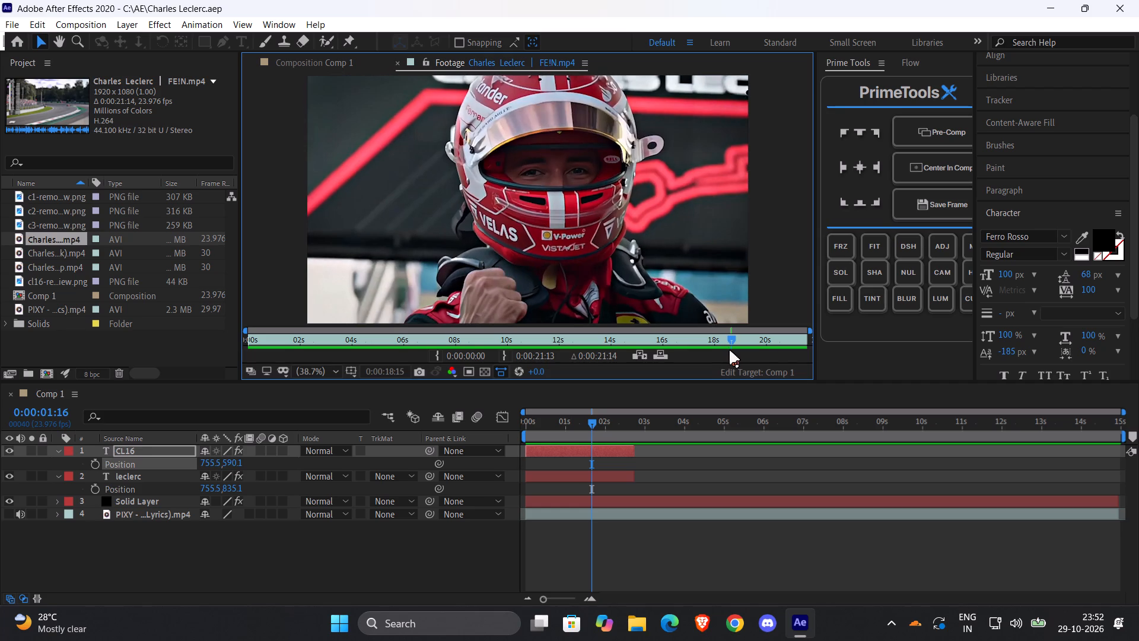
pyautogui.moveTo(730, 350); pyautogui.dragTo(728, 350)
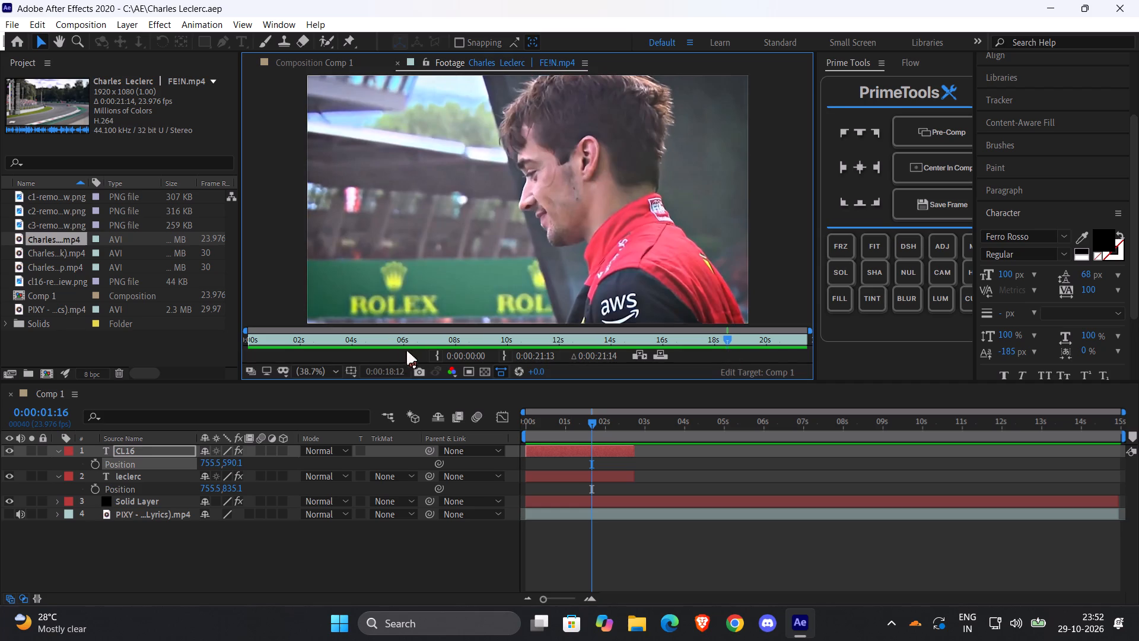
pyautogui.click(438, 356)
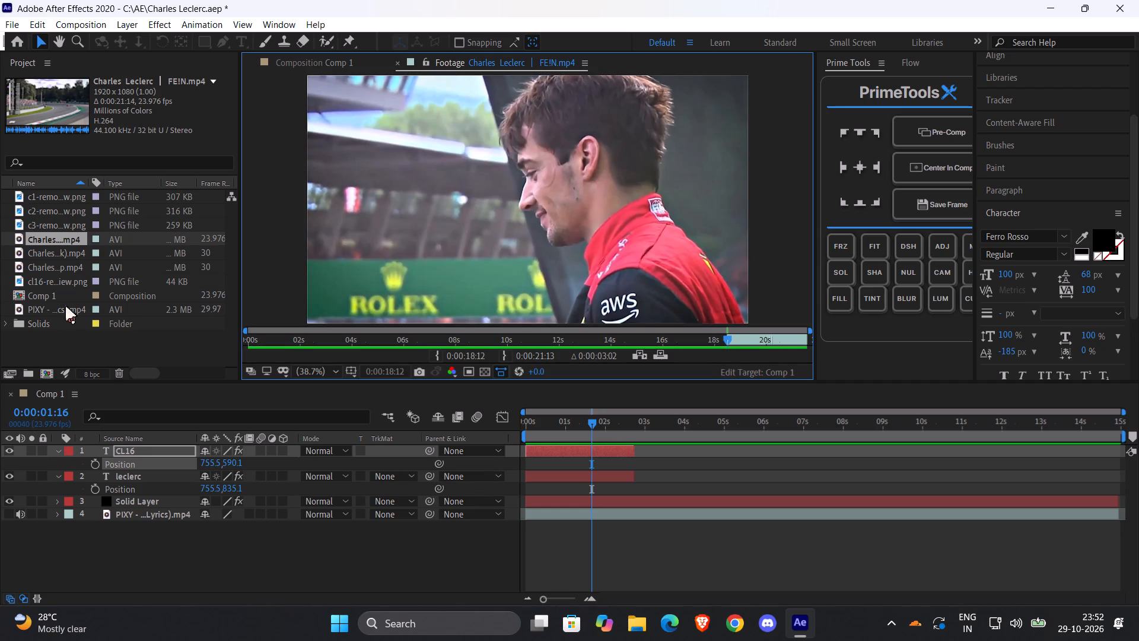
# Add the trimmed FE!N clip to Comp 1 as the top layer, starting at about 0:00:02:22, after the titles end.
pyautogui.moveTo(47, 234); pyautogui.dragTo(44, 265)
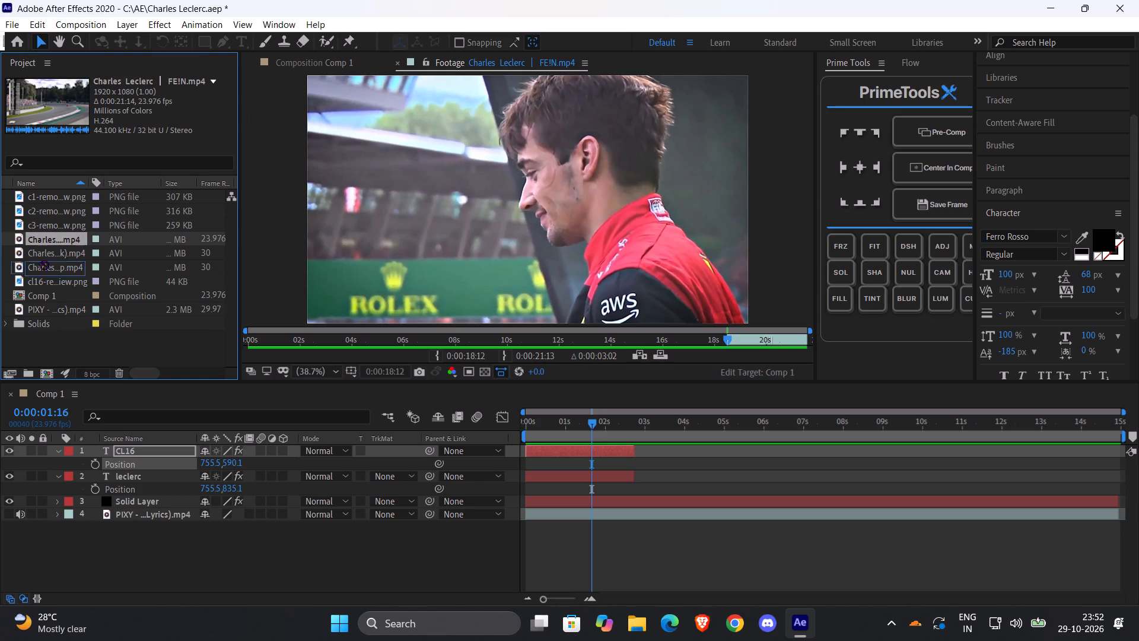
pyautogui.moveTo(44, 265); pyautogui.dragTo(96, 447)
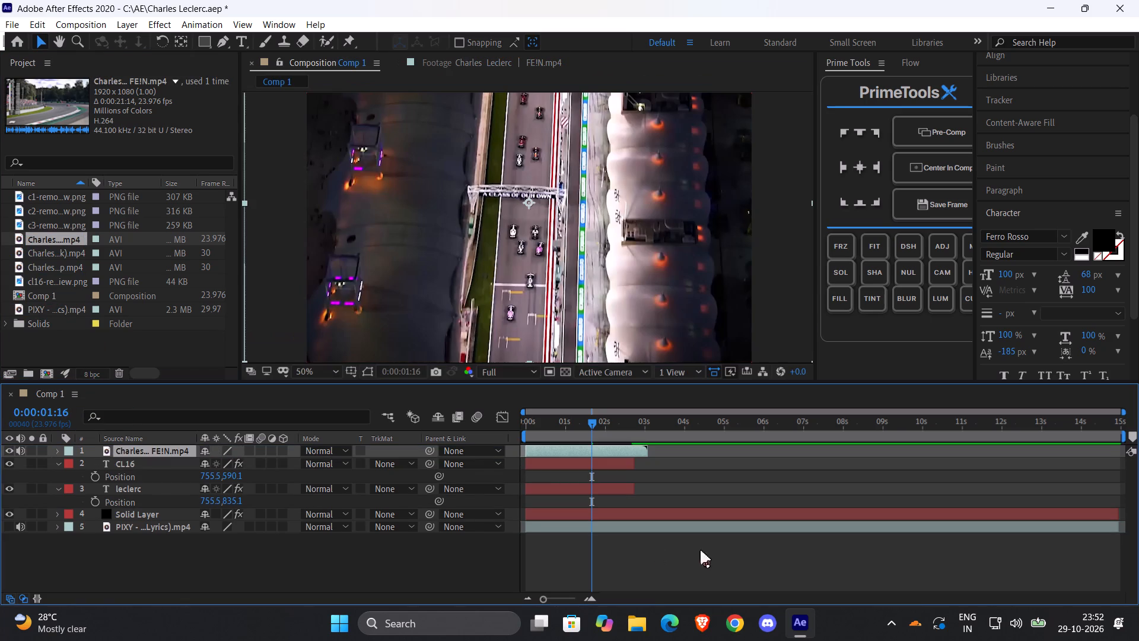
pyautogui.moveTo(583, 447); pyautogui.dragTo(672, 448)
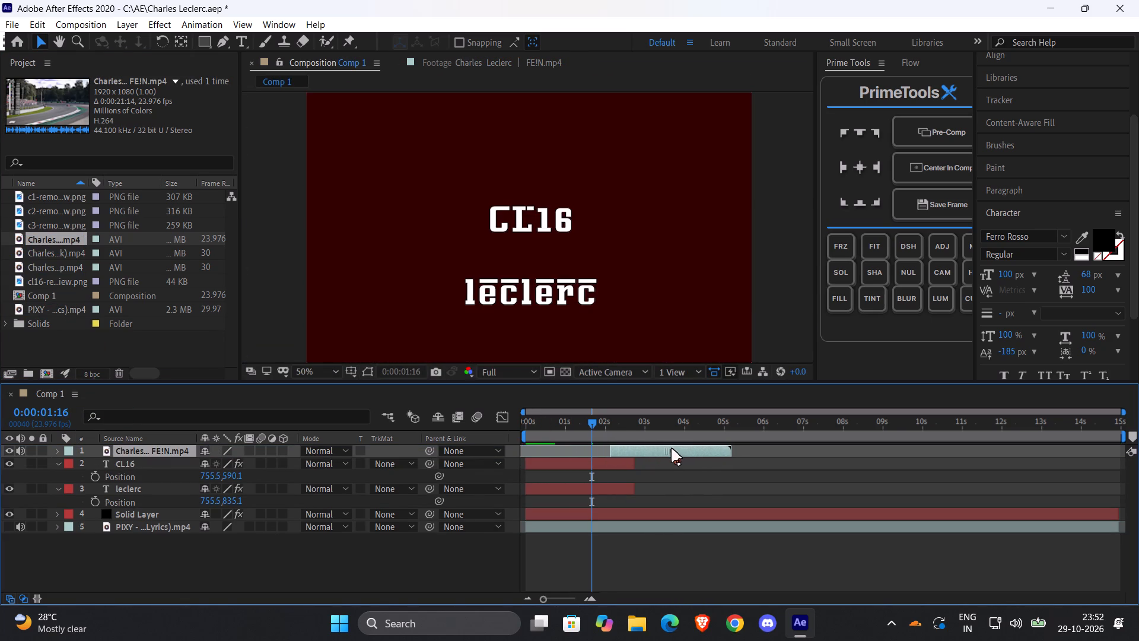
pyautogui.moveTo(672, 448); pyautogui.dragTo(698, 450)
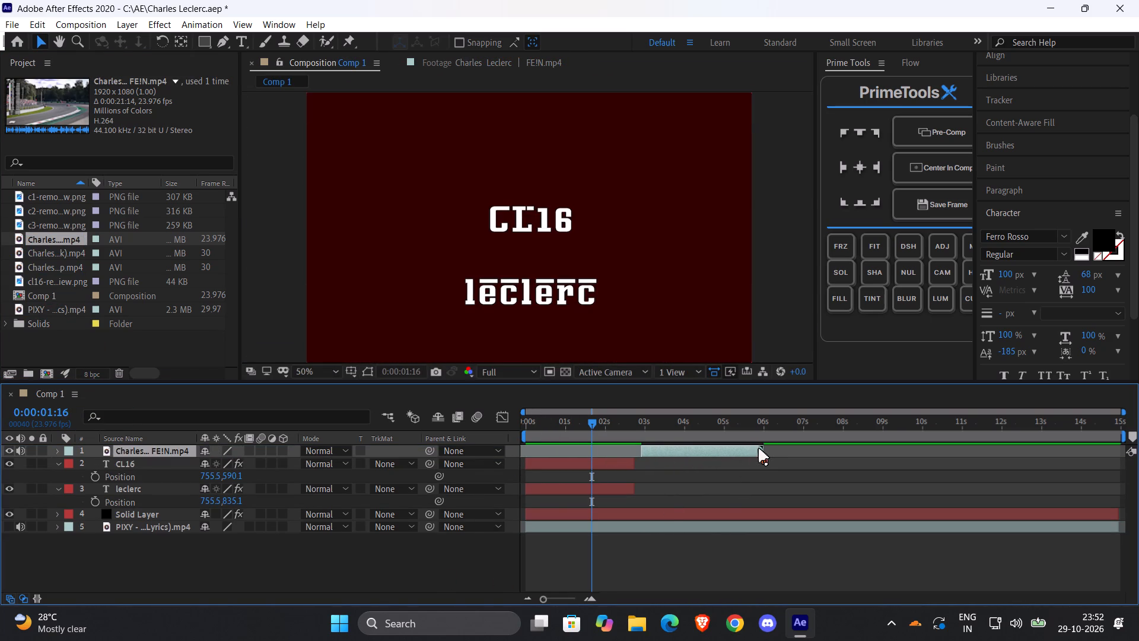
# Split the FE!N layer at 0:00:03:00, where the helmet shot begins, and delete the piece before it.
pyautogui.moveTo(752, 432); pyautogui.dragTo(652, 436)
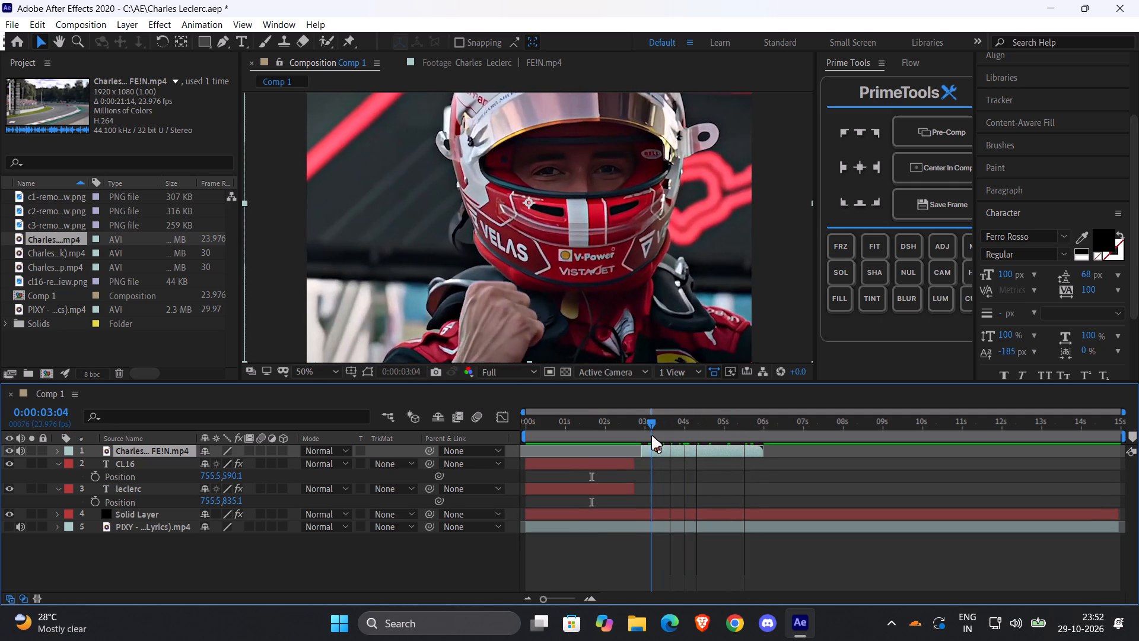
pyautogui.moveTo(652, 436); pyautogui.dragTo(641, 439)
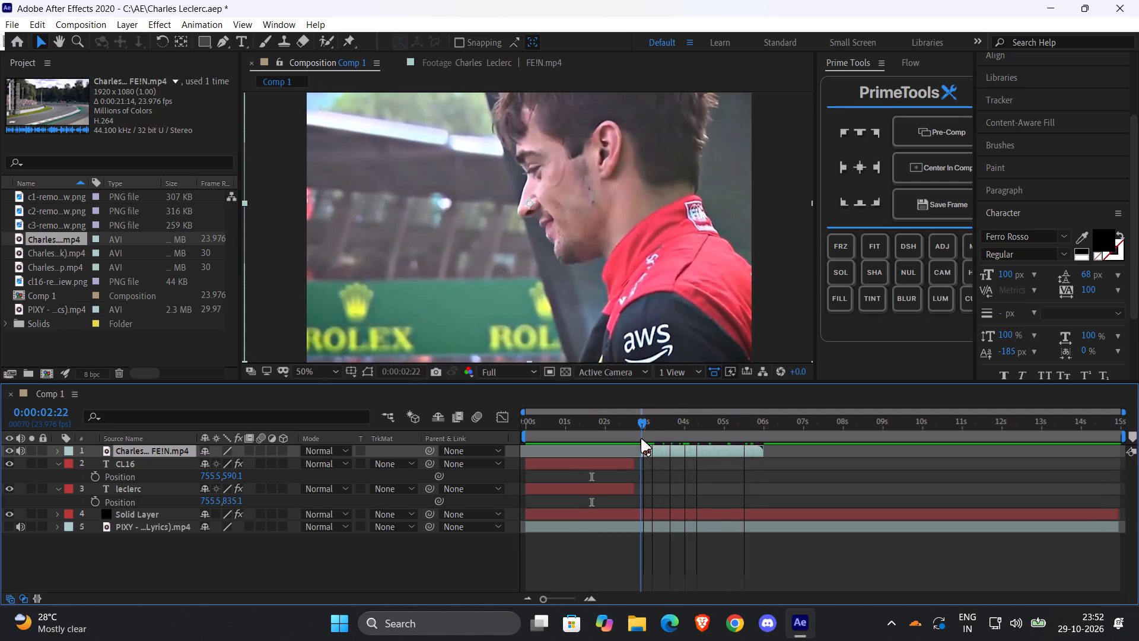
pyautogui.moveTo(641, 439); pyautogui.dragTo(647, 438)
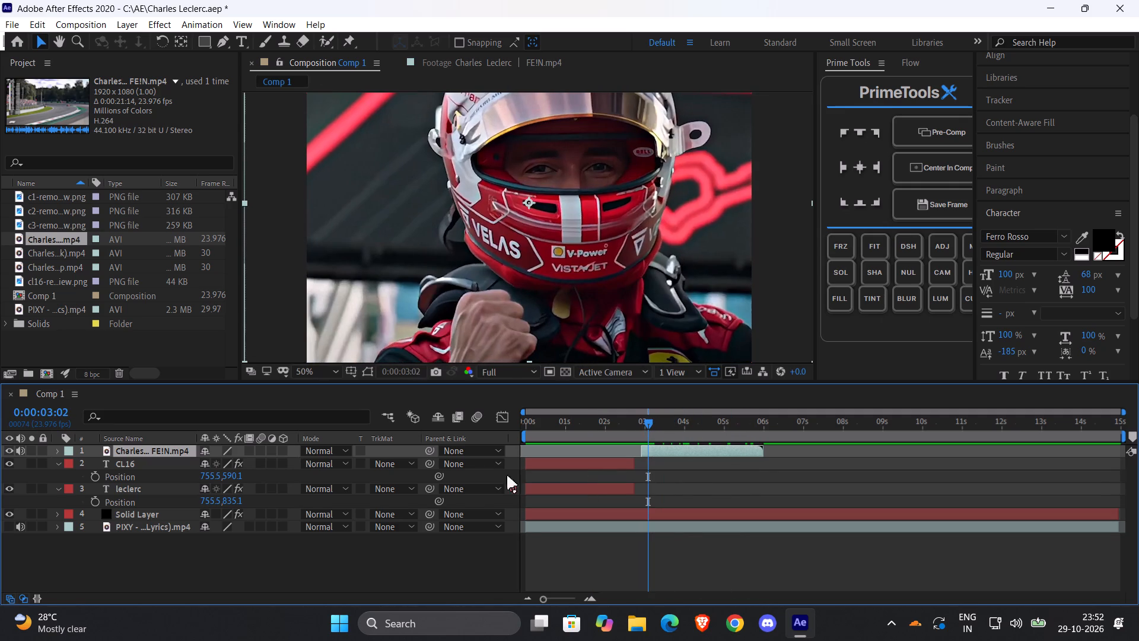
pyautogui.doubleClick(549, 596)
pyautogui.doubleClick(556, 596)
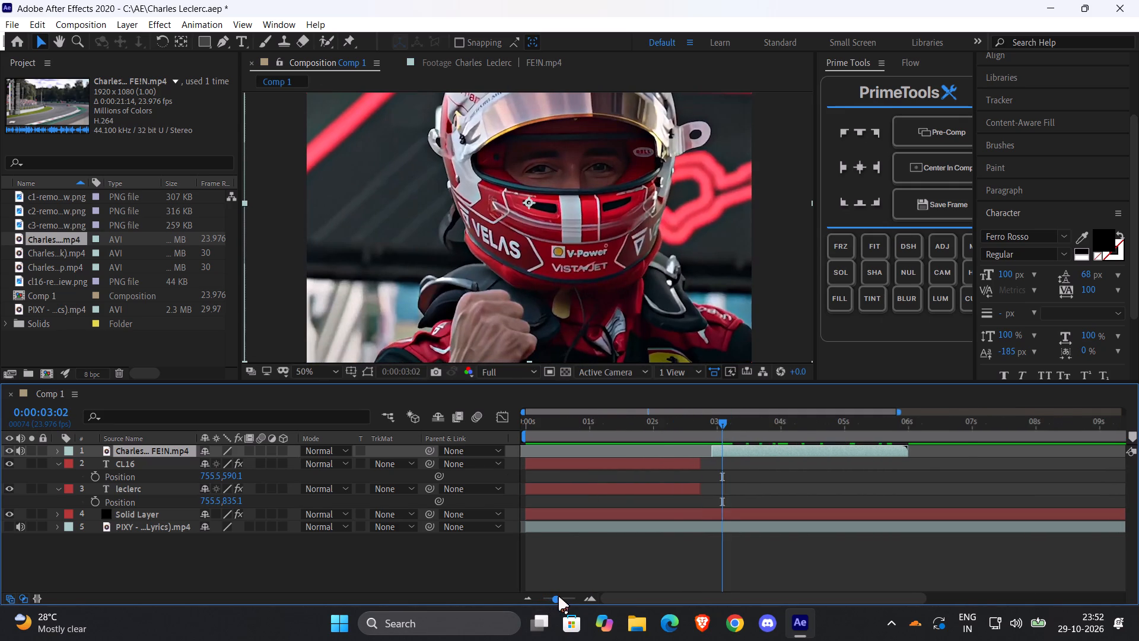
pyautogui.press('pageup')
pyautogui.press('pageup')
pyautogui.press('pageup')
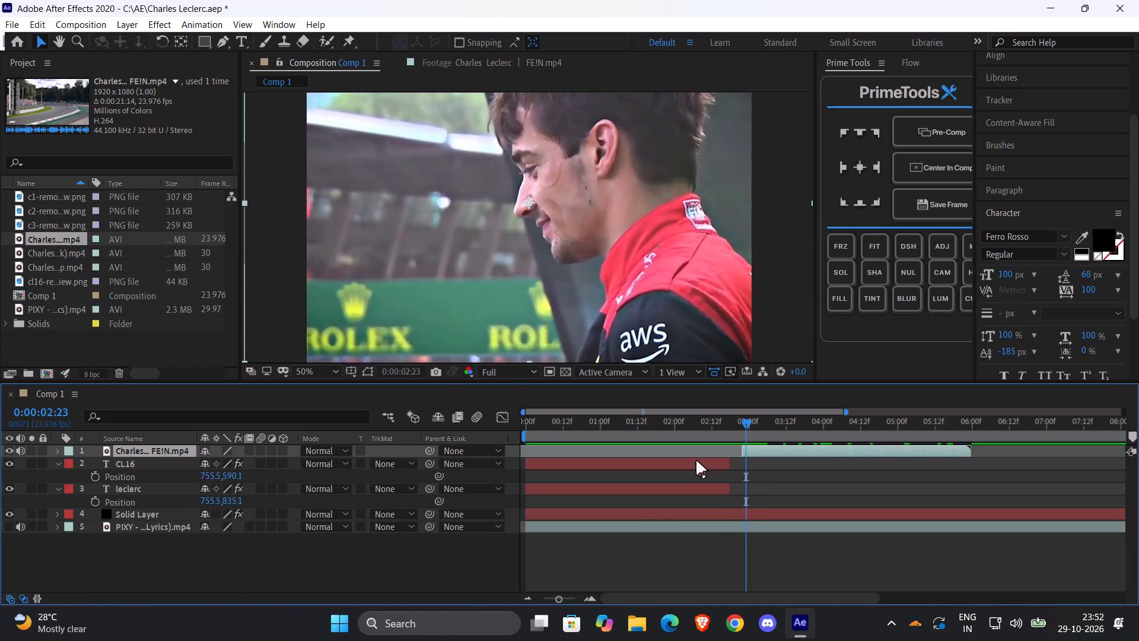
pyautogui.press('pagedown')
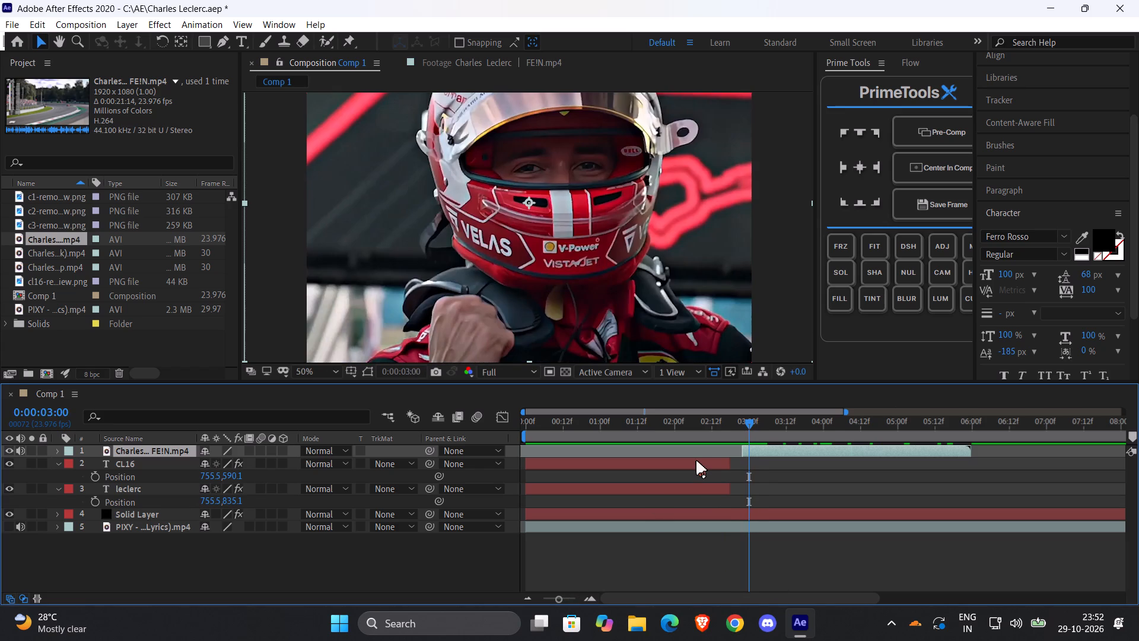
pyautogui.hotkey('ctrl', 'shift', 'd')
pyautogui.click(748, 465)
pyautogui.press('Delete')
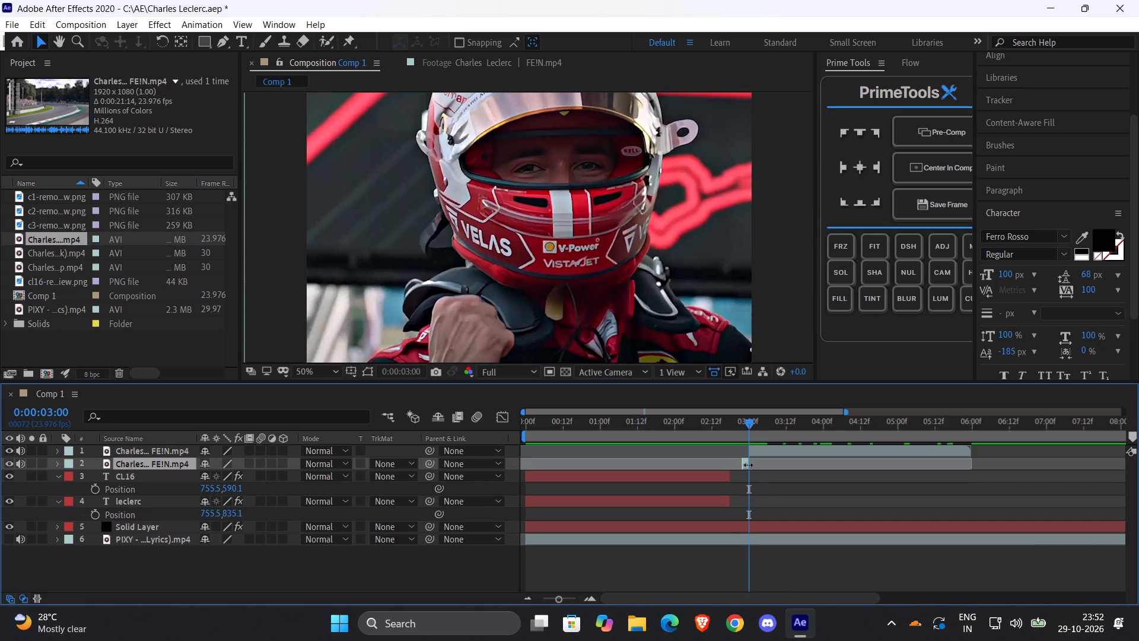
# Split the FE!N layer at 0:00:03:17, at the end of the helmet shot, and delete the piece after it.
pyautogui.moveTo(752, 431); pyautogui.dragTo(819, 434)
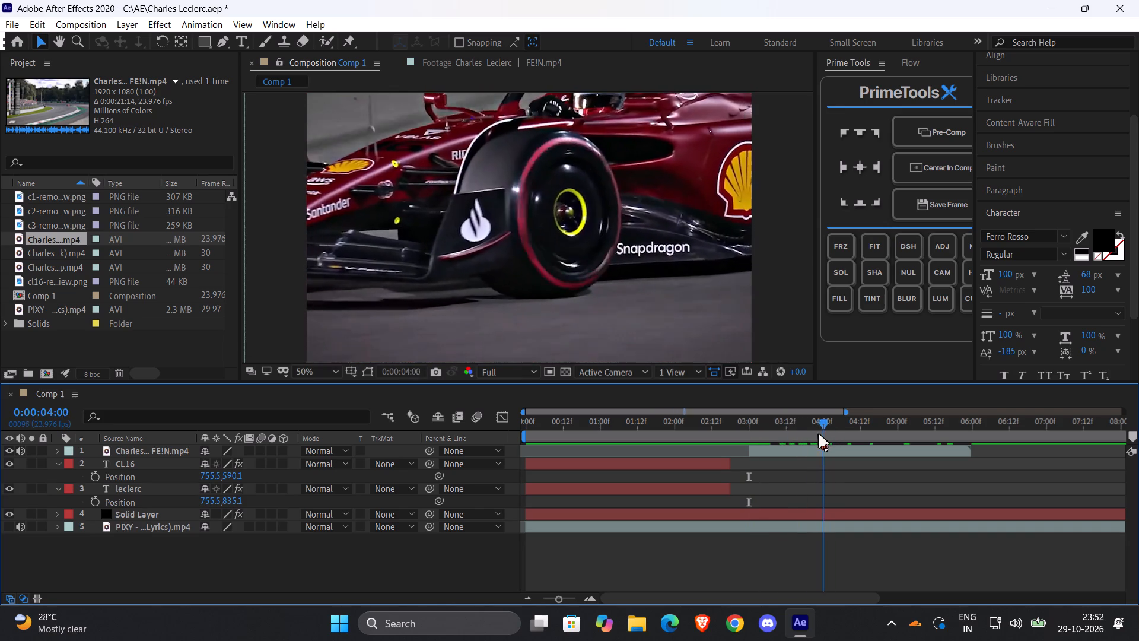
pyautogui.moveTo(819, 434); pyautogui.dragTo(798, 437)
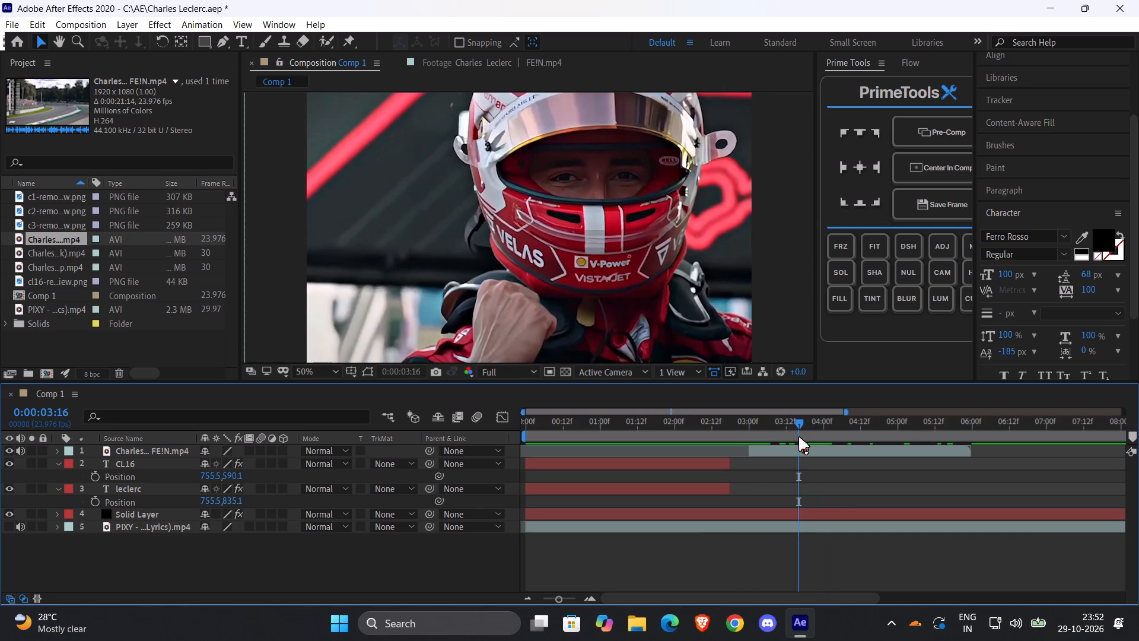
pyautogui.press('pagedown')
pyautogui.press('pageup')
pyautogui.press('pageup')
pyautogui.press('pagedown')
pyautogui.press('pagedown')
pyautogui.press('pagedown')
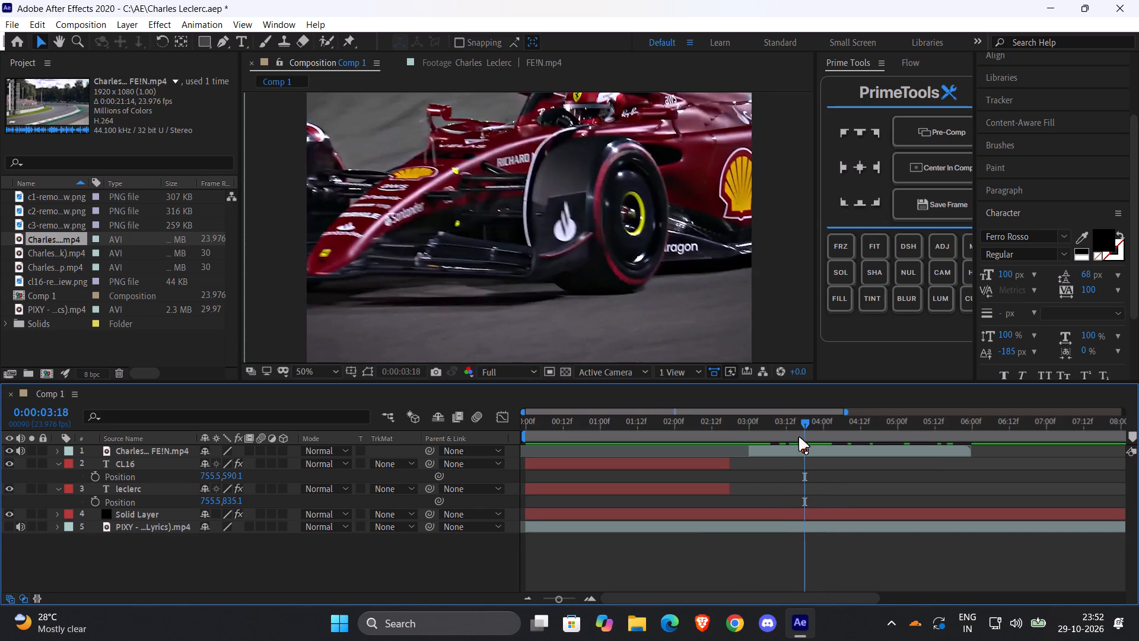
pyautogui.press('pageup')
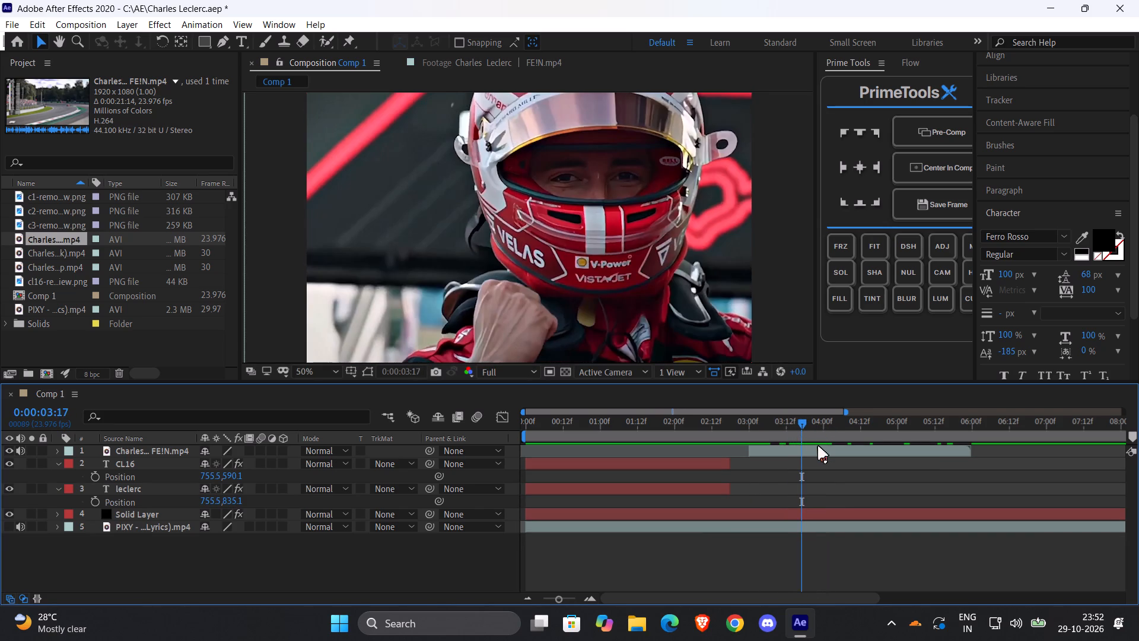
pyautogui.click(819, 446)
pyautogui.hotkey('ctrl', 'shift', 'd')
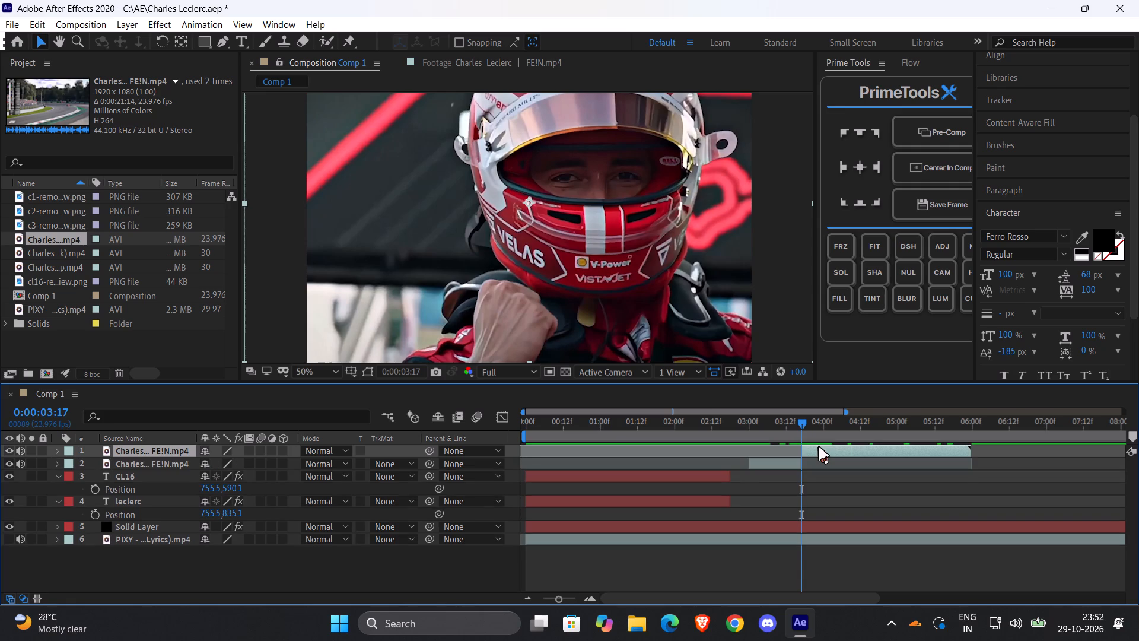
pyautogui.press('Delete')
# Reveal the audio waveform of the PIXY layer in the timeline.
pyautogui.click(780, 429)
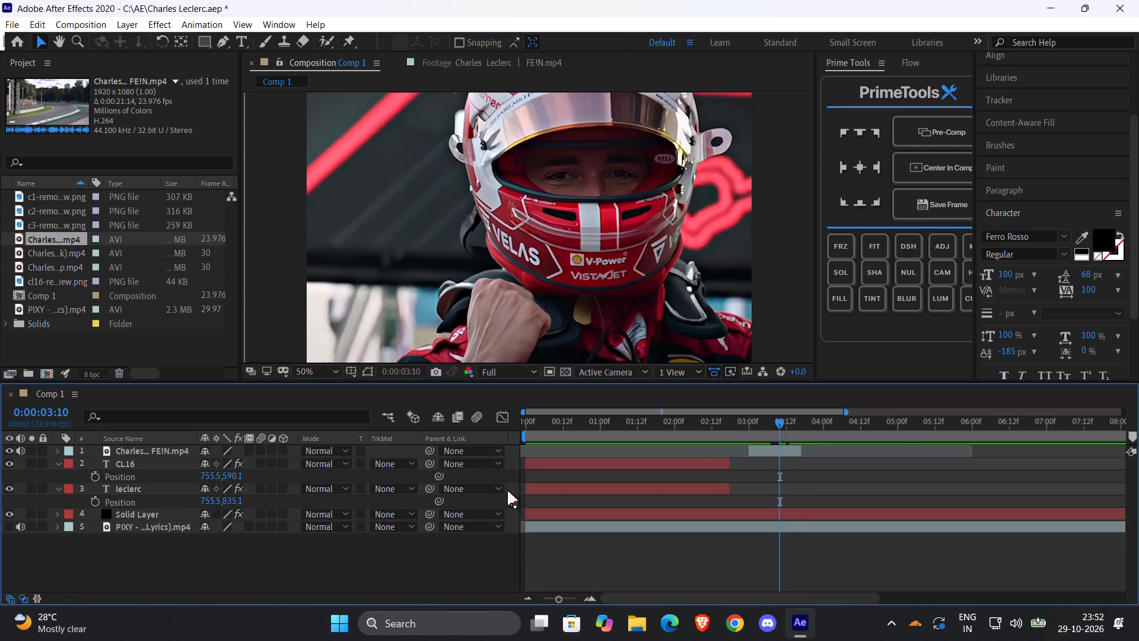
pyautogui.click(143, 522)
pyautogui.click(59, 528)
pyautogui.scroll(-2, 59, 528)
pyautogui.click(72, 552)
pyautogui.scroll(-3, 78, 552)
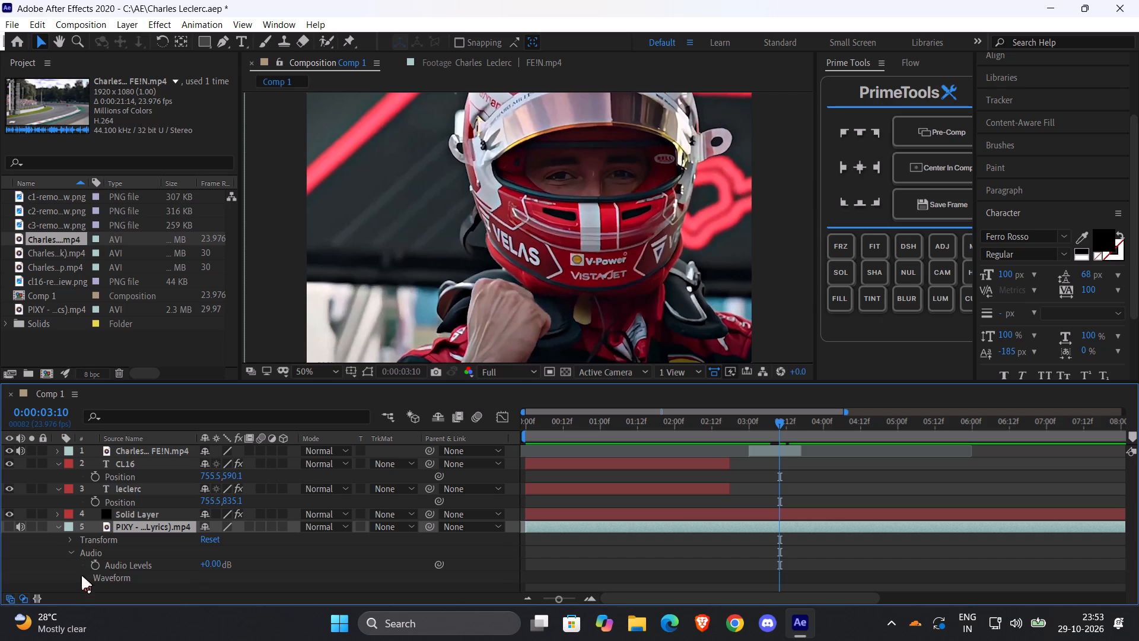
pyautogui.click(82, 575)
pyautogui.scroll(-3, 123, 569)
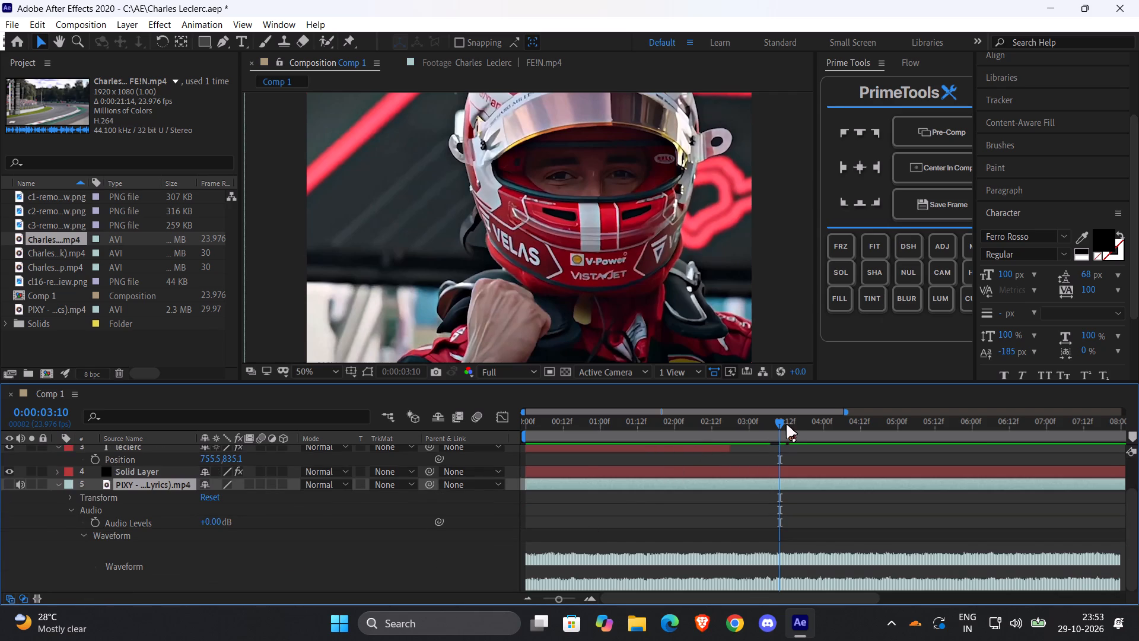
pyautogui.click(559, 599)
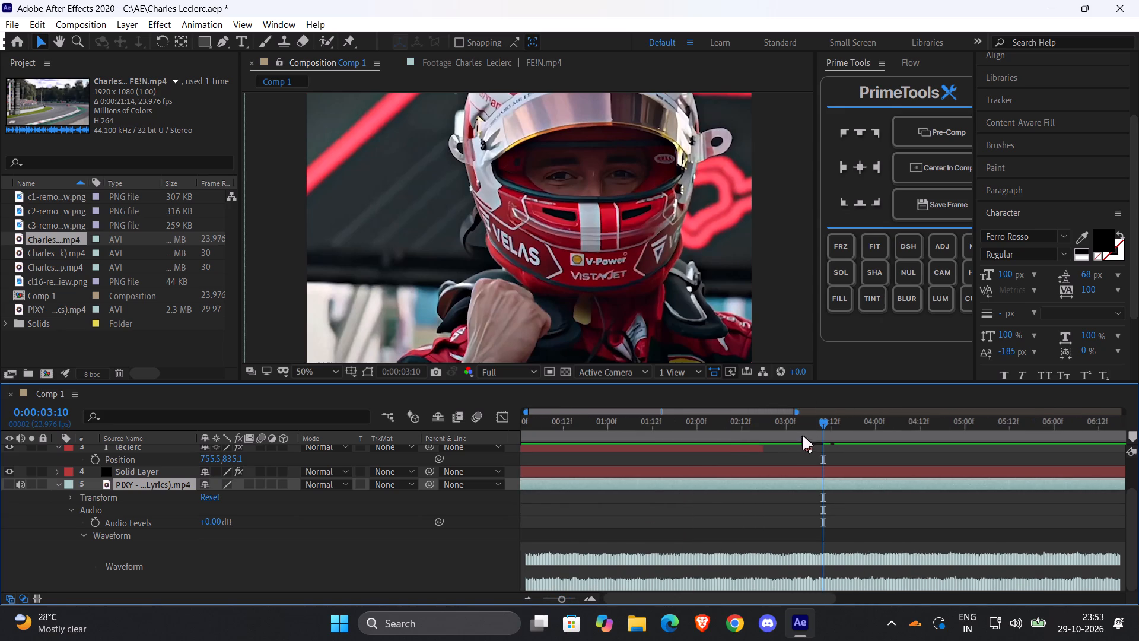
# Play Comp 1 from the titles into the helmet shot to examine how the cut sounds against the music.
pyautogui.moveTo(802, 435); pyautogui.dragTo(661, 440)
pyautogui.press('space')
pyautogui.scroll(6, 798, 496)
pyautogui.moveTo(805, 436); pyautogui.dragTo(691, 440)
pyautogui.press('space')
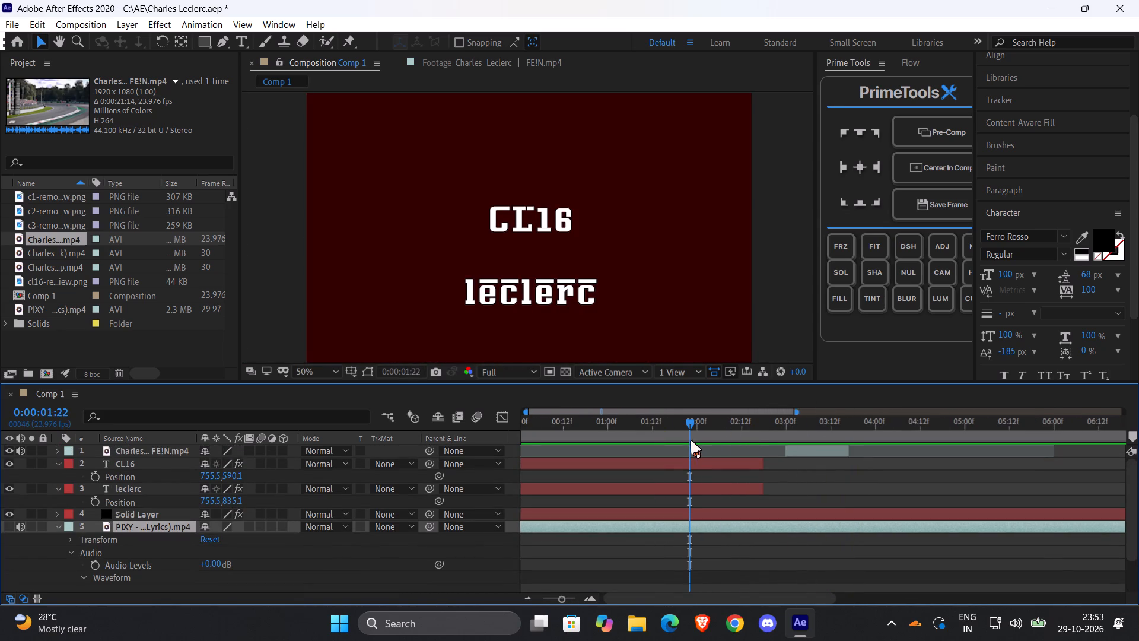
pyautogui.moveTo(791, 438); pyautogui.dragTo(789, 438)
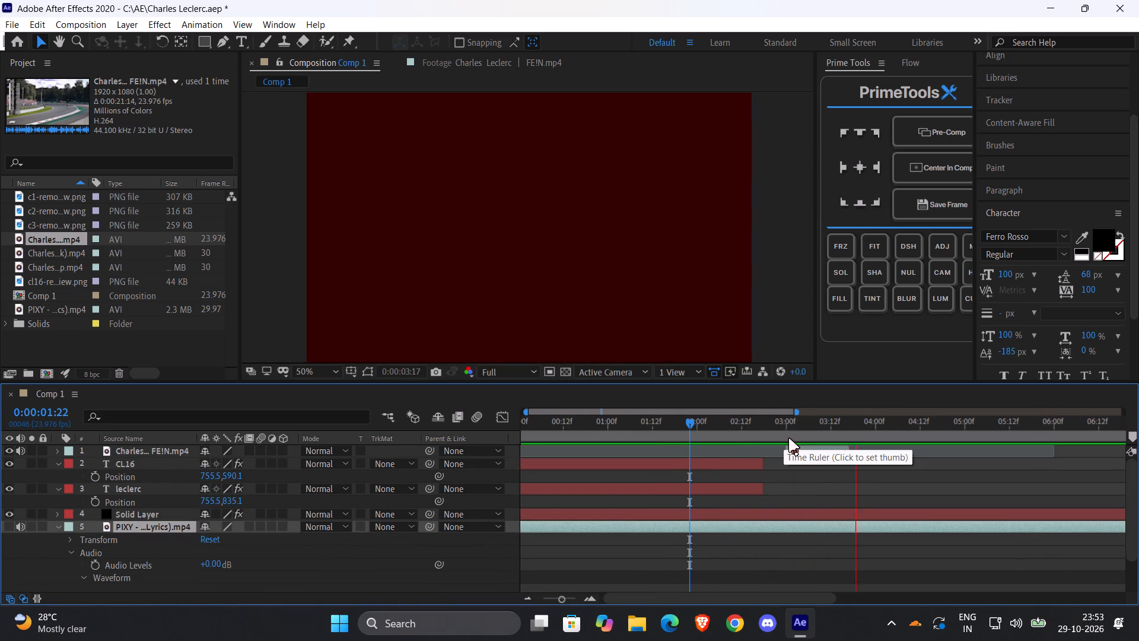
pyautogui.moveTo(789, 438); pyautogui.dragTo(685, 443)
# Mute the audio of the FE!N layer.
pyautogui.click(806, 453)
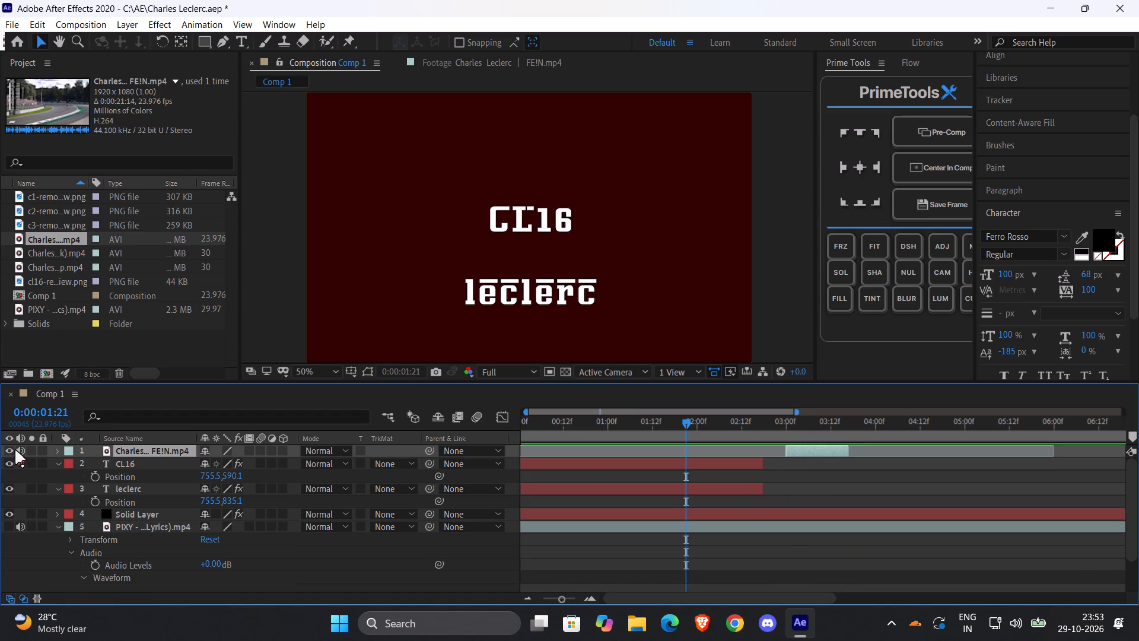
pyautogui.click(17, 450)
# Replay the section from the titles through the helmet shot, with the waveform in view, to examine where the beat falls.
pyautogui.moveTo(772, 434); pyautogui.dragTo(661, 435)
pyautogui.press('space')
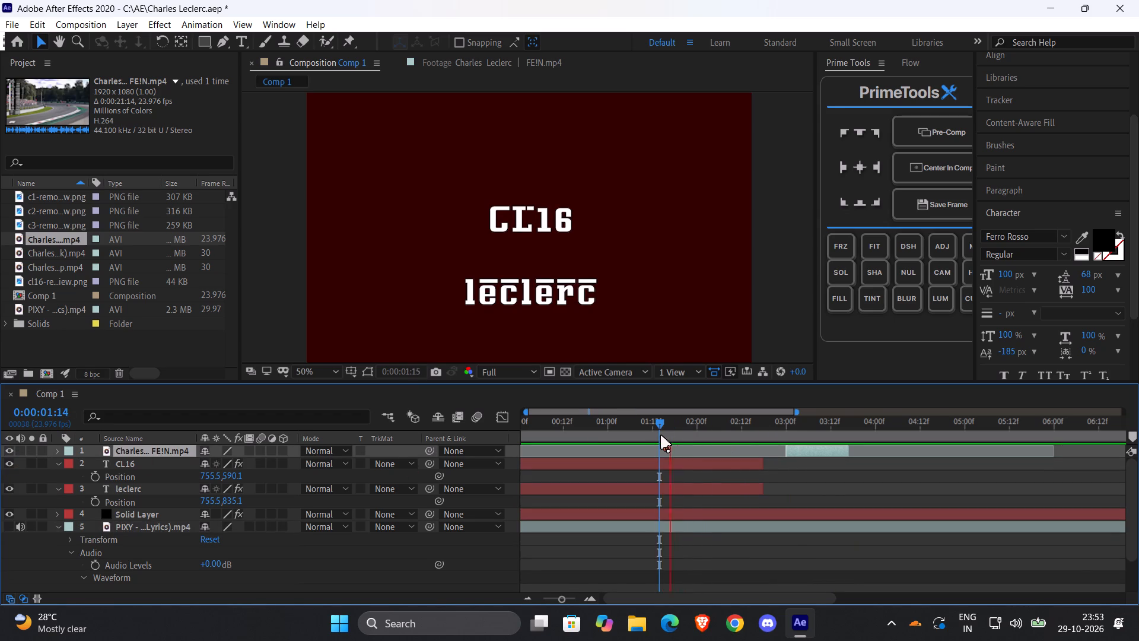
pyautogui.scroll(-2, 807, 492)
pyautogui.scroll(2, 806, 491)
pyautogui.press('space')
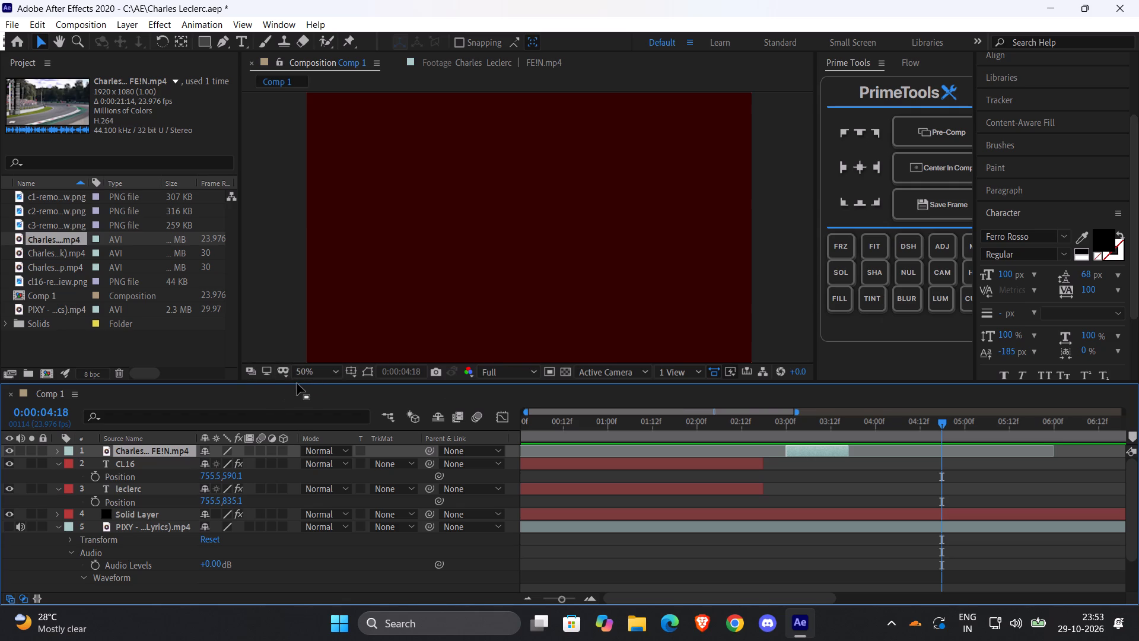
pyautogui.moveTo(298, 383); pyautogui.dragTo(297, 360)
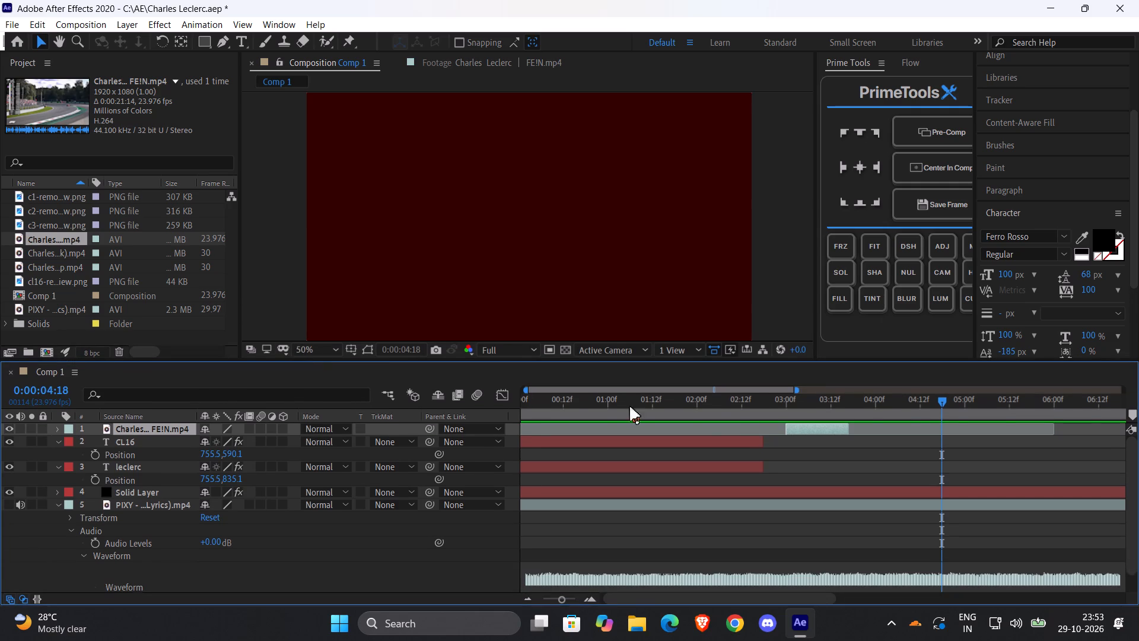
pyautogui.moveTo(762, 409); pyautogui.dragTo(661, 415)
pyautogui.press('space')
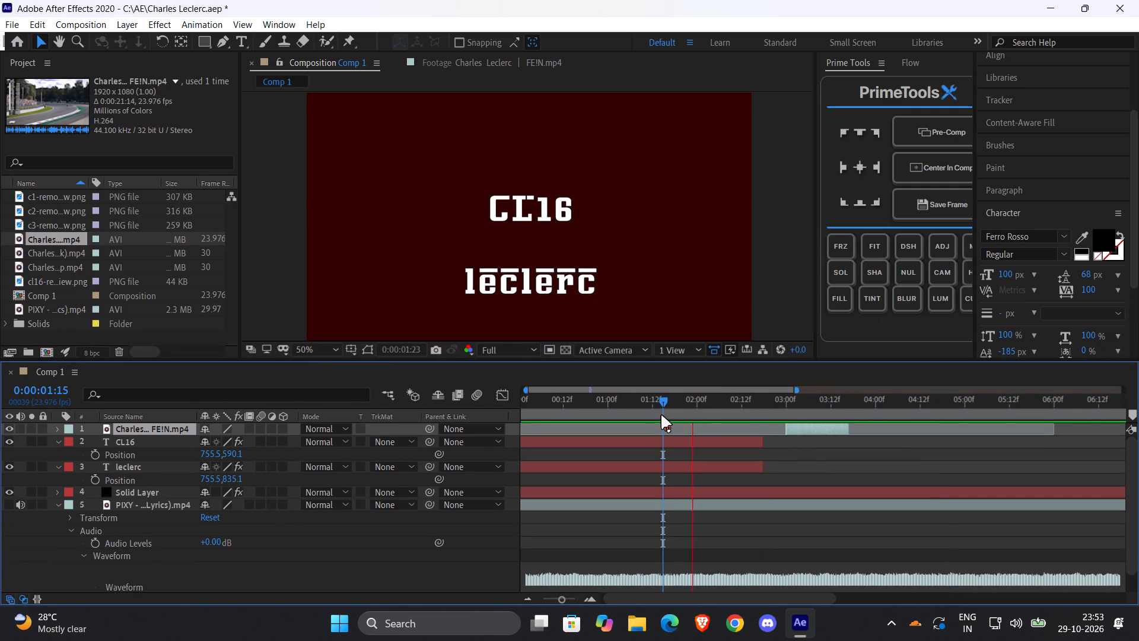
pyautogui.moveTo(761, 410); pyautogui.dragTo(727, 411)
pyautogui.press('space')
pyautogui.moveTo(727, 411); pyautogui.dragTo(644, 415)
pyautogui.press('space')
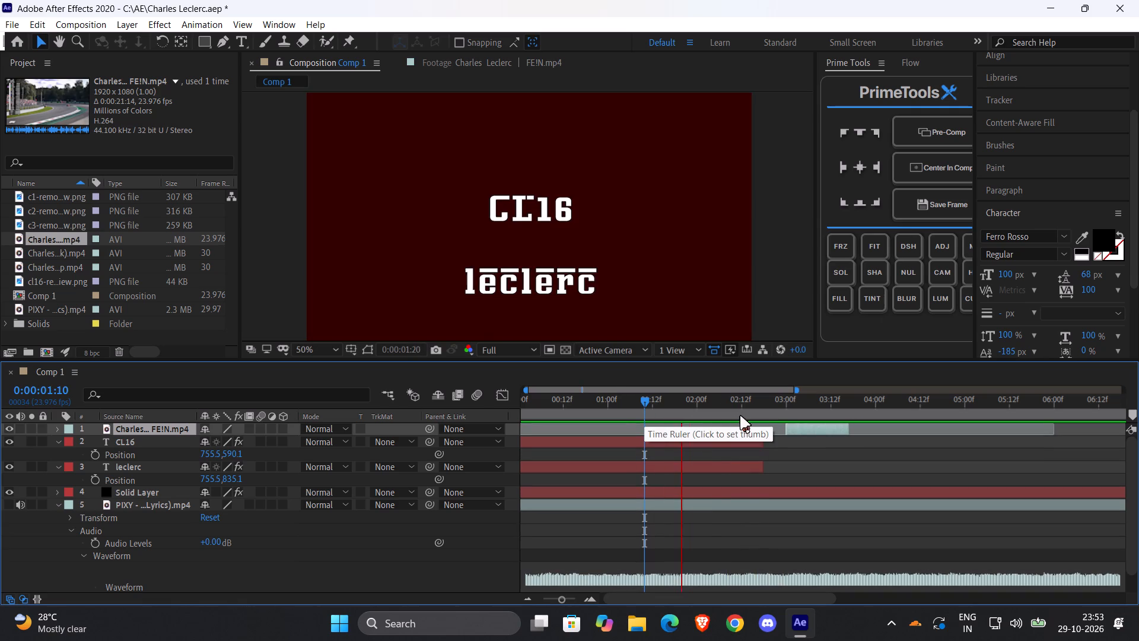
pyautogui.moveTo(815, 417); pyautogui.dragTo(815, 417)
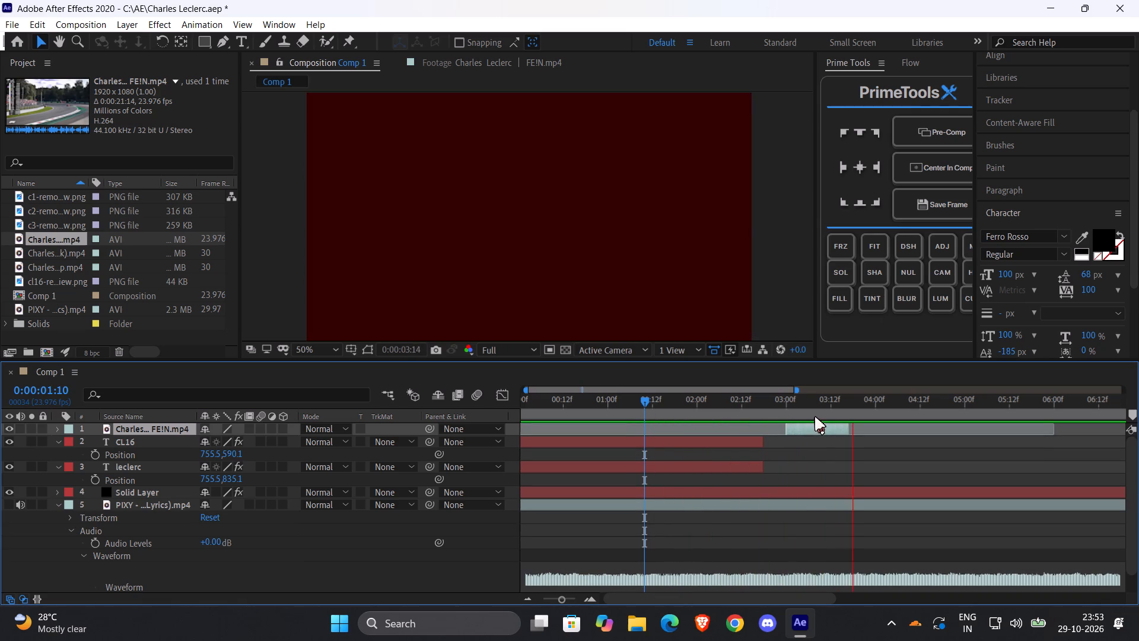
pyautogui.moveTo(815, 417); pyautogui.dragTo(727, 415)
pyautogui.press('space')
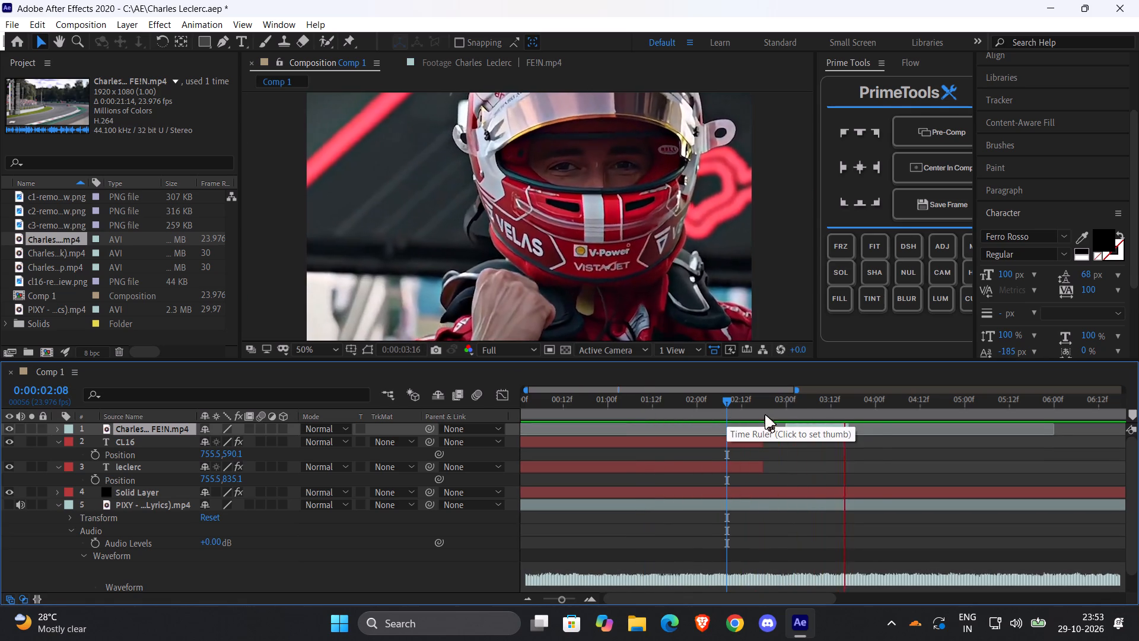
pyautogui.moveTo(817, 414); pyautogui.dragTo(644, 414)
pyautogui.press('space')
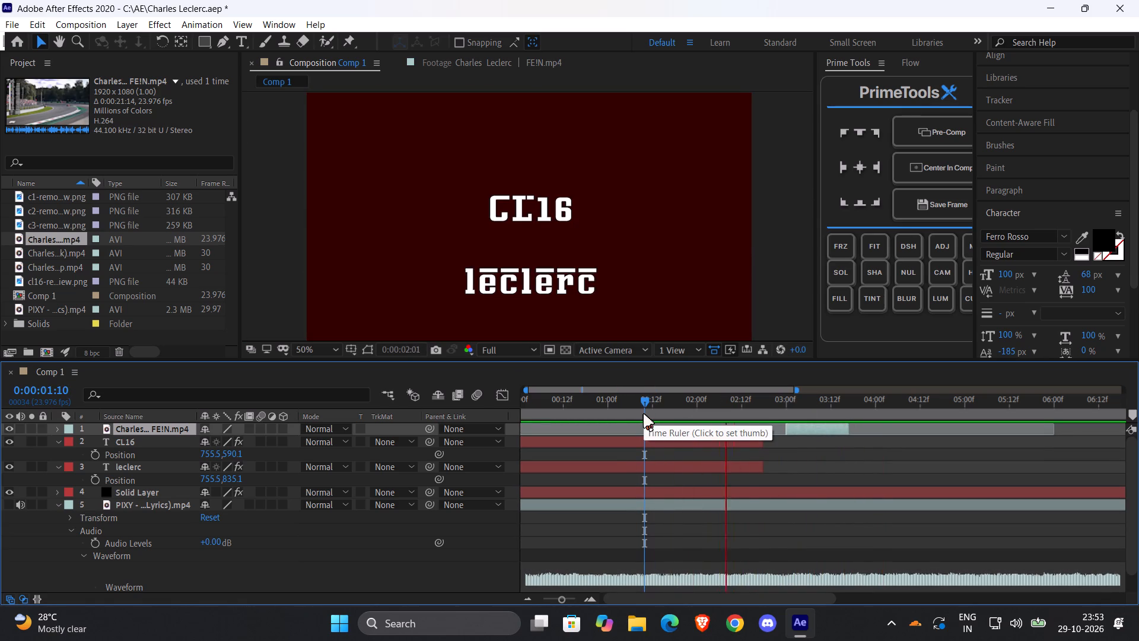
pyautogui.moveTo(798, 409); pyautogui.dragTo(637, 413)
pyautogui.press('space')
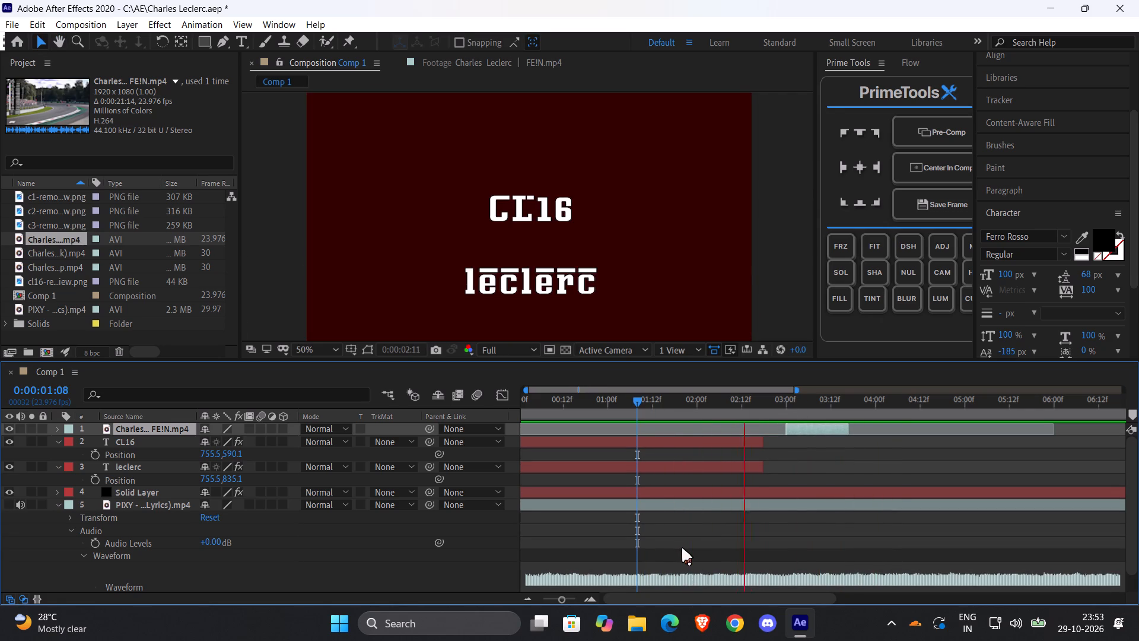
# Shift the FE!N helmet-shot layer a few frames later so it starts at about 0:00:03:03.
pyautogui.moveTo(803, 411); pyautogui.dragTo(816, 414)
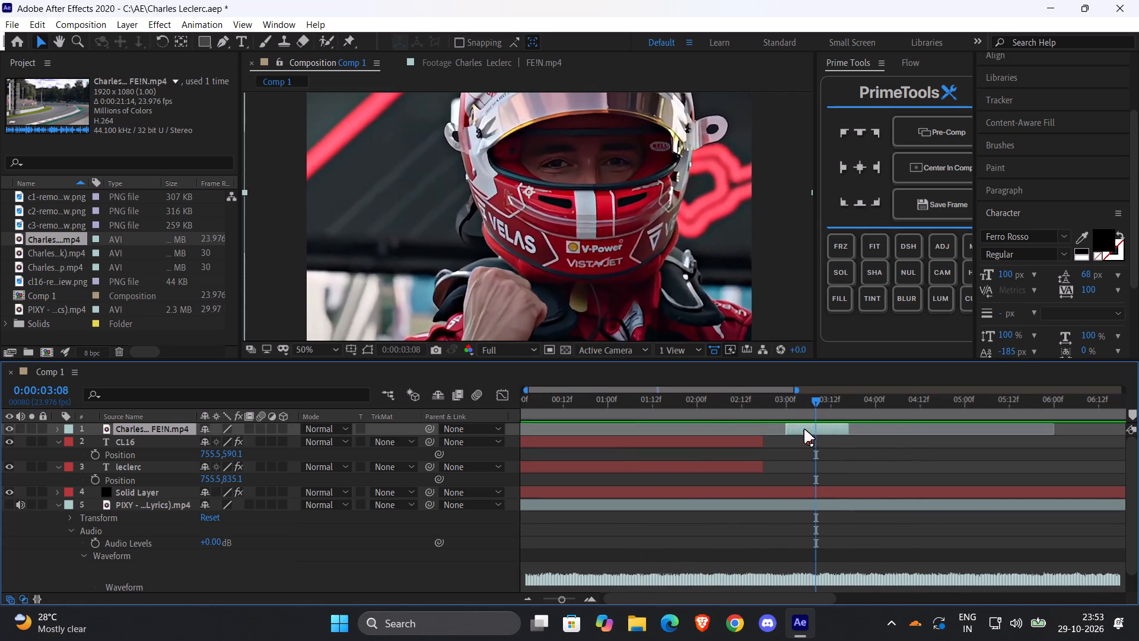
pyautogui.moveTo(801, 429); pyautogui.dragTo(804, 429)
pyautogui.moveTo(804, 429); pyautogui.dragTo(811, 429)
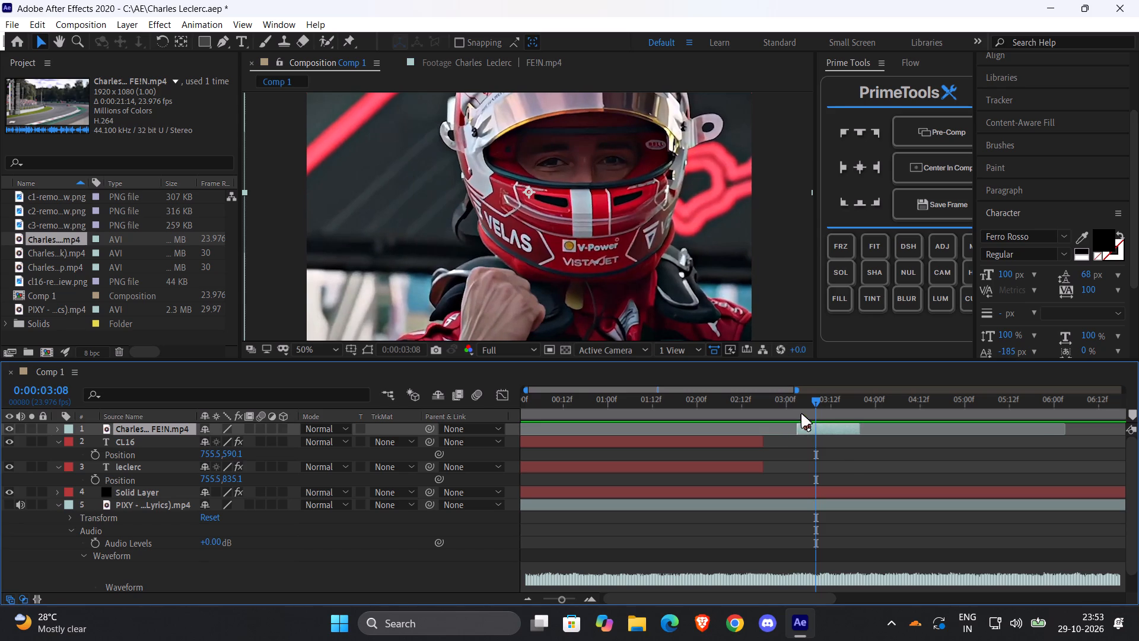
# Check the FE!N source footage after the helmet shot, and extend the FE!N layer's end to about 0:00:04:22, past the red car shot.
pyautogui.click(464, 56)
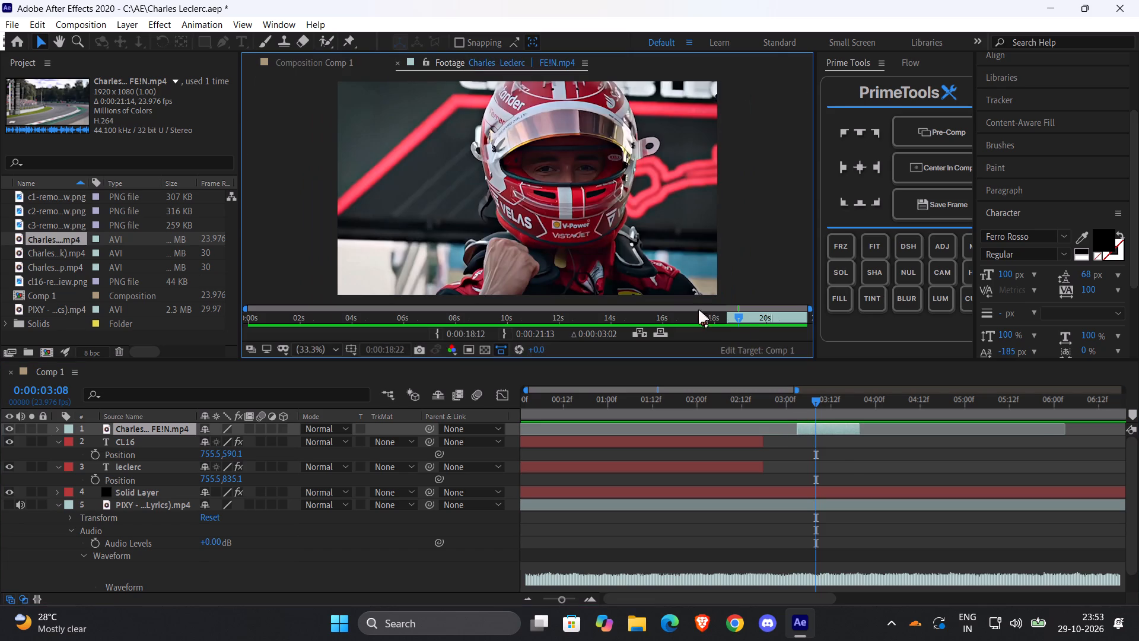
pyautogui.moveTo(739, 320); pyautogui.dragTo(768, 319)
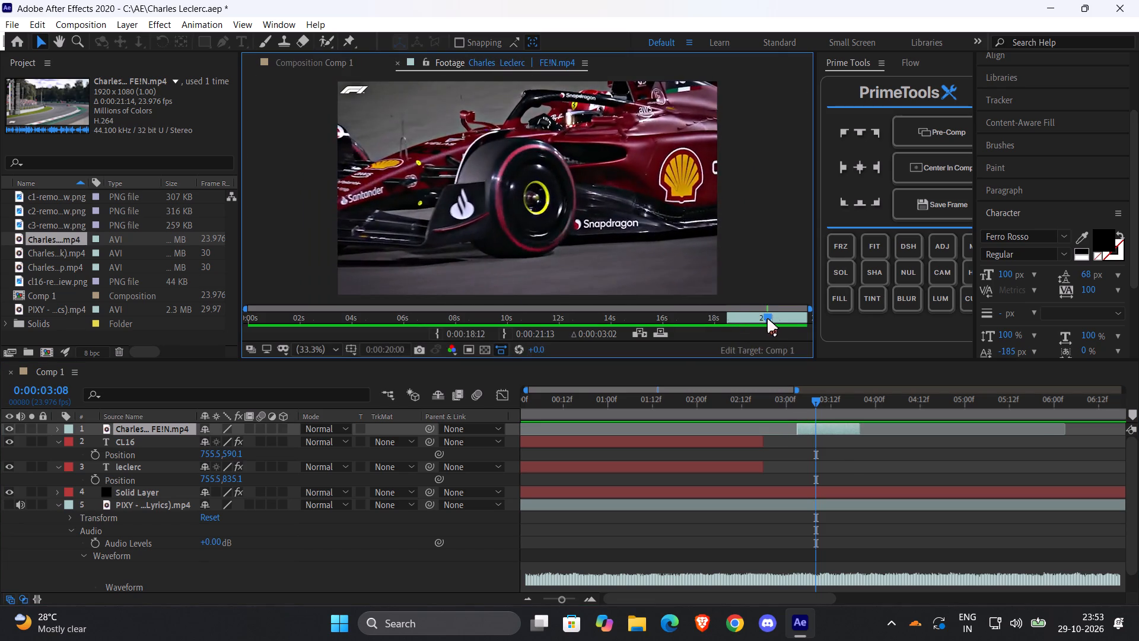
pyautogui.moveTo(768, 319); pyautogui.dragTo(747, 319)
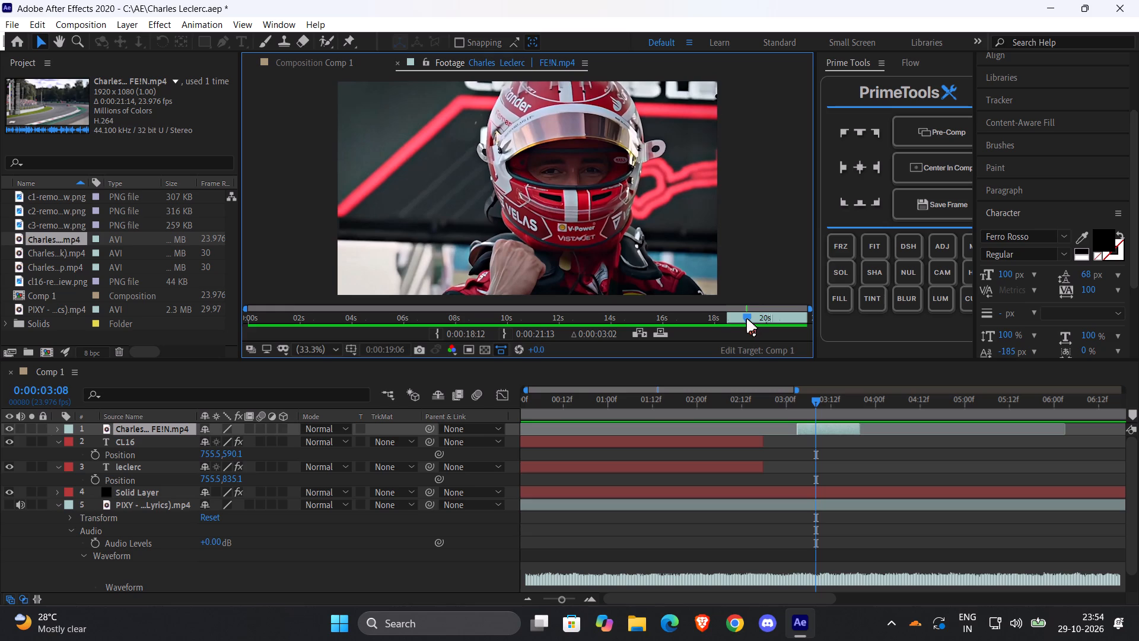
pyautogui.moveTo(747, 319); pyautogui.dragTo(749, 319)
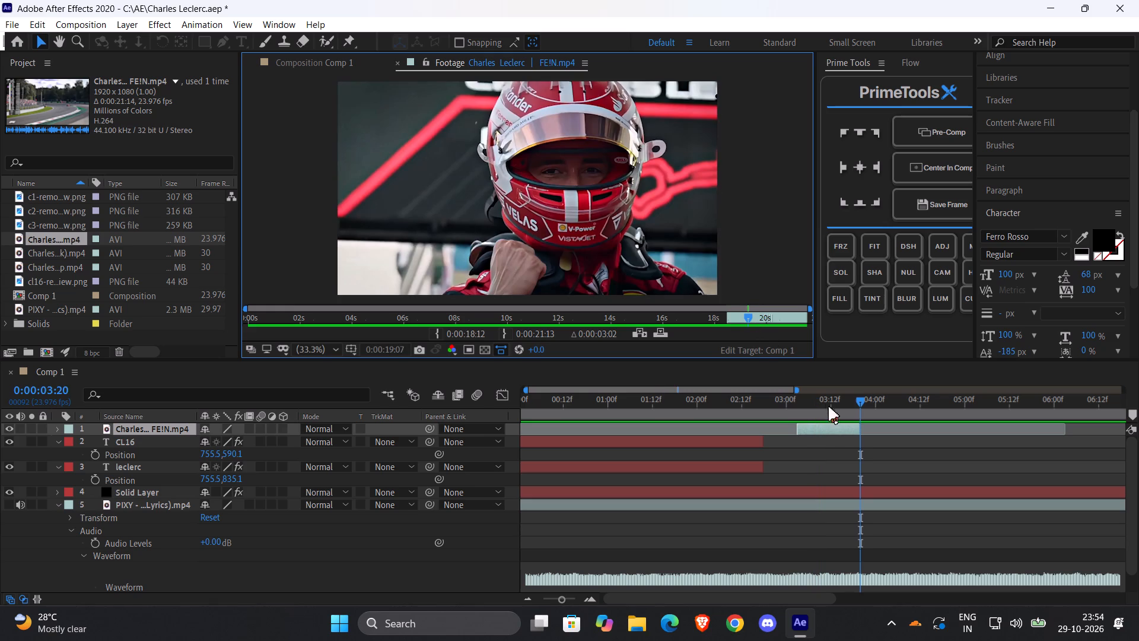
pyautogui.moveTo(842, 411); pyautogui.dragTo(854, 410)
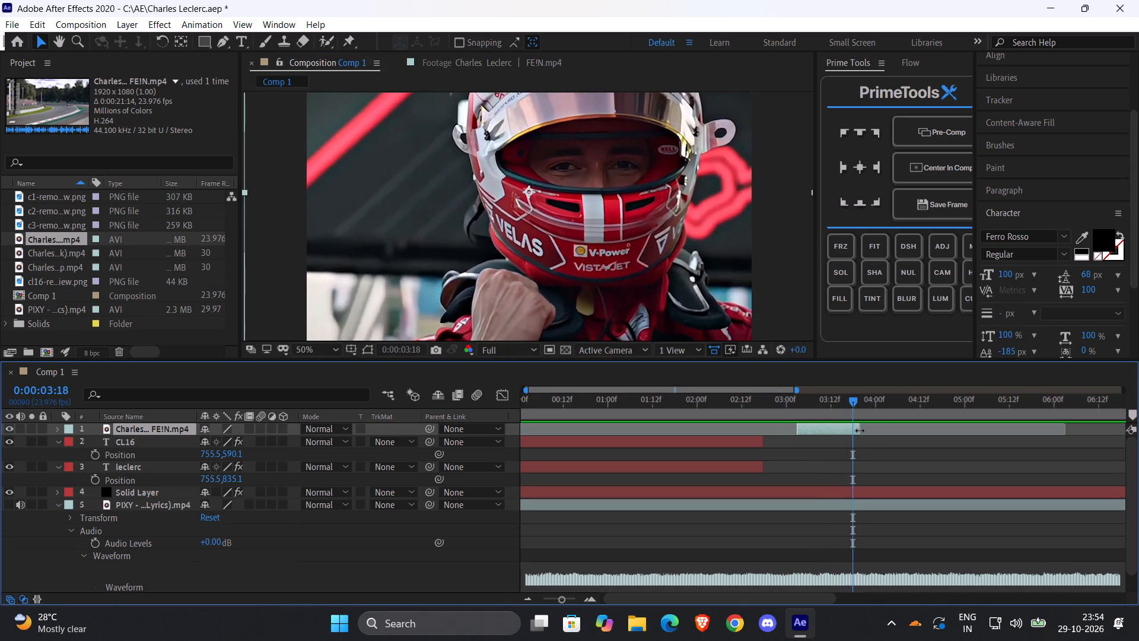
pyautogui.moveTo(859, 430); pyautogui.dragTo(882, 429)
pyautogui.moveTo(868, 415); pyautogui.dragTo(880, 410)
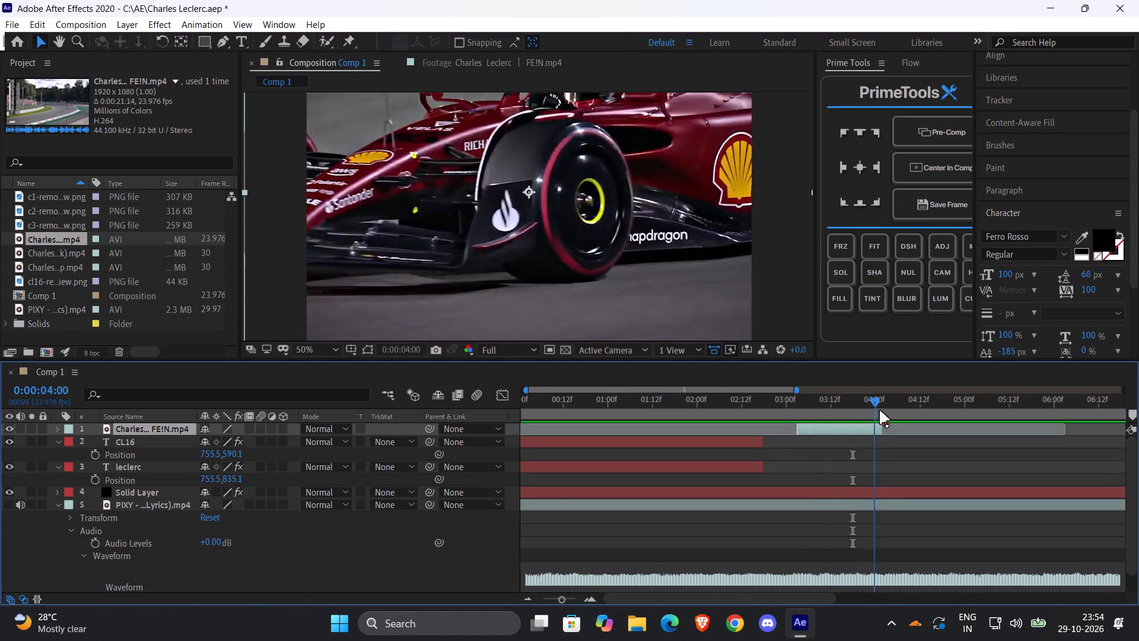
pyautogui.moveTo(880, 410); pyautogui.dragTo(863, 416)
pyautogui.moveTo(883, 430); pyautogui.dragTo(921, 430)
pyautogui.moveTo(880, 415); pyautogui.dragTo(911, 413)
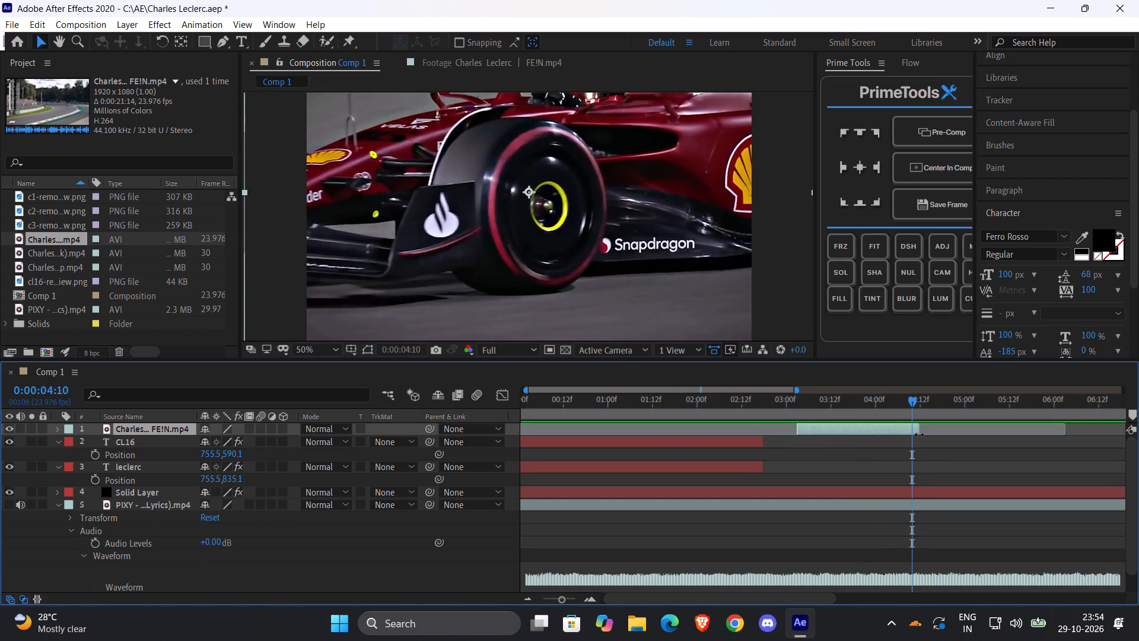
pyautogui.moveTo(919, 433); pyautogui.dragTo(932, 432)
pyautogui.click(930, 414)
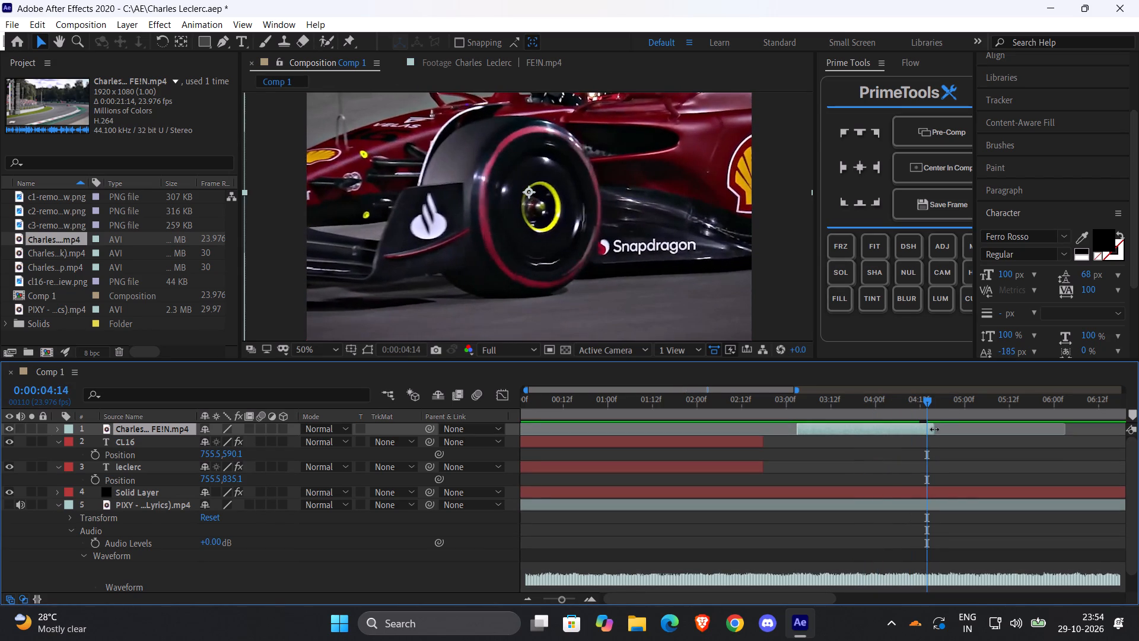
pyautogui.moveTo(934, 429); pyautogui.dragTo(958, 429)
pyautogui.moveTo(951, 414); pyautogui.dragTo(934, 414)
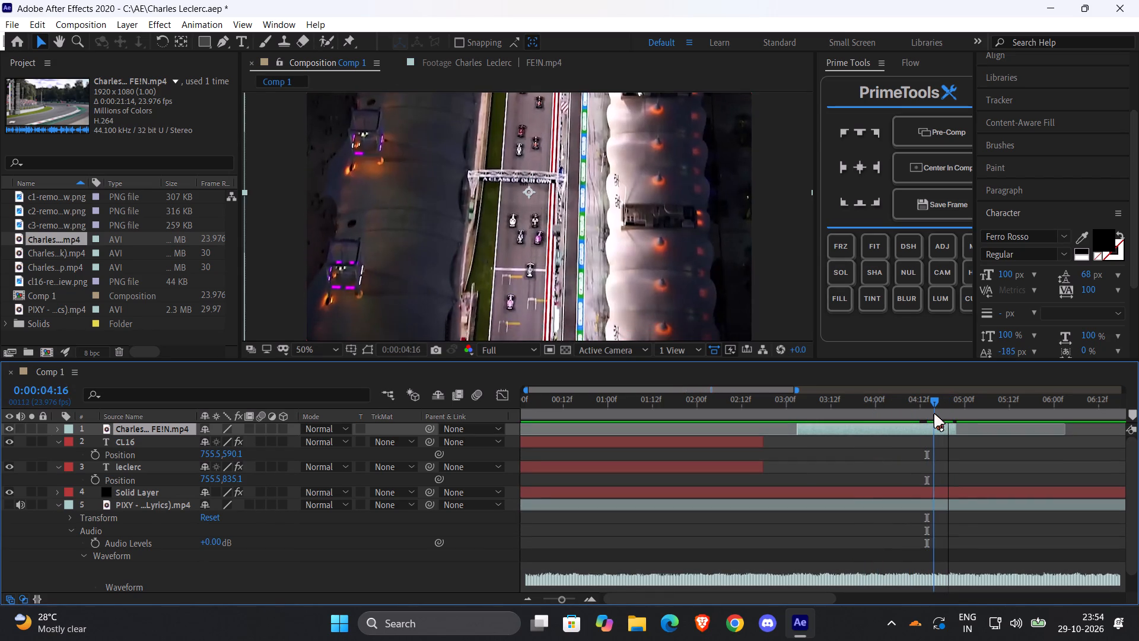
# Split the FE!N layer at 0:00:04:15, where the red car shot ends, and delete the leftover second part.
pyautogui.moveTo(934, 414); pyautogui.dragTo(930, 414)
pyautogui.press('pageup')
pyautogui.press('pagedown')
pyautogui.press('pagedown')
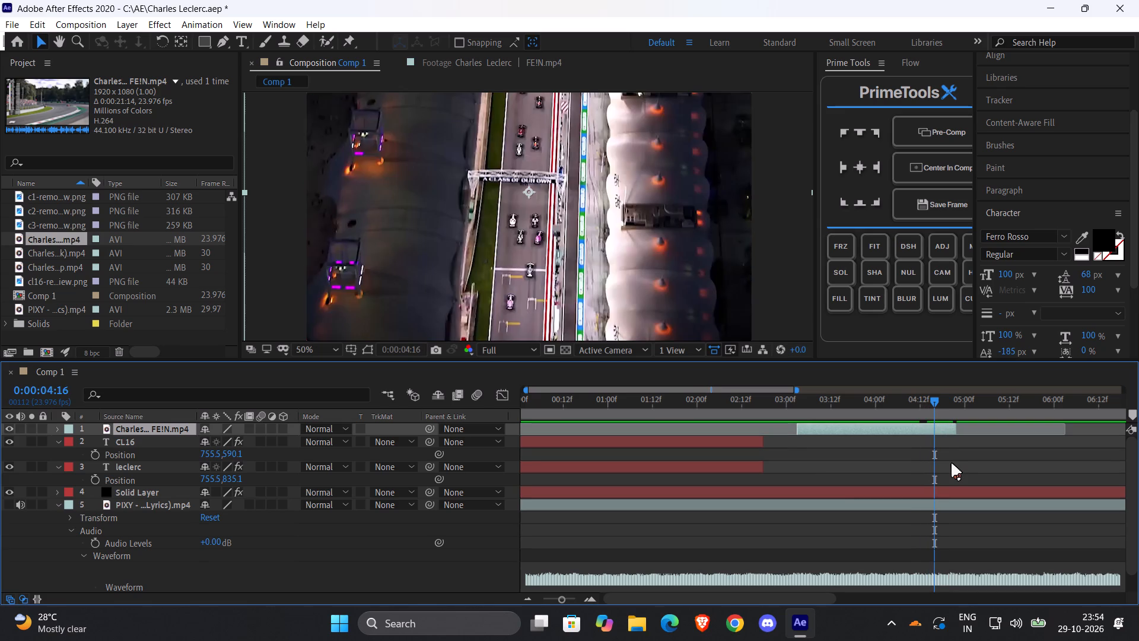
pyautogui.press('pageup')
pyautogui.hotkey('ctrl', 'shift', 'd')
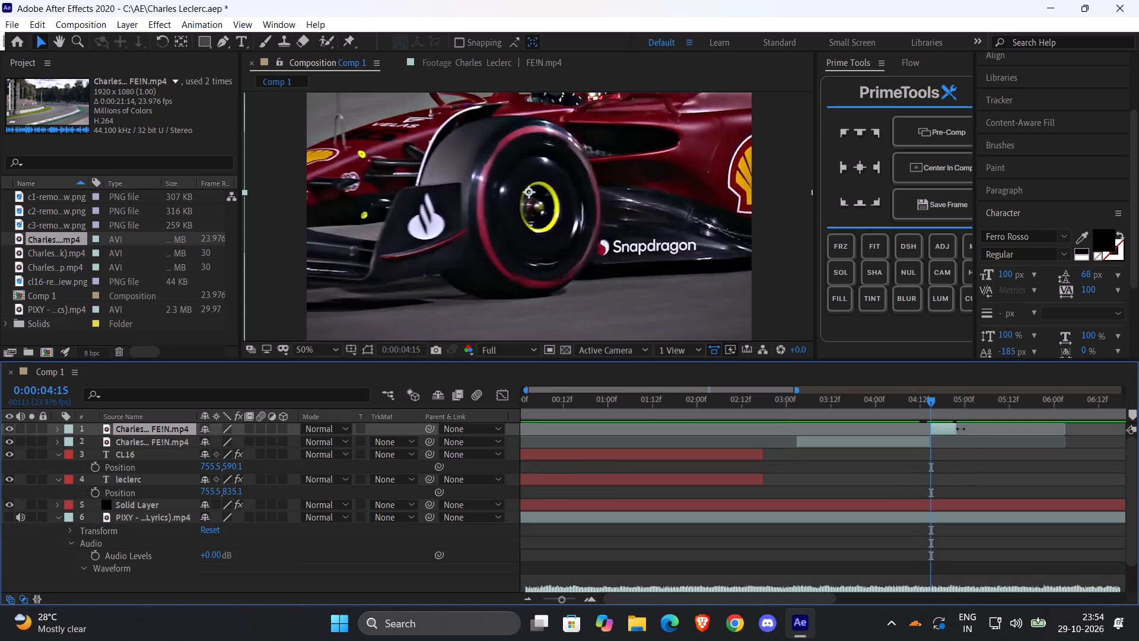
pyautogui.press('Delete')
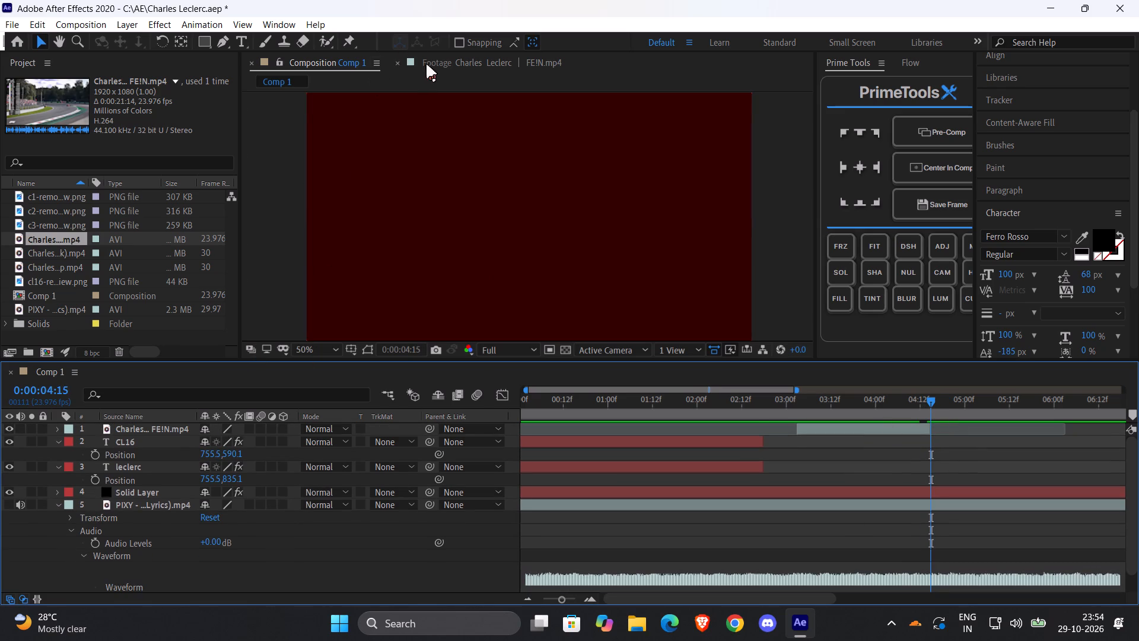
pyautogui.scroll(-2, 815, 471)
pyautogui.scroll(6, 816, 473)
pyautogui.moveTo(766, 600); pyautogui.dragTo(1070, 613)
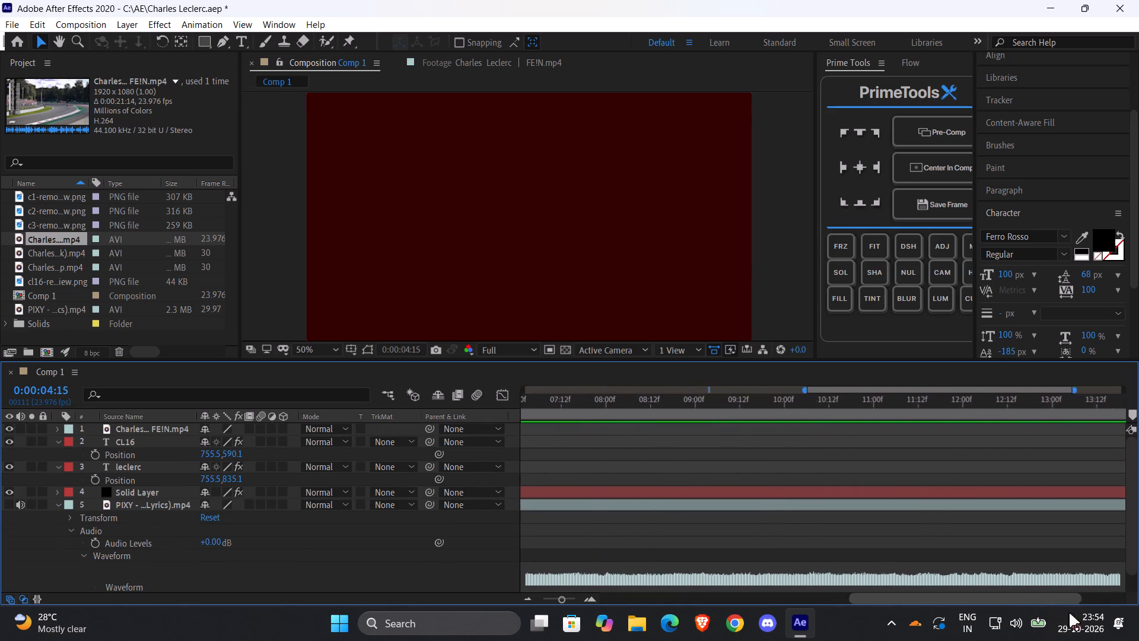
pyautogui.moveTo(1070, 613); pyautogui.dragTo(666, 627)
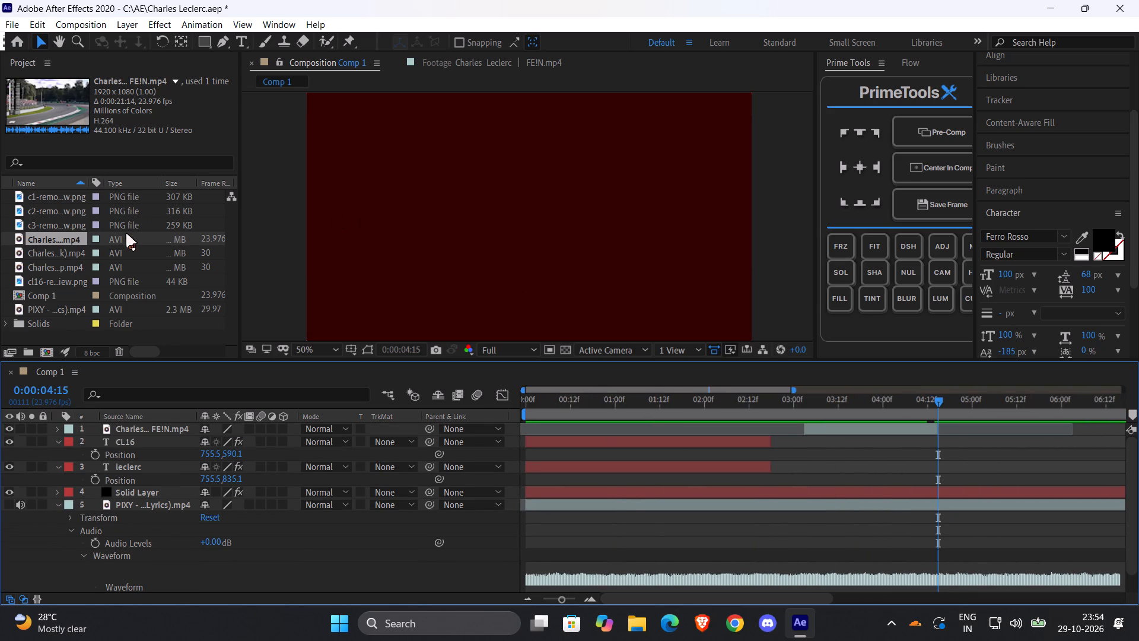
# Close the FE!N footage, preview the Charles Leclerc hot/badass scenepack clip and set its In point at 0:00:02:03.
pyautogui.click(462, 57)
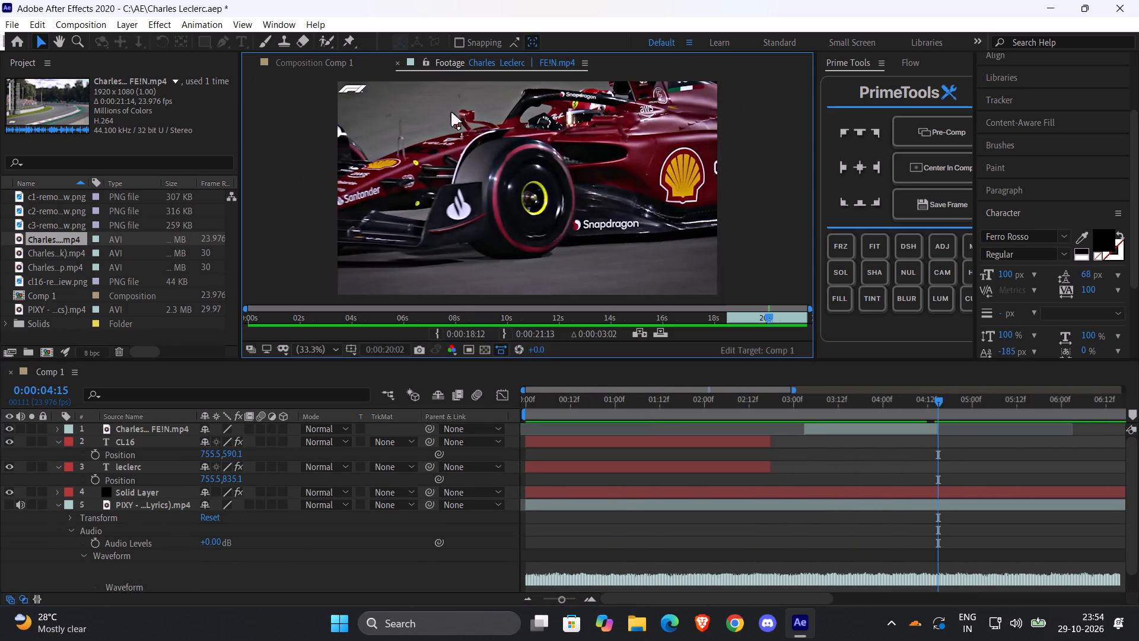
pyautogui.click(399, 62)
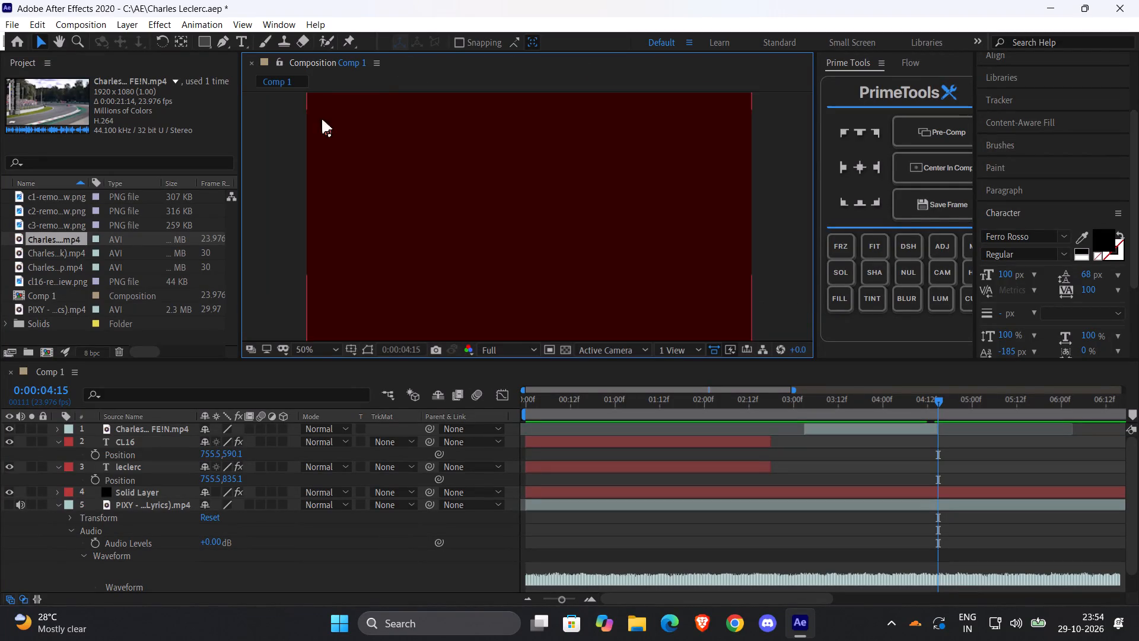
pyautogui.click(52, 251)
pyautogui.doubleClick(52, 250)
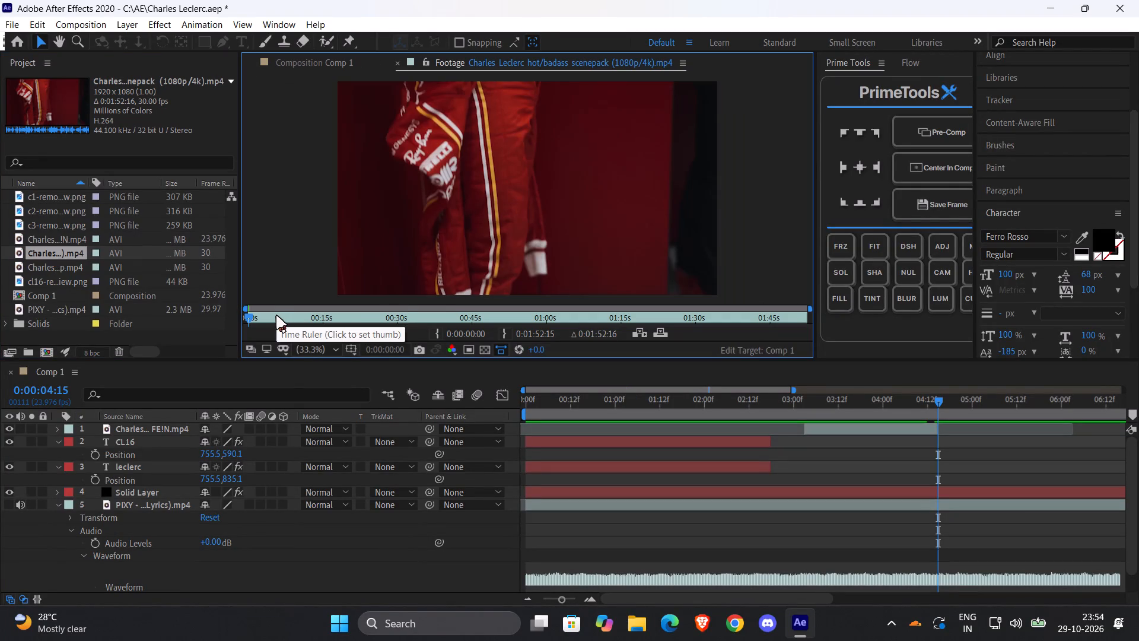
pyautogui.press('space')
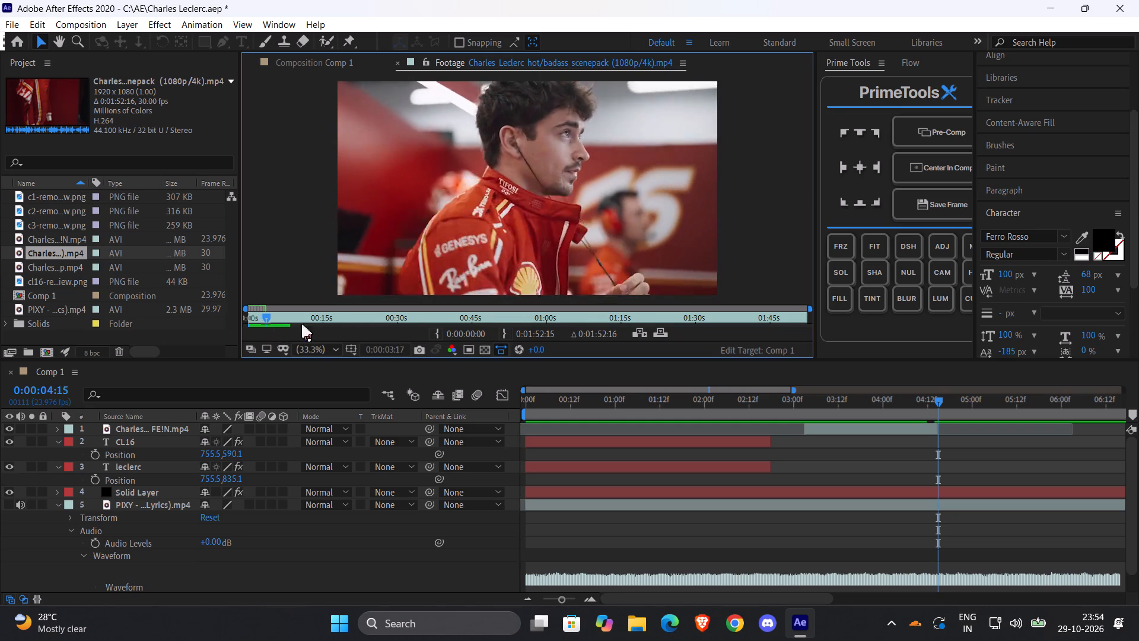
pyautogui.moveTo(277, 315); pyautogui.dragTo(233, 319)
pyautogui.press('space')
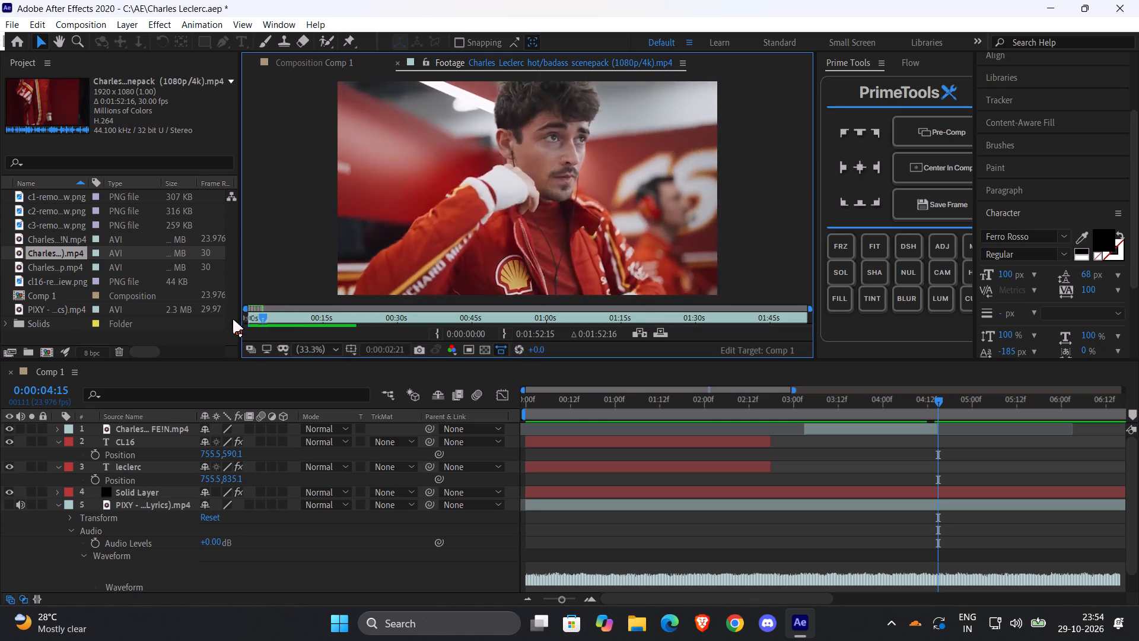
pyautogui.moveTo(268, 316); pyautogui.dragTo(263, 316)
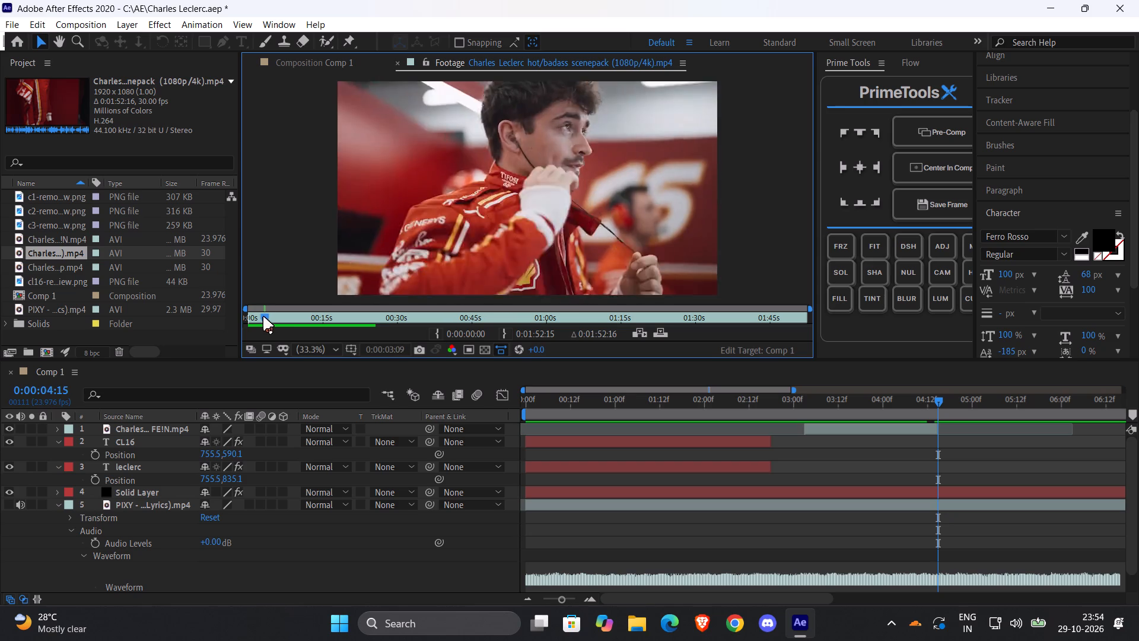
pyautogui.moveTo(263, 316); pyautogui.dragTo(260, 318)
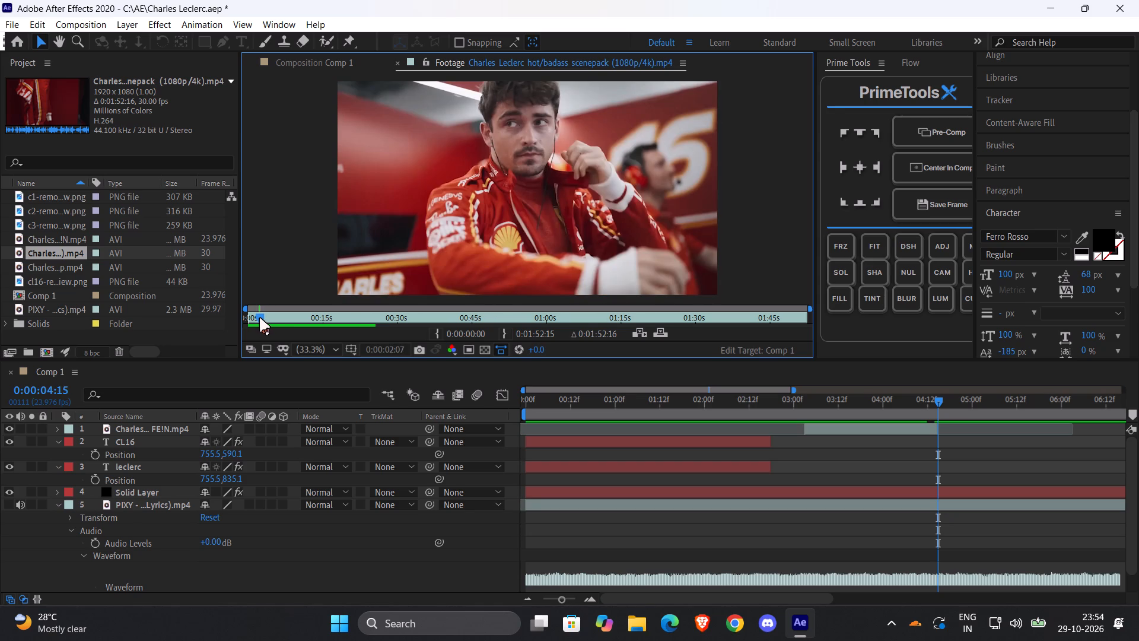
pyautogui.moveTo(260, 318); pyautogui.dragTo(258, 318)
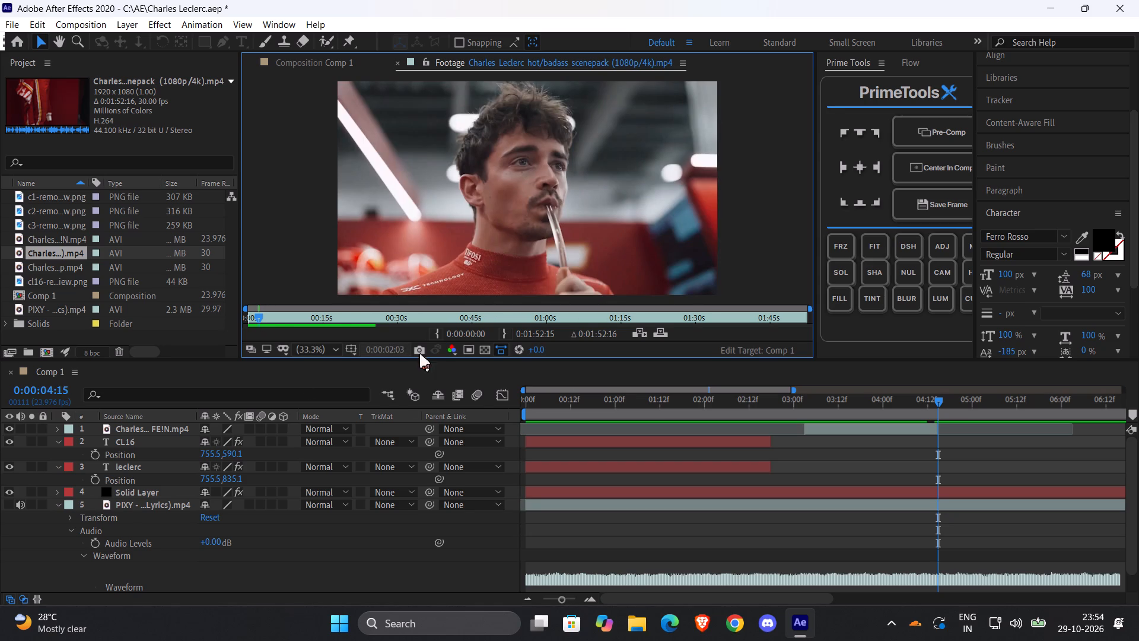
pyautogui.click(436, 332)
# Add the scenepack clip as the top layer of Comp 1 and start it at 0:00:04:15.
pyautogui.moveTo(50, 252); pyautogui.dragTo(57, 410)
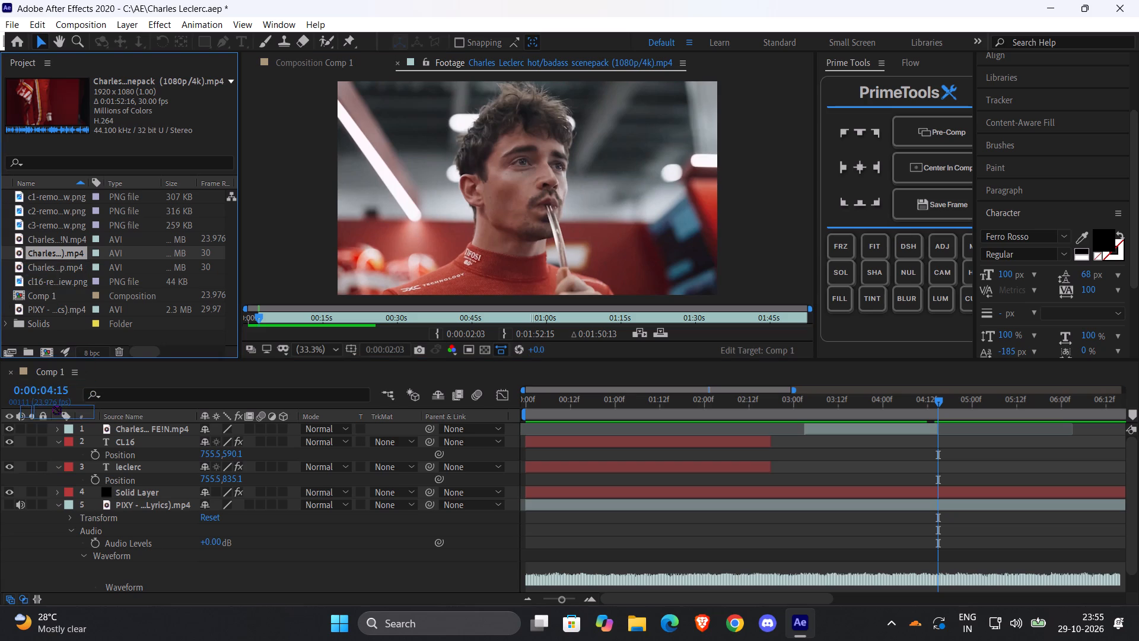
pyautogui.moveTo(57, 410); pyautogui.dragTo(58, 426)
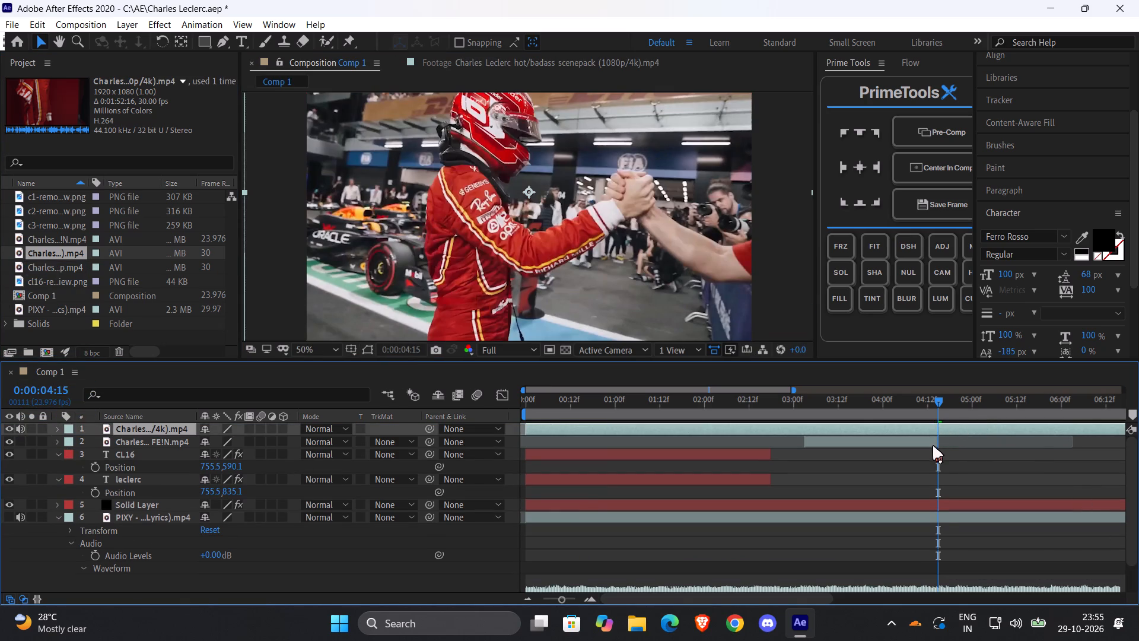
pyautogui.press('[')
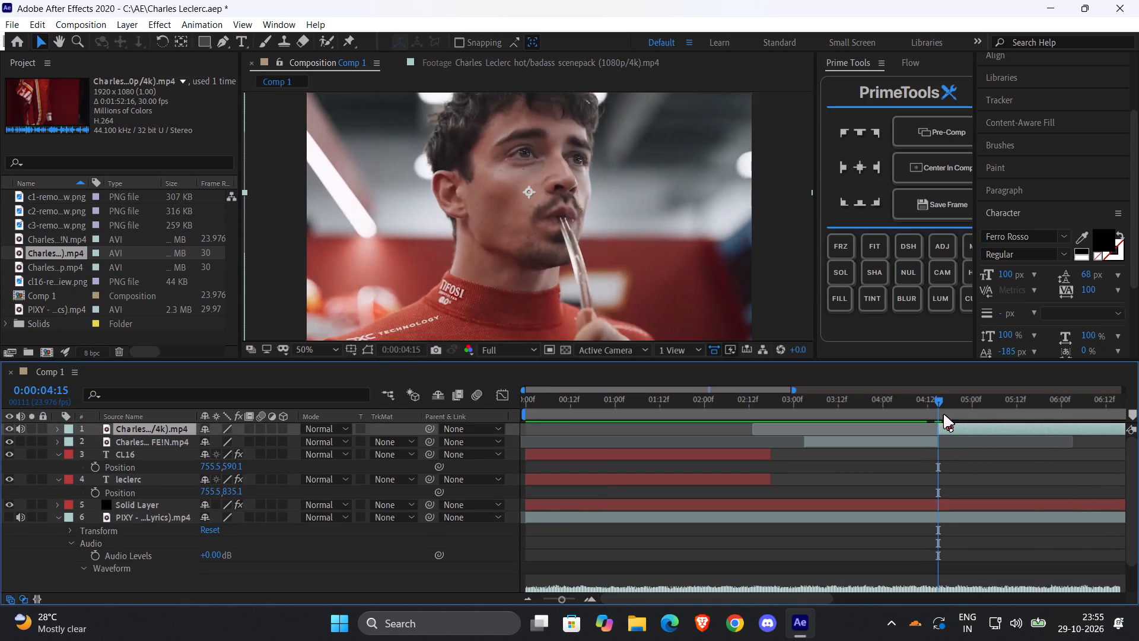
# Split the scenepack layer at 0:00:04:17, where the red-jacket shot begins, and delete the short piece before it.
pyautogui.click(940, 402)
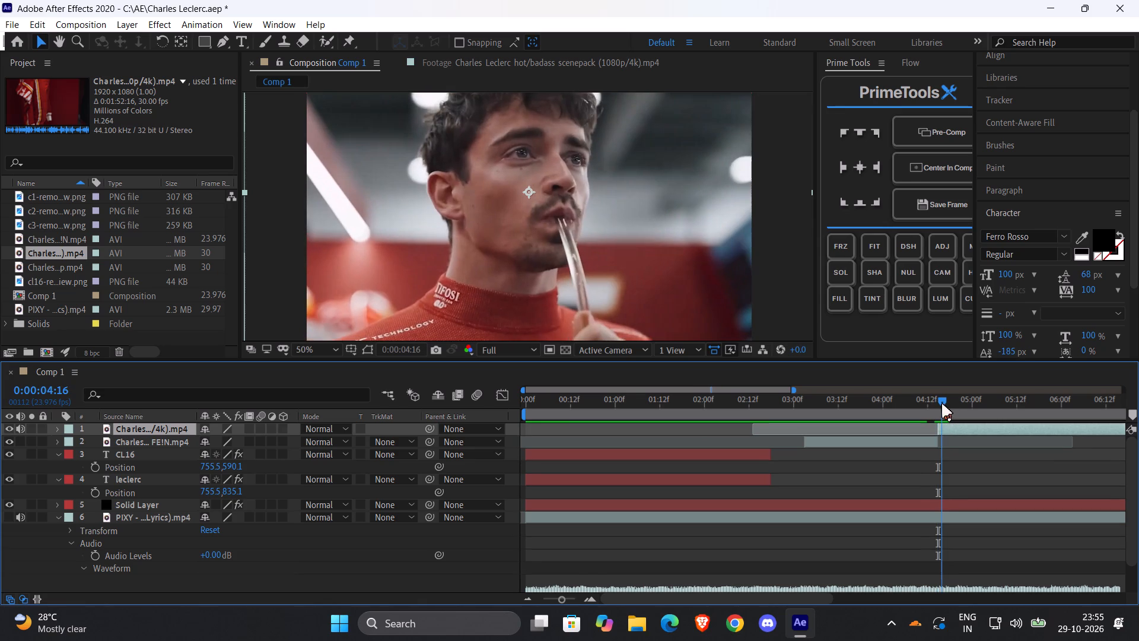
pyautogui.press('pagedown')
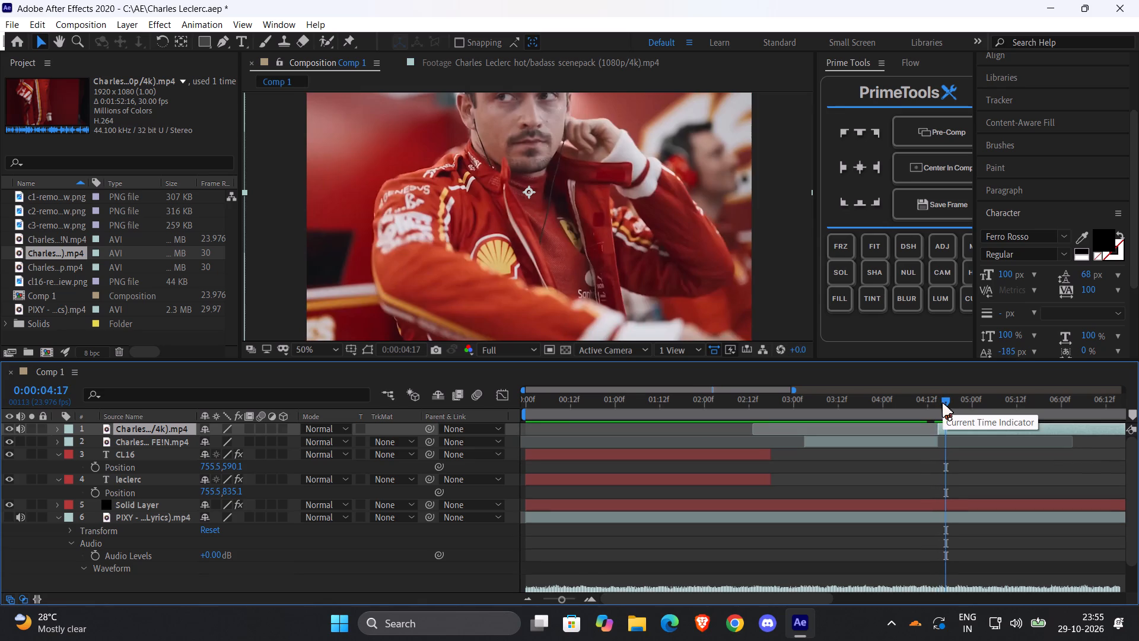
pyautogui.press('pagedown')
pyautogui.press('pageup')
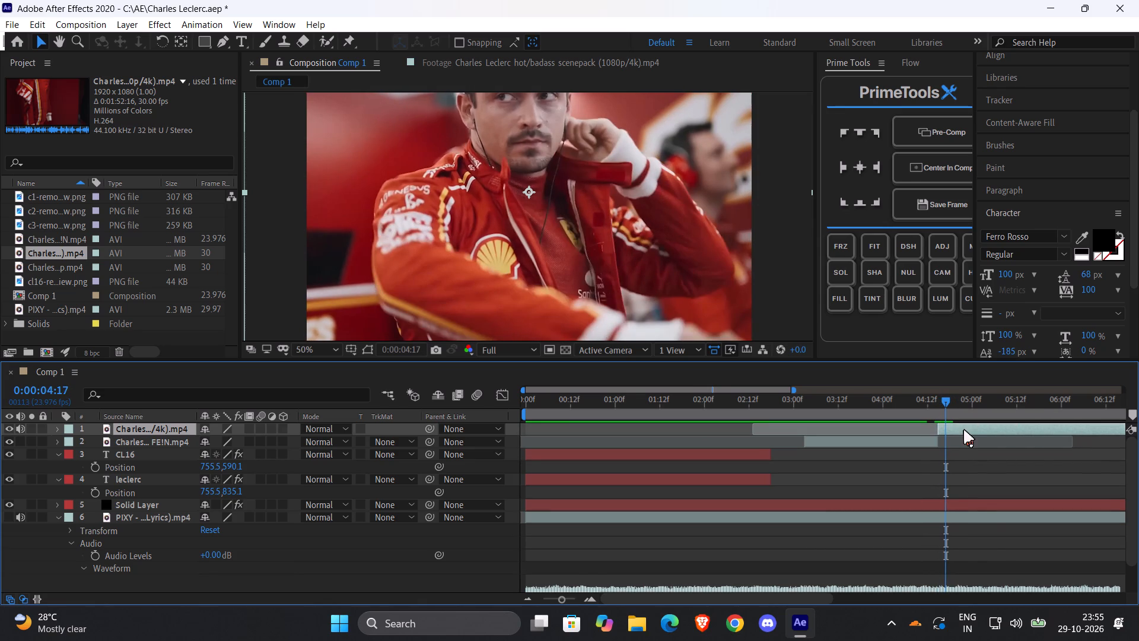
pyautogui.hotkey('ctrl', 'shift', 'd')
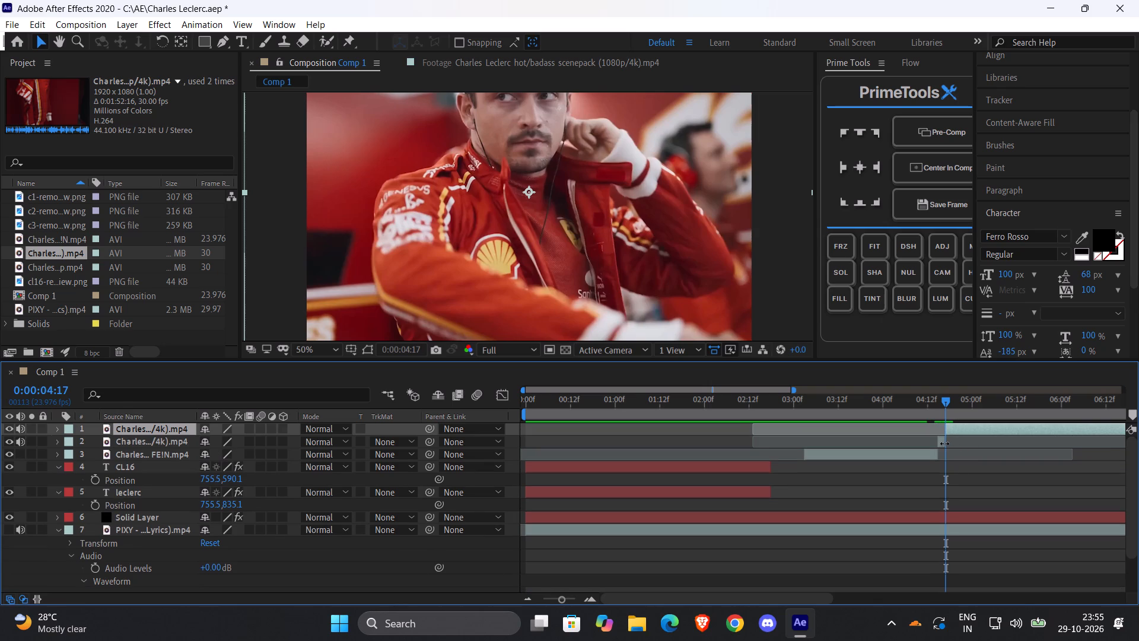
pyautogui.click(943, 443)
pyautogui.press('Delete')
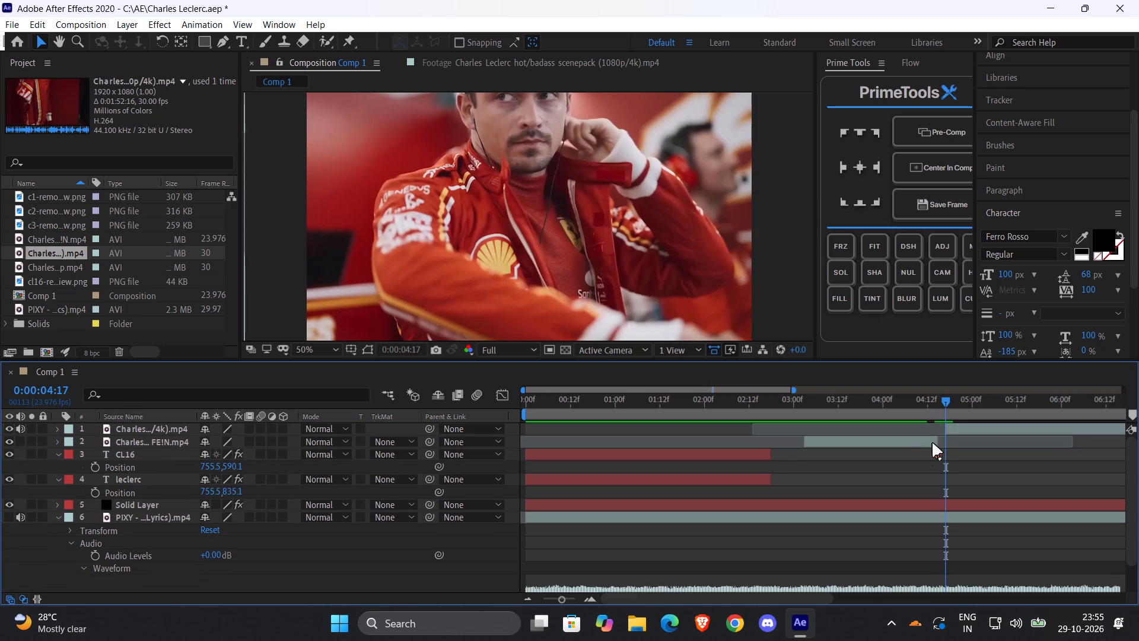
# Move the trimmed scenepack layer to start at 0:00:04:15, directly after the end of the FE!N layer.
pyautogui.click(921, 443)
pyautogui.press('o')
pyautogui.press('pagedown')
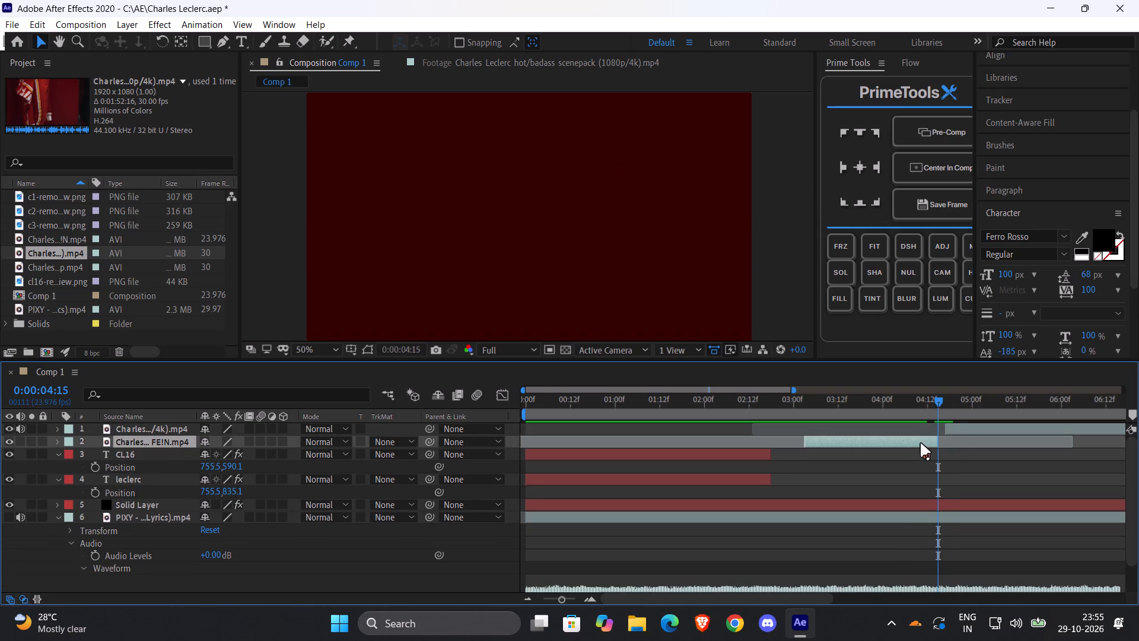
pyautogui.click(961, 427)
pyautogui.press('[')
# Split the scenepack layer at 0:00:06:00, at the end of the red-jacket shot, and delete the part after it.
pyautogui.moveTo(952, 410); pyautogui.dragTo(952, 410)
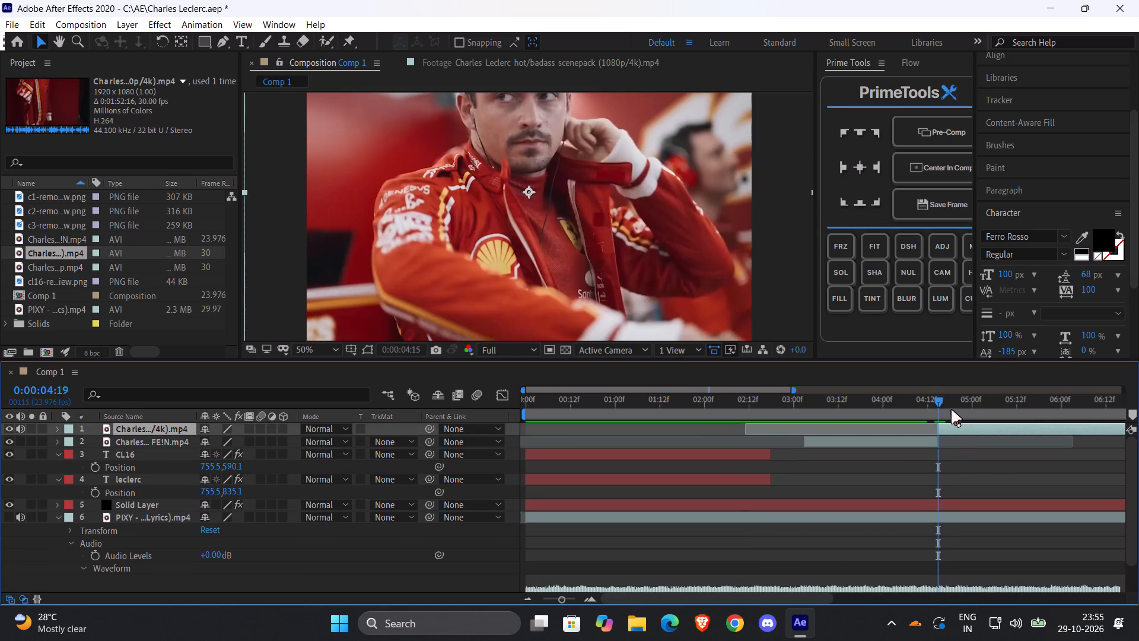
pyautogui.moveTo(952, 410); pyautogui.dragTo(1064, 410)
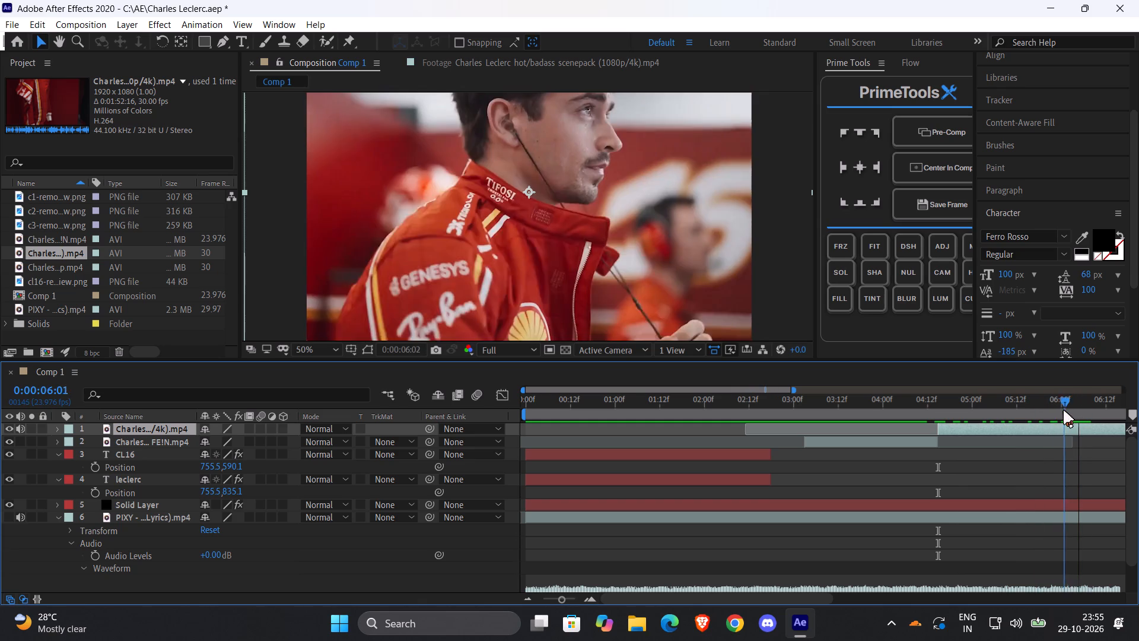
pyautogui.moveTo(1064, 410); pyautogui.dragTo(1060, 410)
pyautogui.press('pagedown')
pyautogui.press('pageup')
pyautogui.press('pageup')
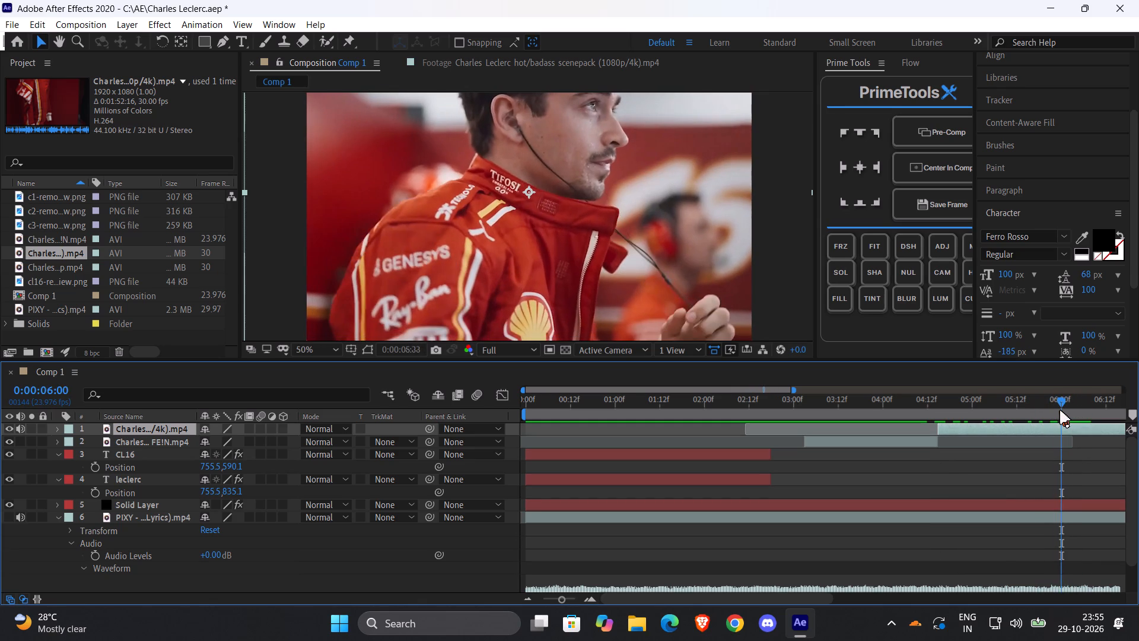
pyautogui.press('pageup')
pyautogui.press('pagedown')
pyautogui.press('pagedown')
pyautogui.press('pagedown')
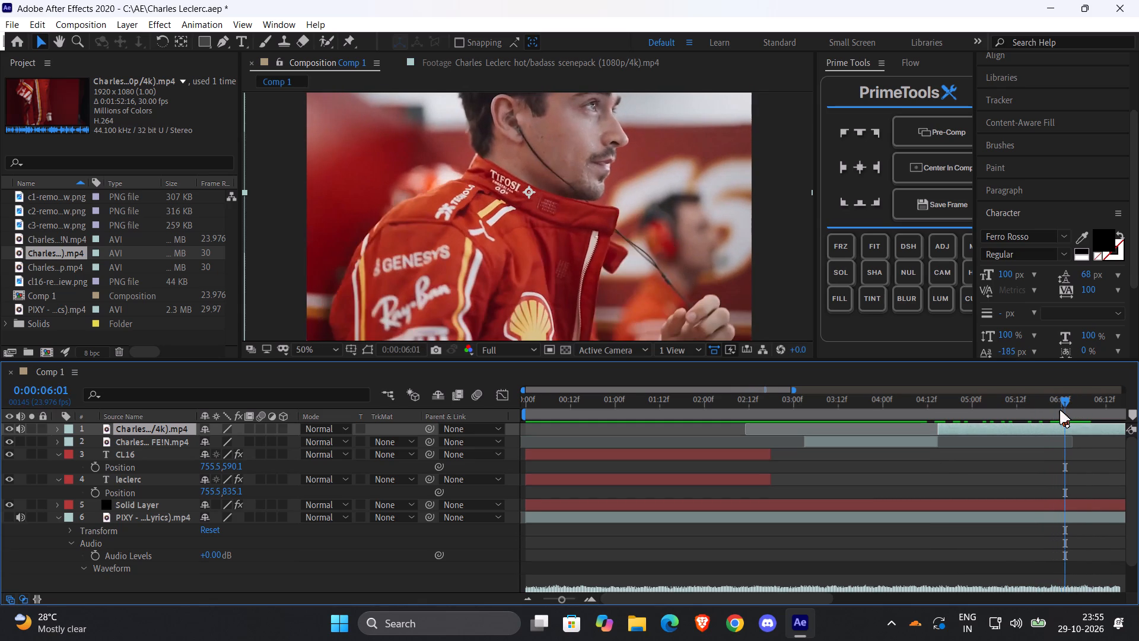
pyautogui.press('pagedown')
pyautogui.press('pagedown')
pyautogui.press('pageup')
pyautogui.press('pageup')
pyautogui.press('pageup')
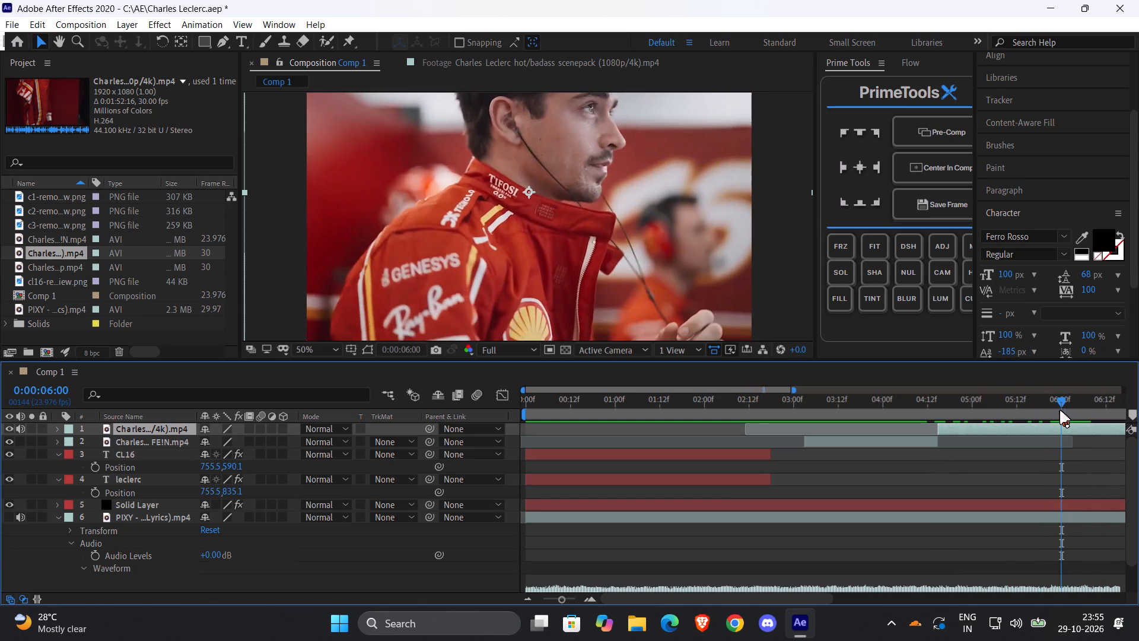
pyautogui.hotkey('ctrl', 'shift', 'd')
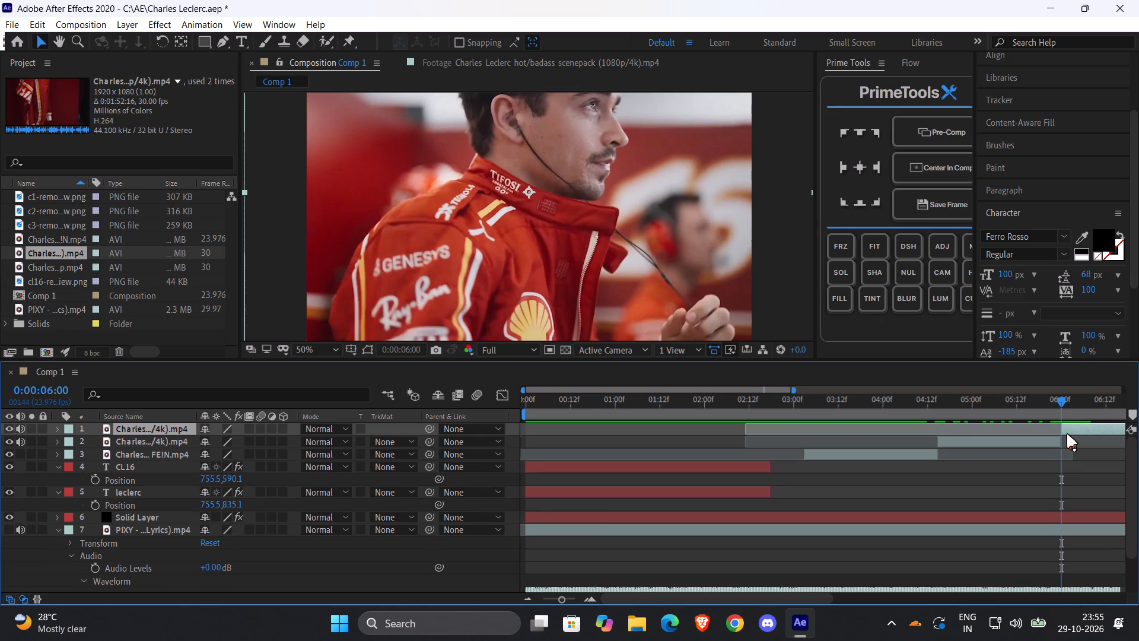
pyautogui.press('Delete')
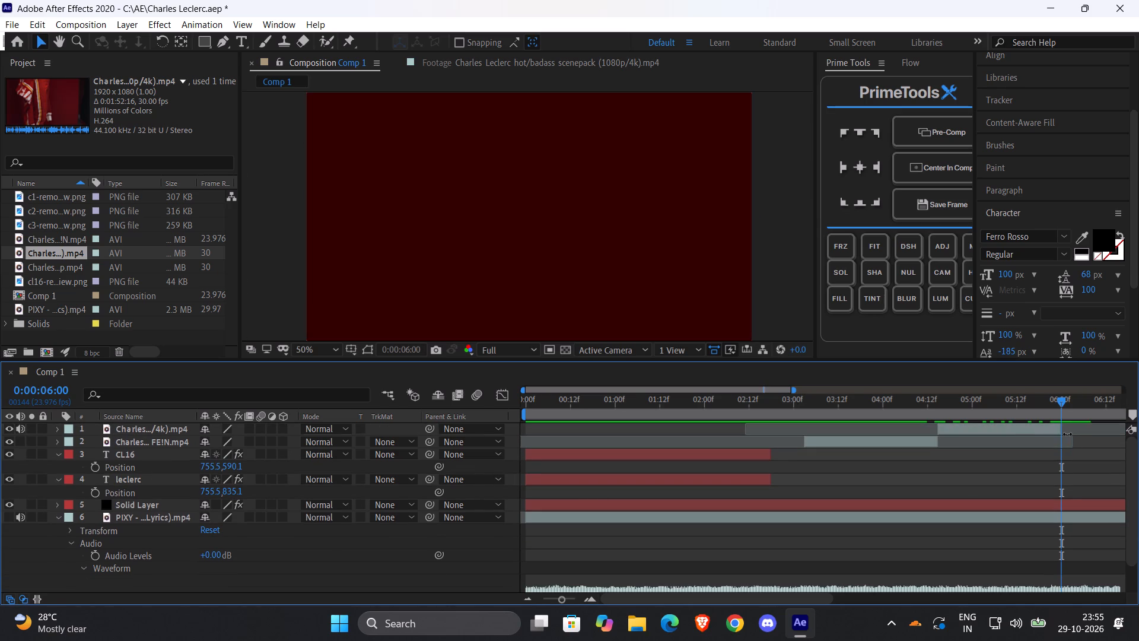
# Preview Comp 1 from the titles into the scenepack shot and mute the scenepack layer's own audio.
pyautogui.moveTo(969, 407); pyautogui.dragTo(695, 421)
pyautogui.press('space')
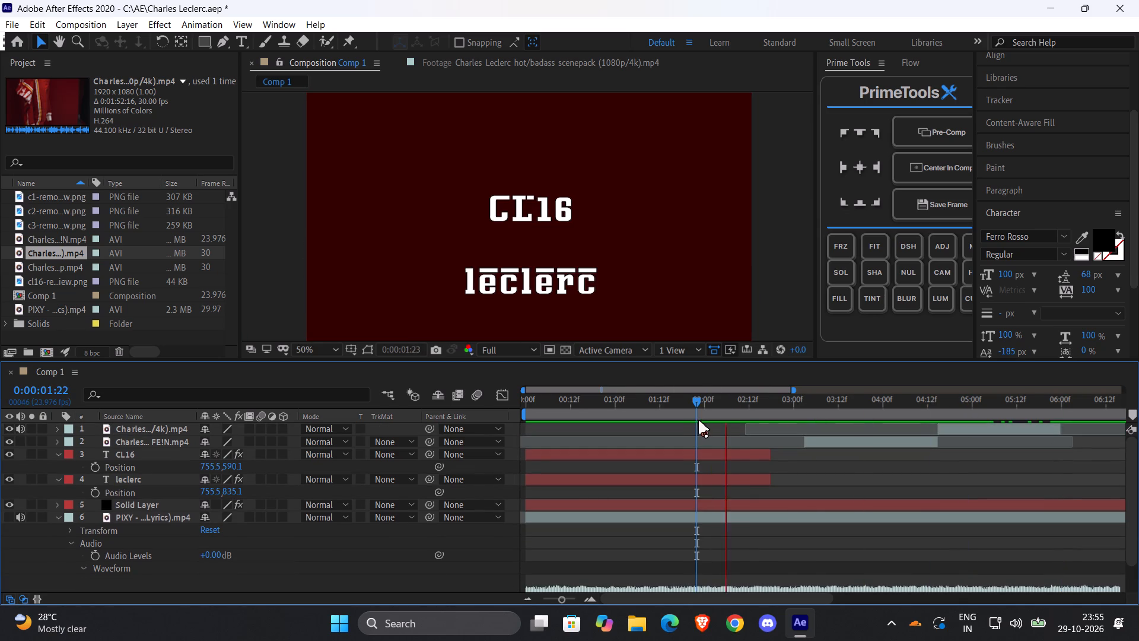
pyautogui.moveTo(720, 412); pyautogui.dragTo(652, 417)
pyautogui.press('space')
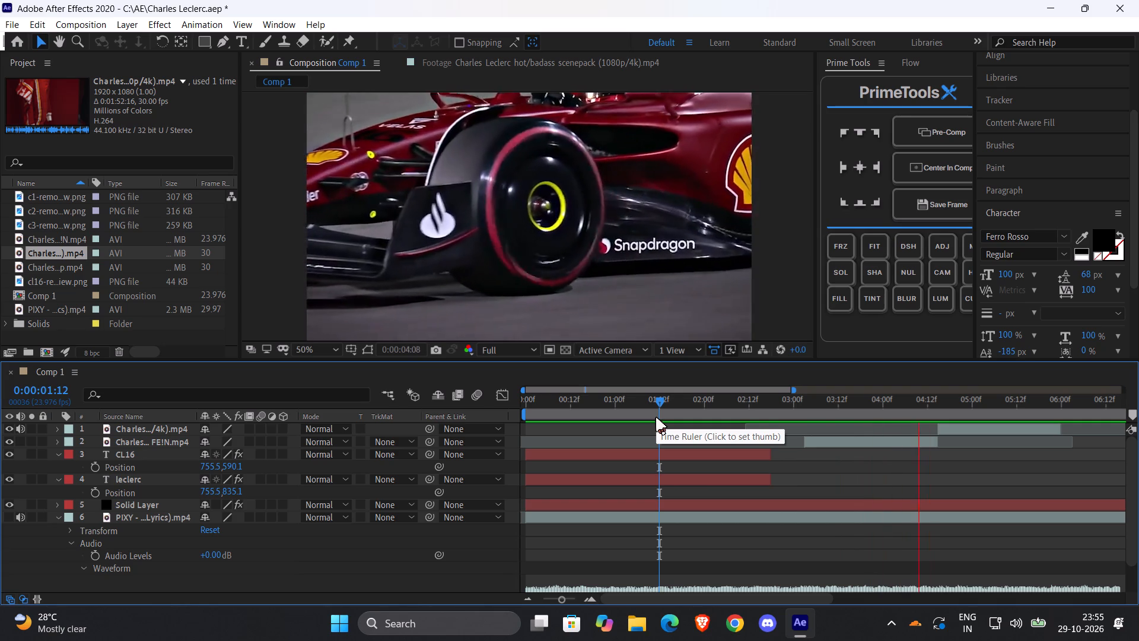
pyautogui.press('space')
pyautogui.click(994, 426)
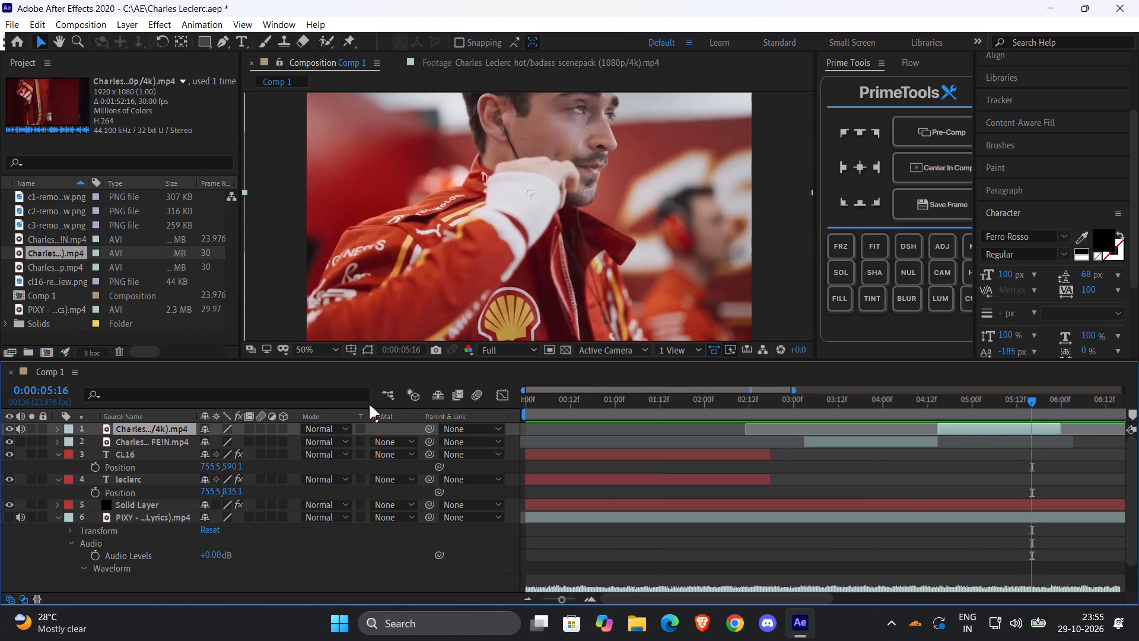
pyautogui.click(23, 426)
# Play back the titles, FE!N clip and scenepack shot to judge where the red-jacket shot should end against the music.
pyautogui.moveTo(833, 412); pyautogui.dragTo(690, 410)
pyautogui.press('space')
pyautogui.moveTo(759, 410); pyautogui.dragTo(746, 410)
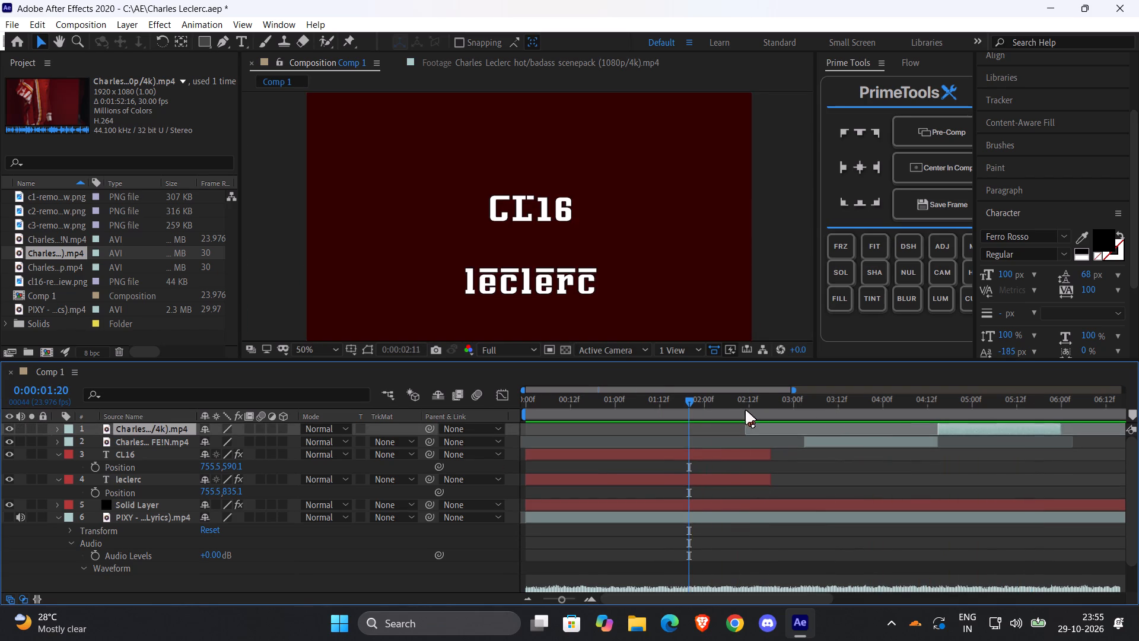
pyautogui.moveTo(746, 410); pyautogui.dragTo(745, 410)
pyautogui.press('space')
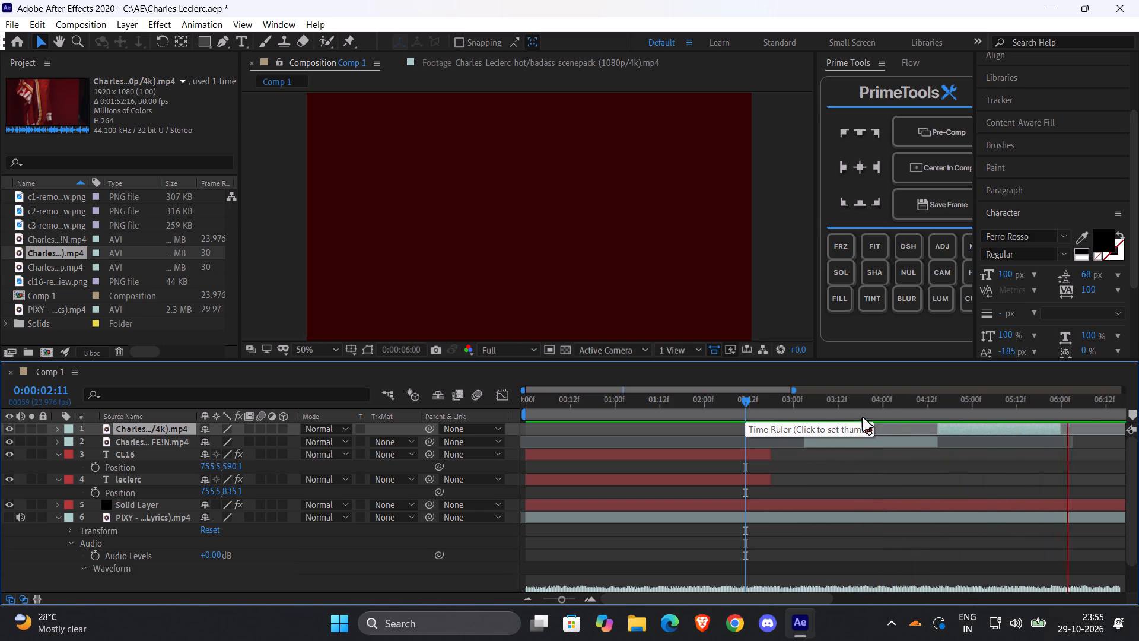
pyautogui.moveTo(879, 412); pyautogui.dragTo(793, 415)
pyautogui.press('space')
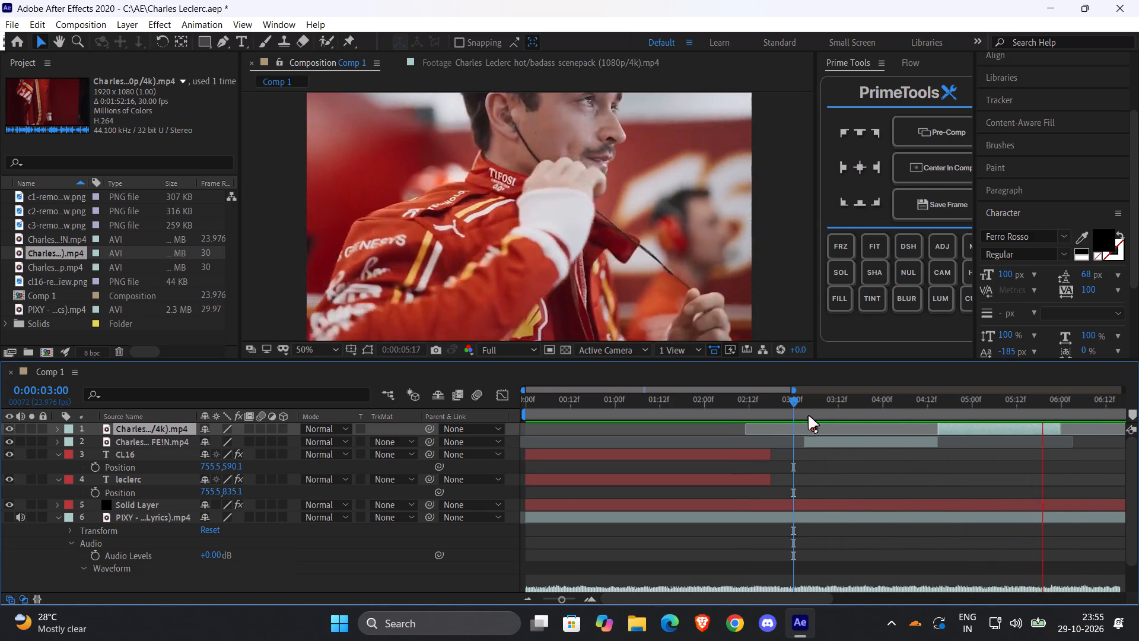
pyautogui.moveTo(985, 410); pyautogui.dragTo(868, 408)
pyautogui.press('space')
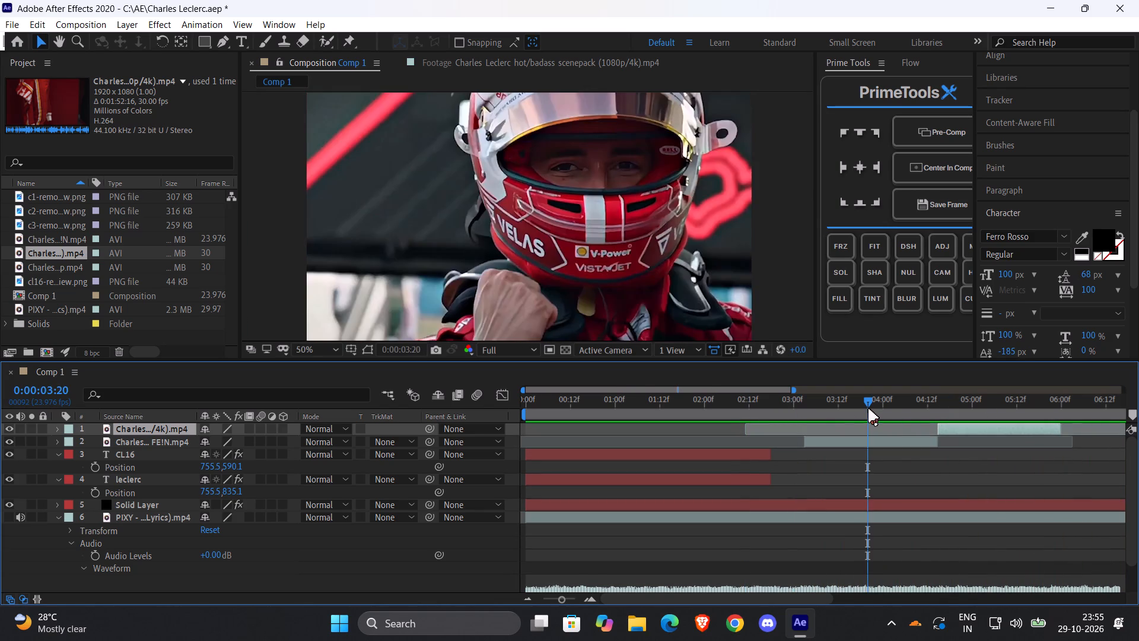
pyautogui.press('space')
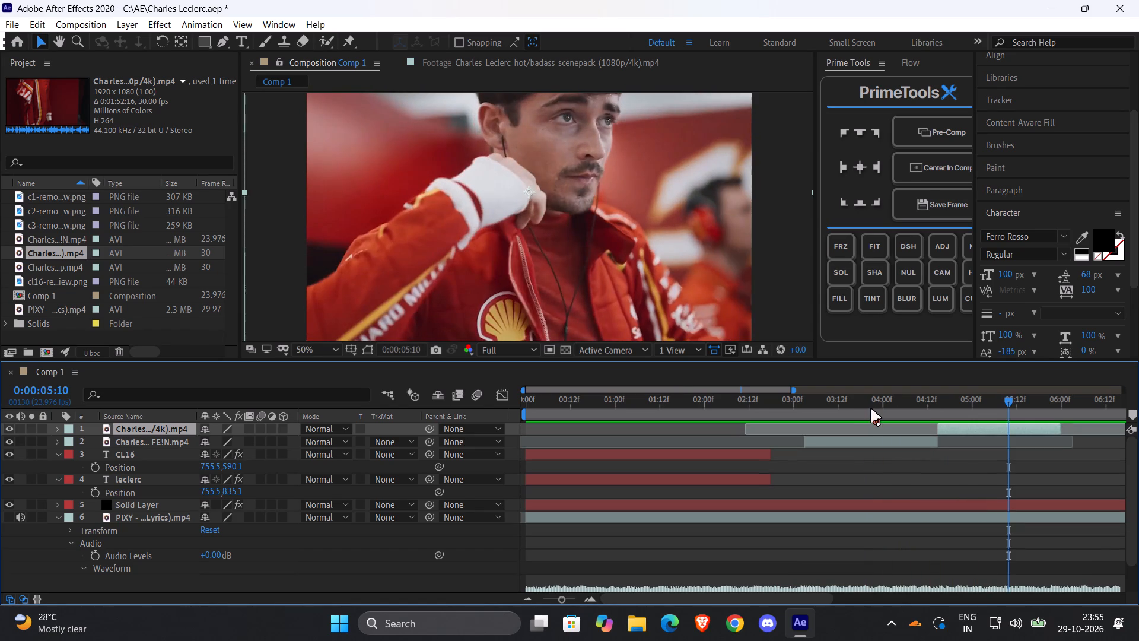
pyautogui.press('space')
pyautogui.press('space')
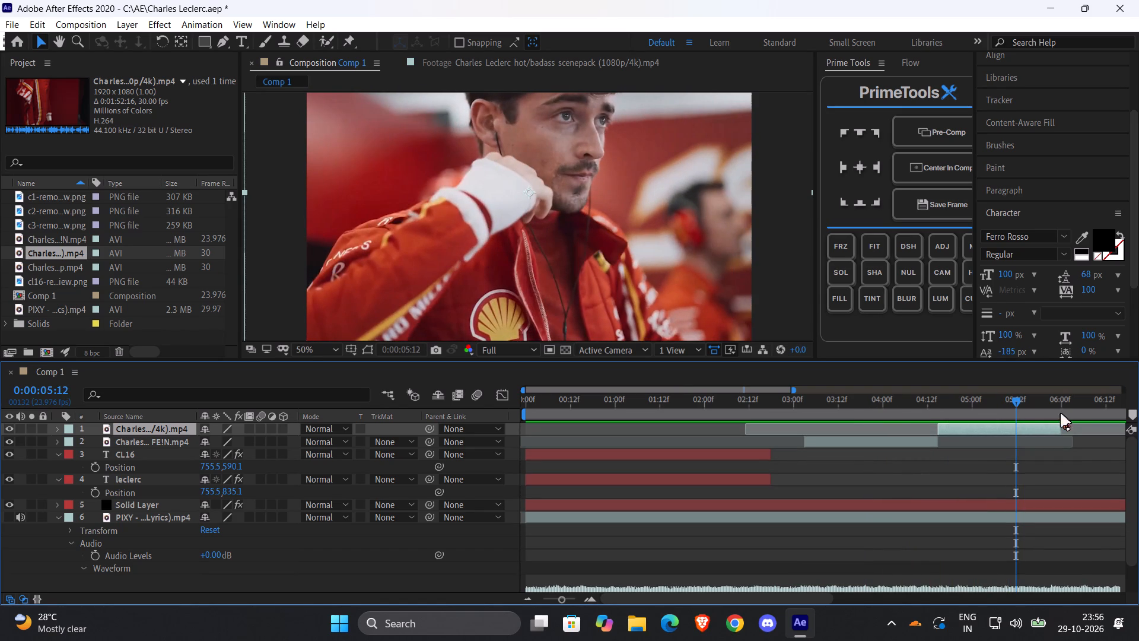
# Trim the end of the scenepack layer to 0:00:05:13, checking the cut point against the PIXY audio.
pyautogui.moveTo(1059, 431); pyautogui.dragTo(1027, 431)
pyautogui.moveTo(1024, 411); pyautogui.dragTo(849, 410)
pyautogui.press('space')
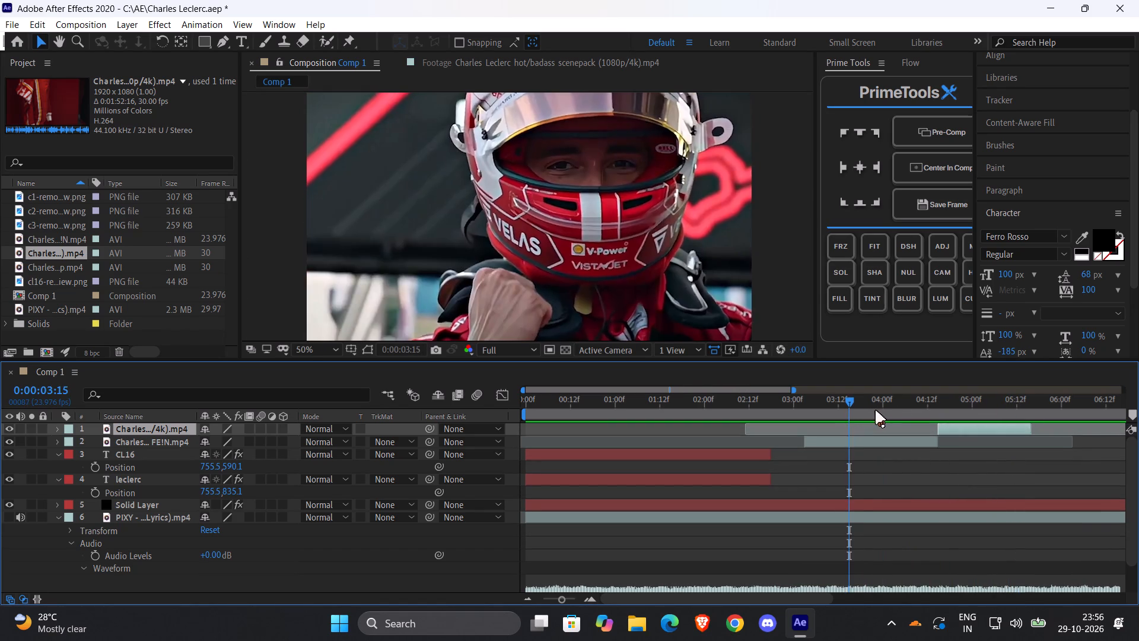
pyautogui.moveTo(888, 410); pyautogui.dragTo(874, 411)
pyautogui.press('space')
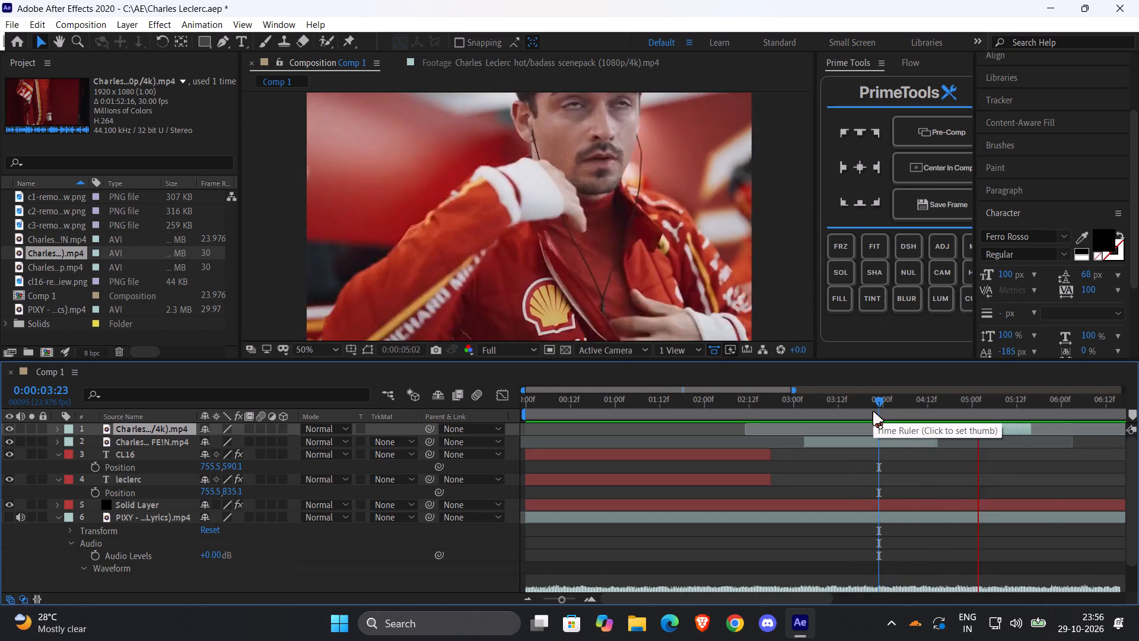
pyautogui.moveTo(987, 411); pyautogui.dragTo(857, 412)
pyautogui.press('space')
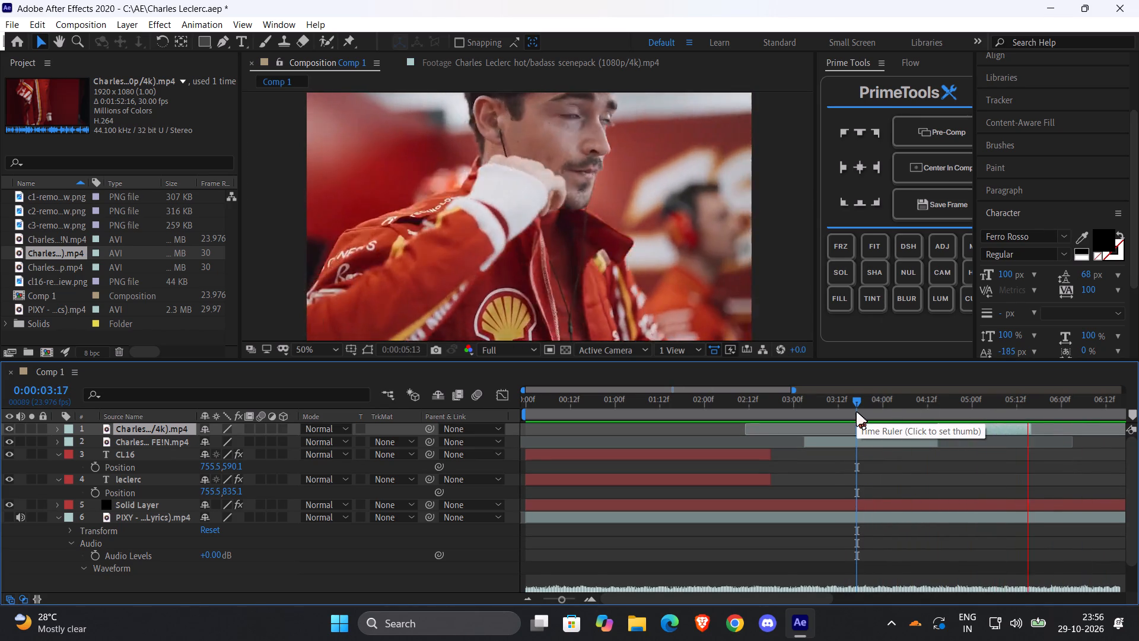
pyautogui.moveTo(1000, 414); pyautogui.dragTo(1000, 414)
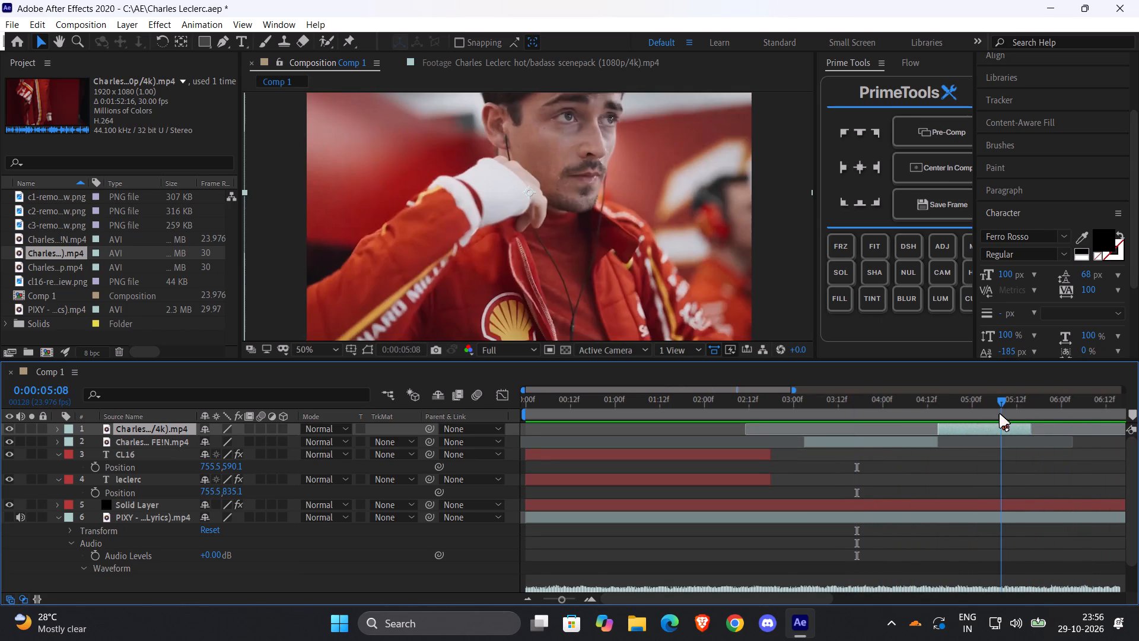
pyautogui.moveTo(1000, 414); pyautogui.dragTo(1027, 416)
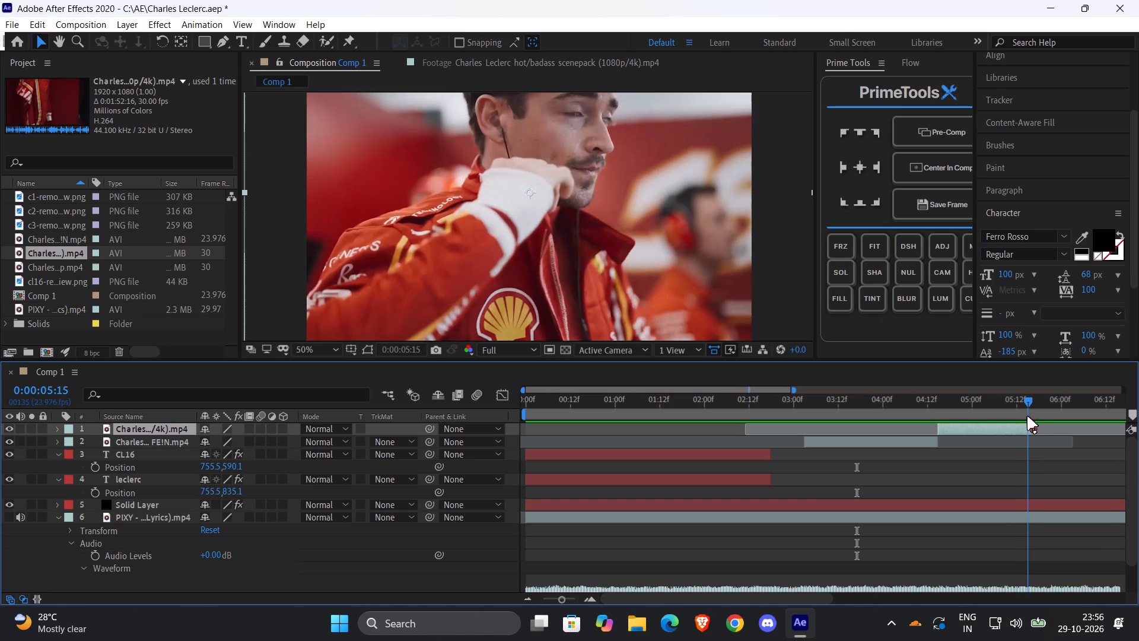
pyautogui.moveTo(1027, 416); pyautogui.dragTo(1022, 420)
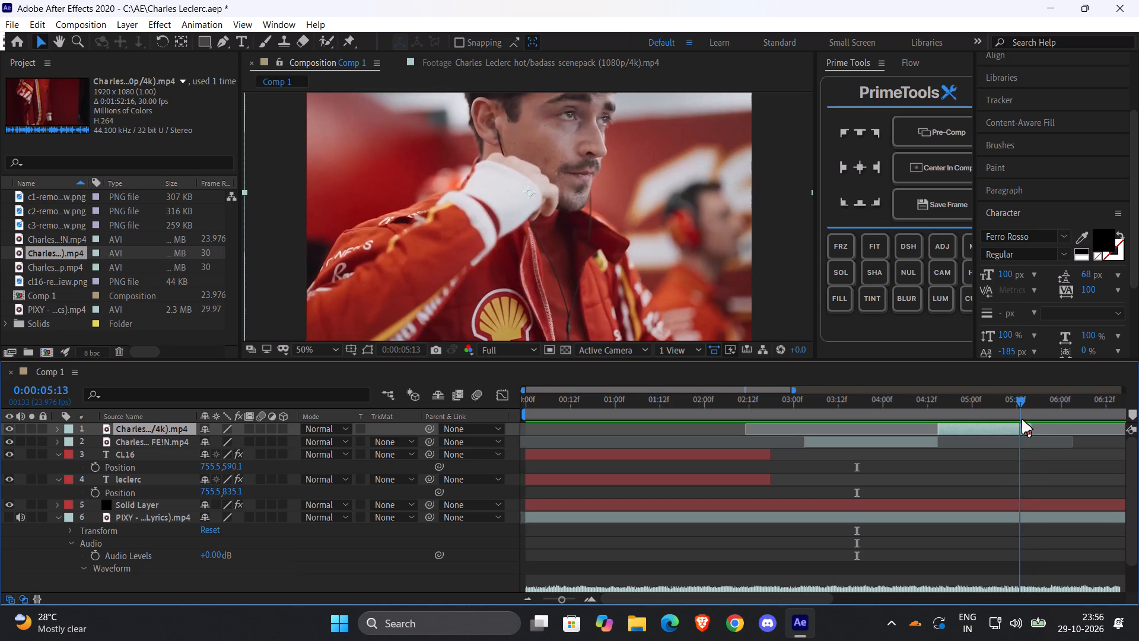
pyautogui.moveTo(1022, 420); pyautogui.dragTo(1030, 424)
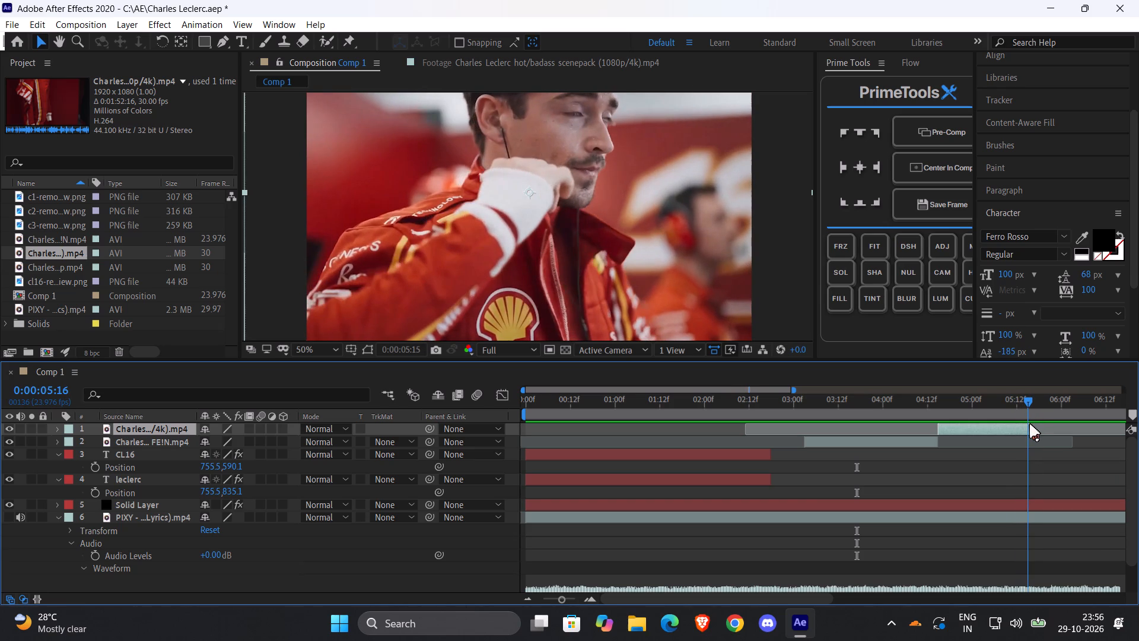
pyautogui.moveTo(1030, 424); pyautogui.dragTo(1023, 426)
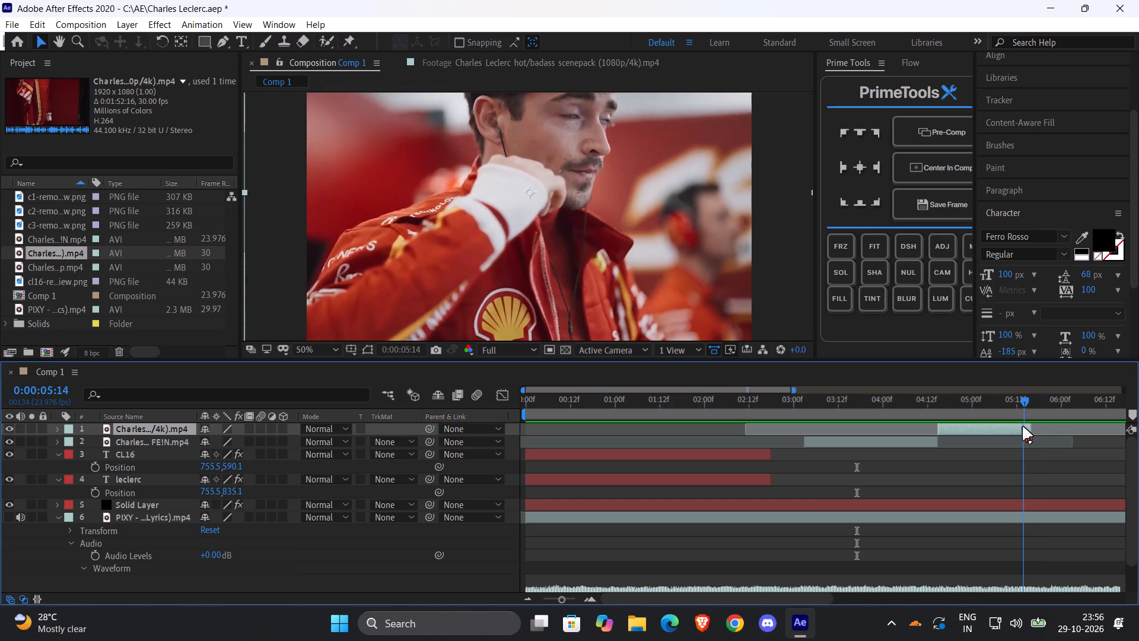
pyautogui.moveTo(1023, 426); pyautogui.dragTo(1021, 426)
pyautogui.moveTo(1032, 434); pyautogui.dragTo(1020, 434)
# Preview the trimmed sequence from about 0:00:02:11 and scale the scenepack layer down to 79%.
pyautogui.moveTo(1014, 417); pyautogui.dragTo(756, 403)
pyautogui.press('space')
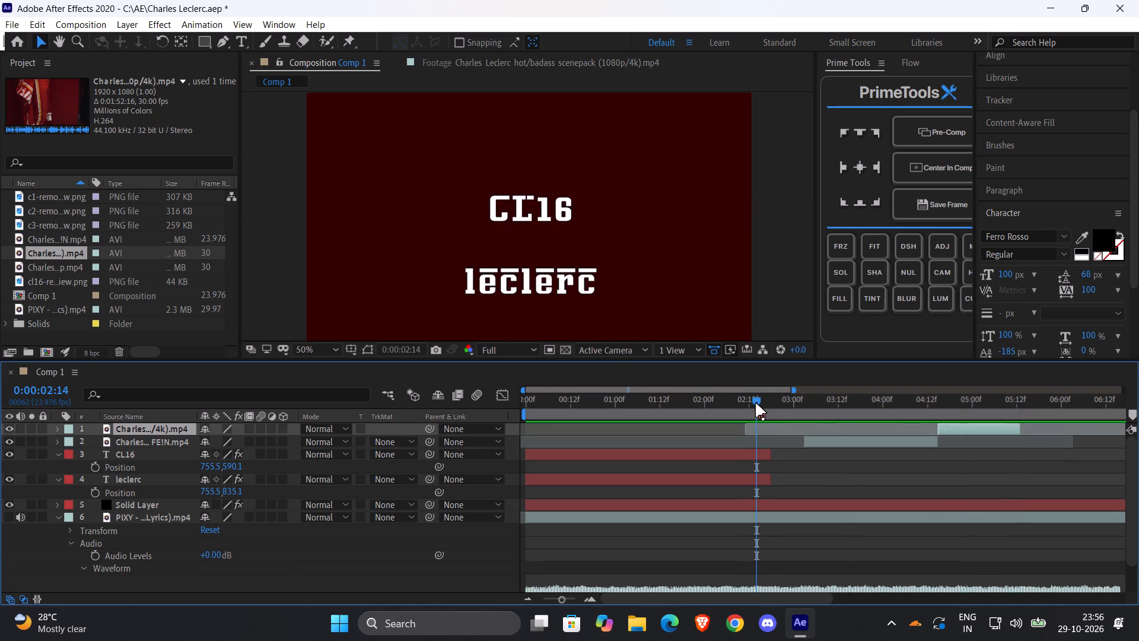
pyautogui.moveTo(790, 410); pyautogui.dragTo(747, 411)
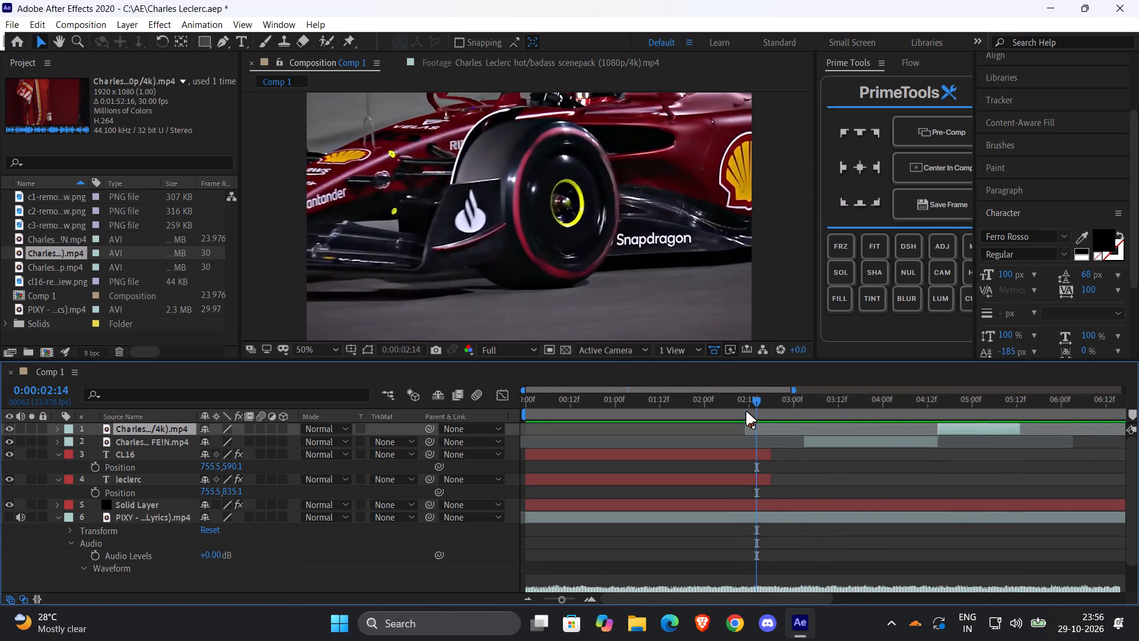
pyautogui.press('space')
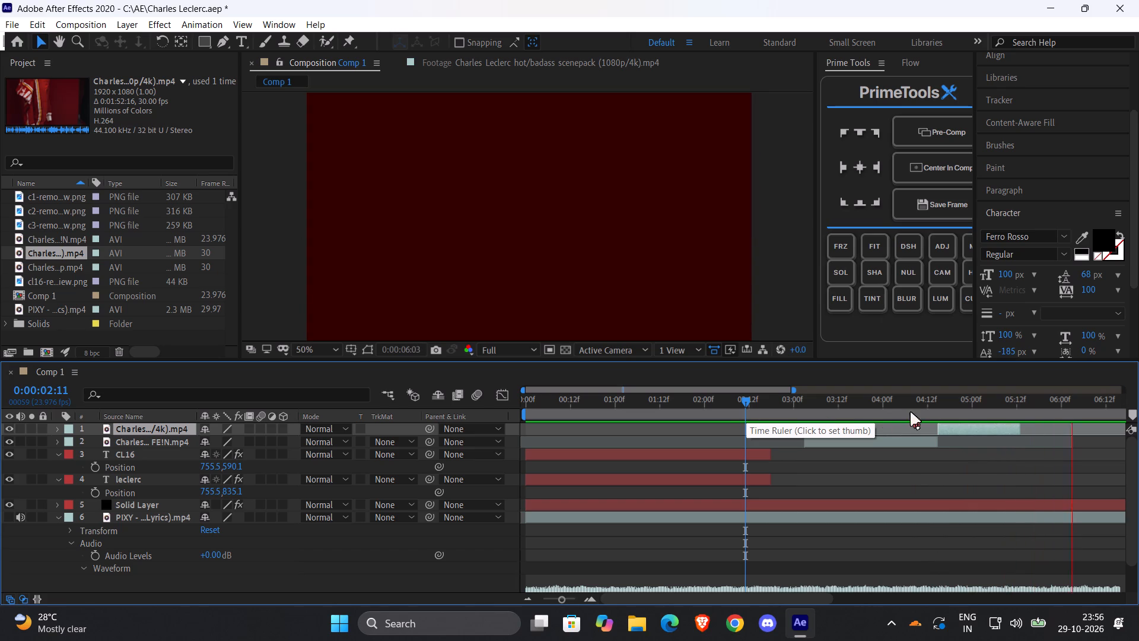
pyautogui.moveTo(965, 410); pyautogui.dragTo(955, 410)
pyautogui.press('s')
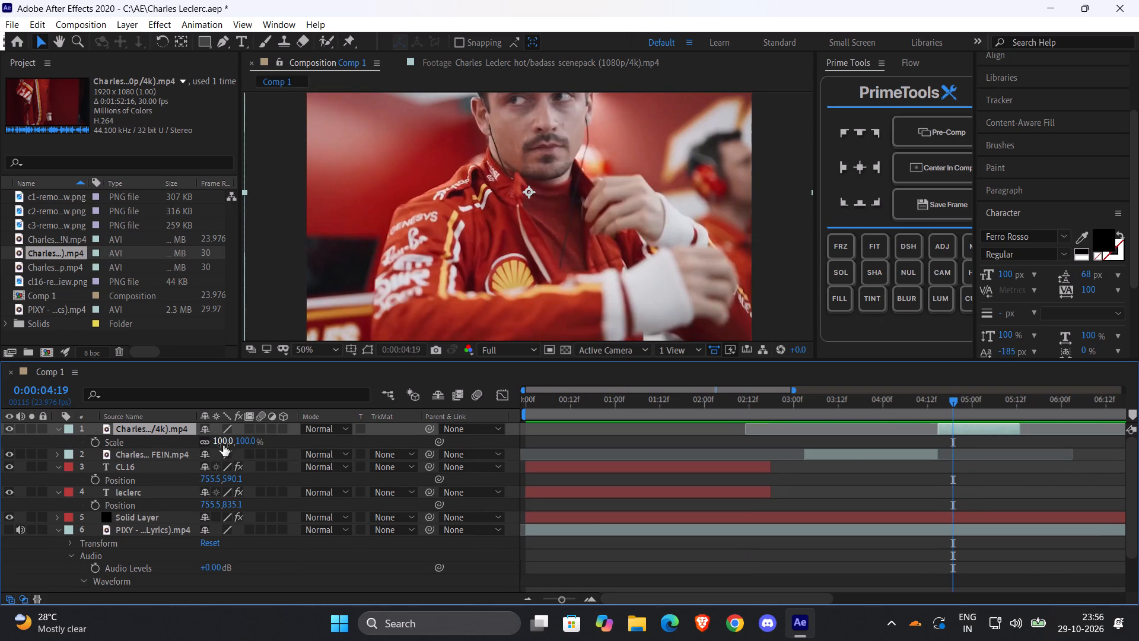
pyautogui.moveTo(223, 442); pyautogui.dragTo(206, 442)
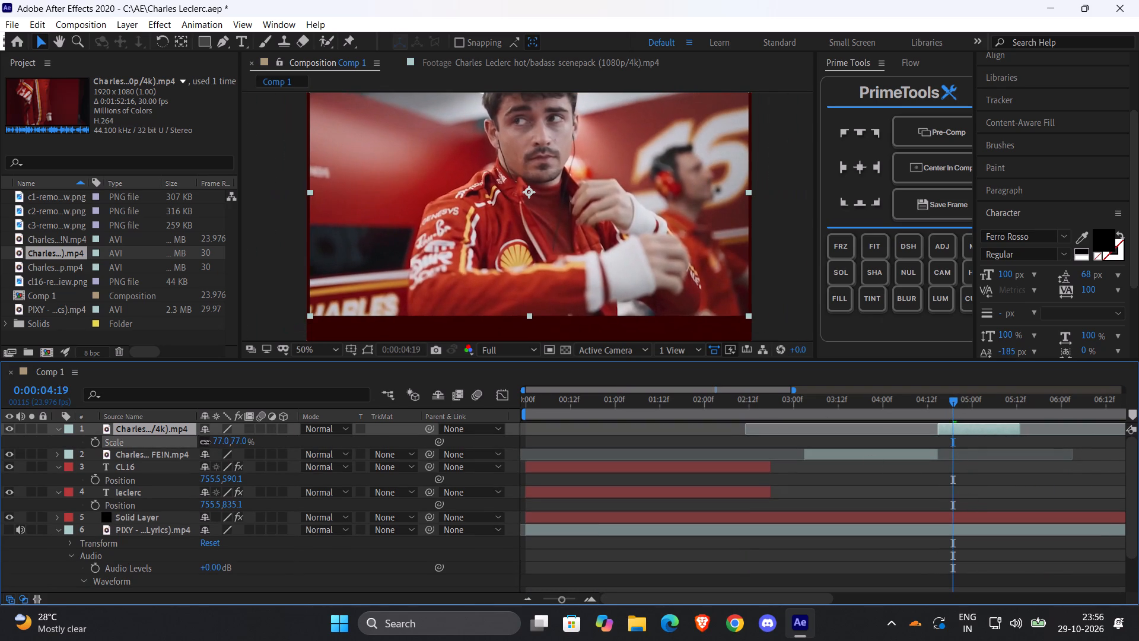
pyautogui.moveTo(206, 442); pyautogui.dragTo(208, 442)
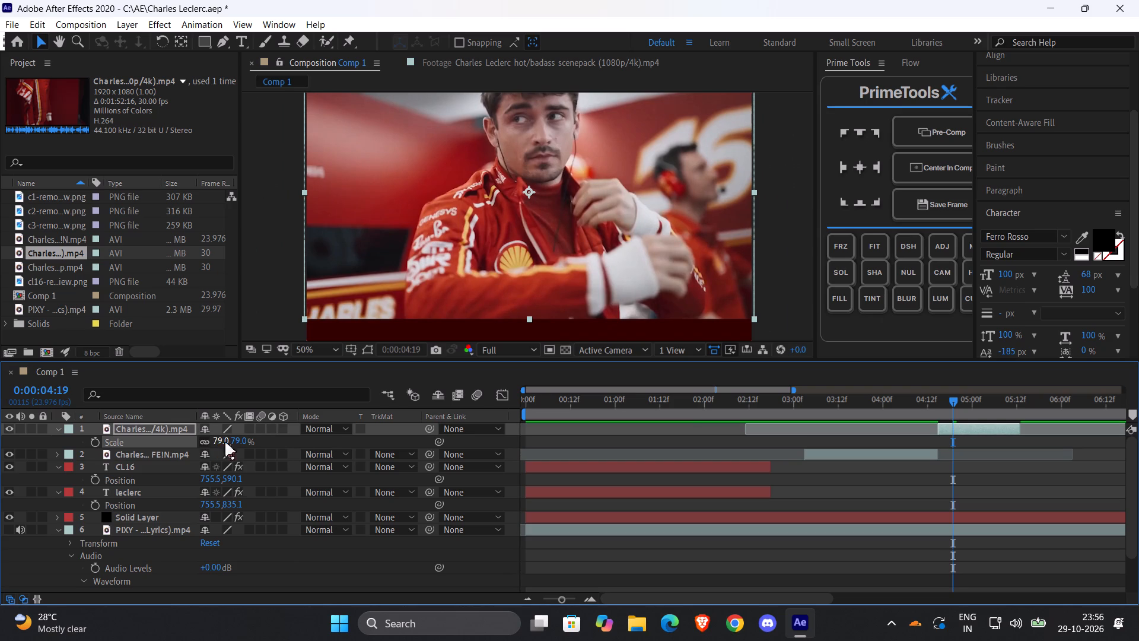
# Enlarge the scenepack layer past the frame edges and lower it to position 750, 717 to reframe the red-jacket shot.
pyautogui.press('p')
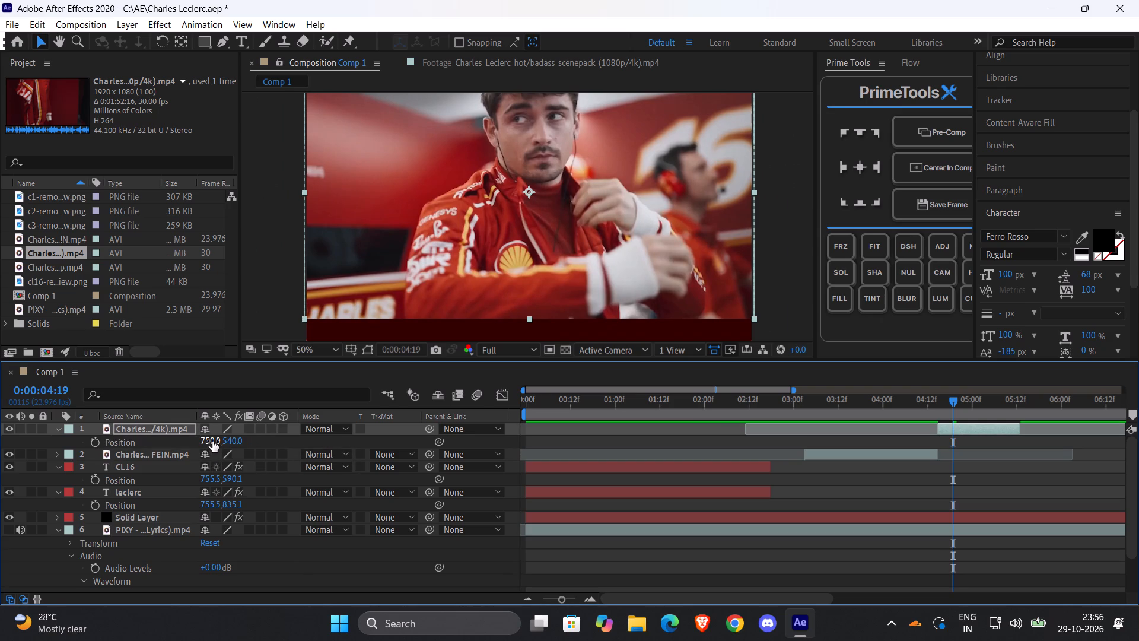
pyautogui.moveTo(212, 441); pyautogui.dragTo(215, 481)
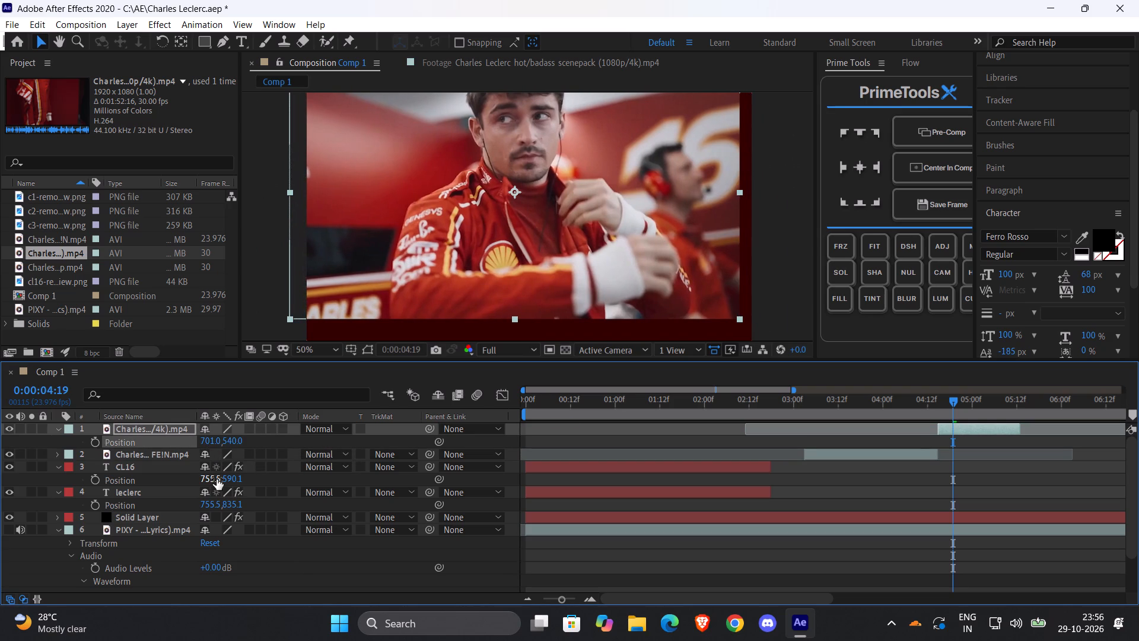
pyautogui.hotkey('ctrl', 'z')
pyautogui.moveTo(234, 441); pyautogui.dragTo(240, 472)
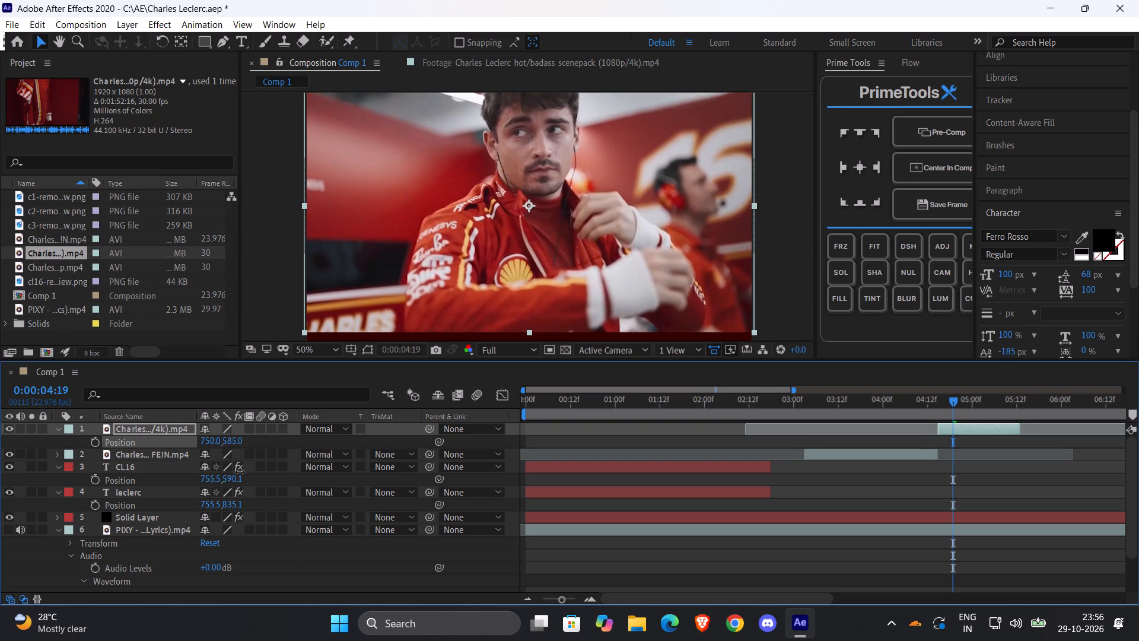
pyautogui.moveTo(240, 472); pyautogui.dragTo(243, 506)
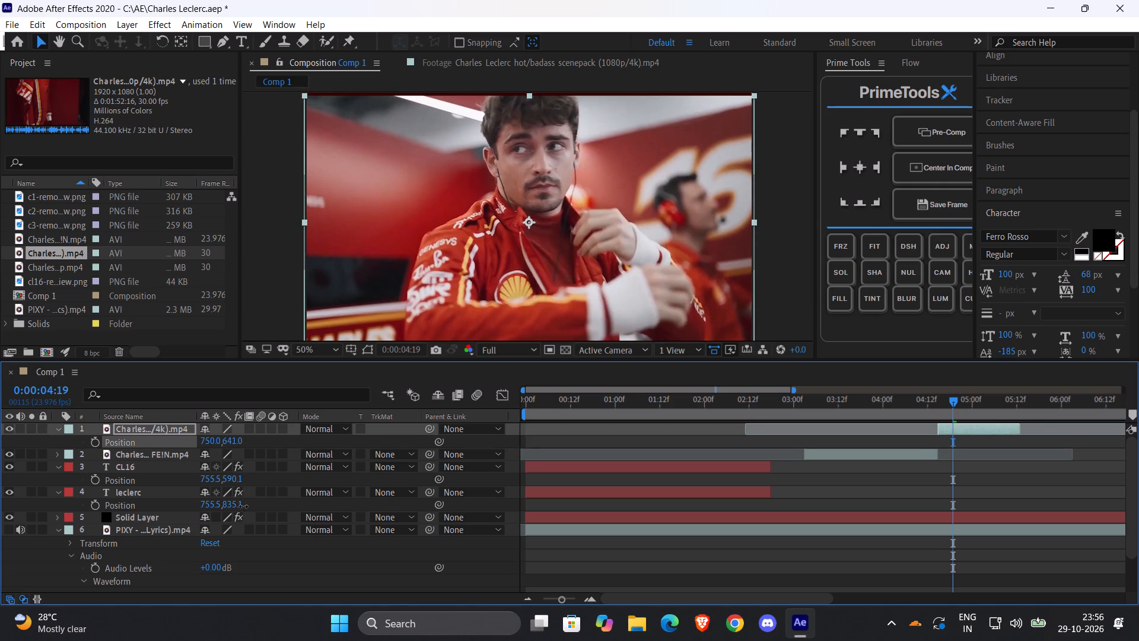
pyautogui.moveTo(243, 506); pyautogui.dragTo(243, 495)
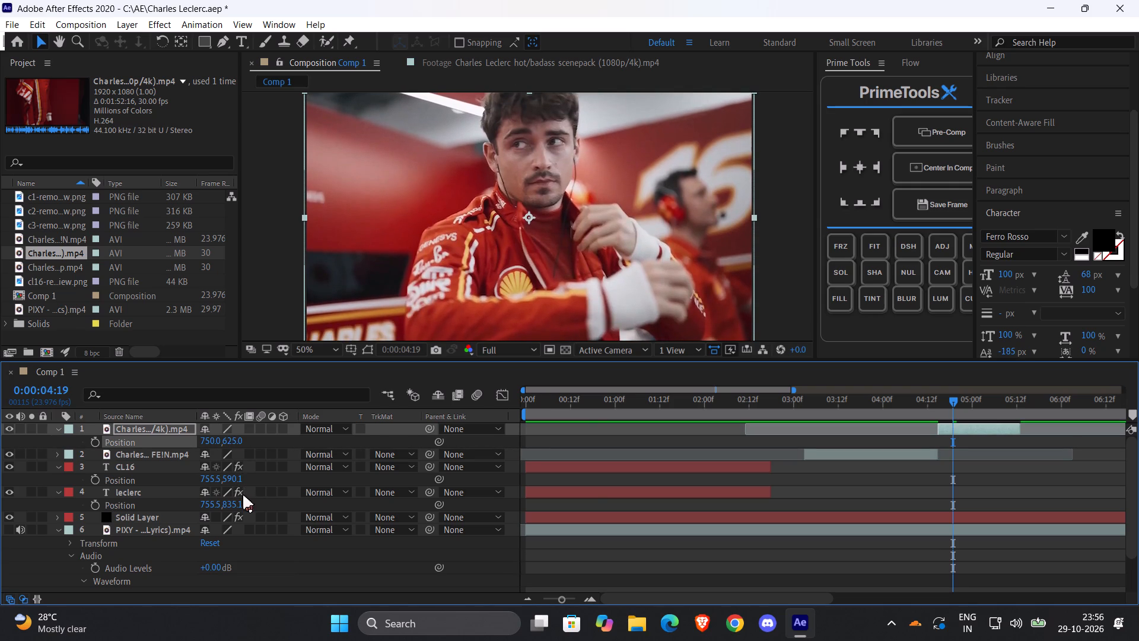
pyautogui.press('s')
pyautogui.moveTo(219, 444); pyautogui.dragTo(221, 443)
pyautogui.moveTo(221, 443); pyautogui.dragTo(230, 443)
pyautogui.press('p')
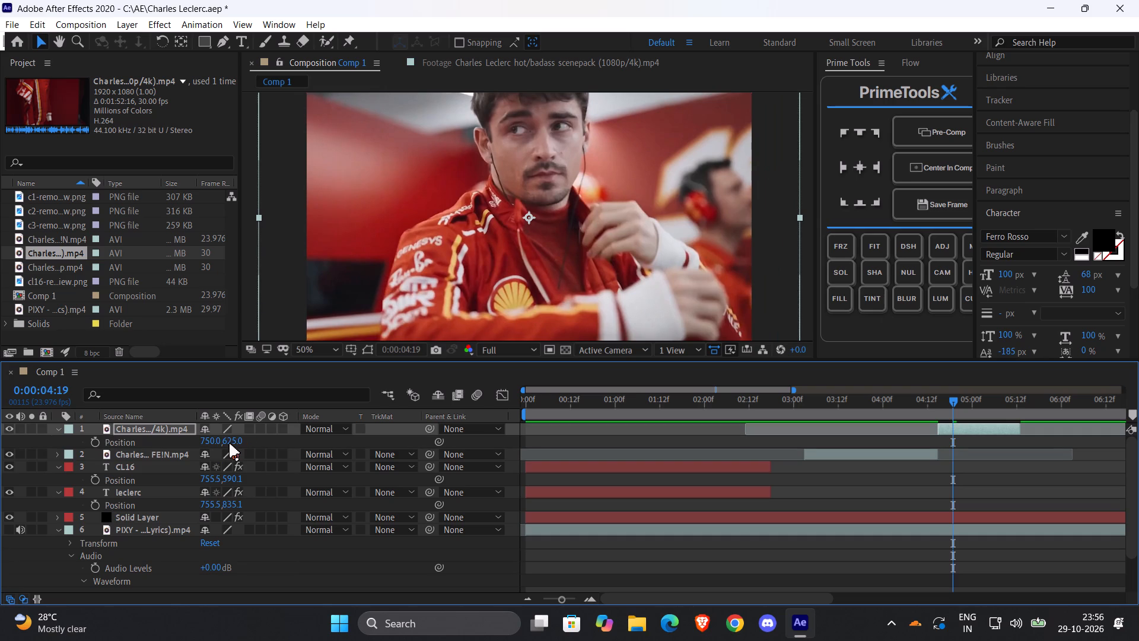
pyautogui.moveTo(231, 442); pyautogui.dragTo(237, 521)
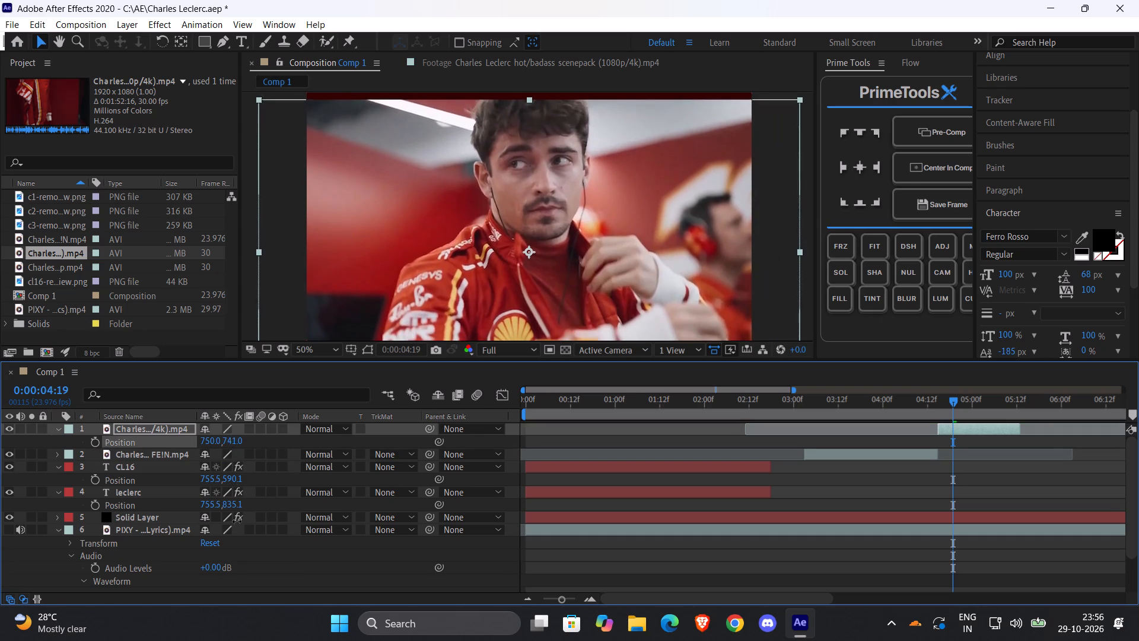
pyautogui.moveTo(237, 521); pyautogui.dragTo(242, 498)
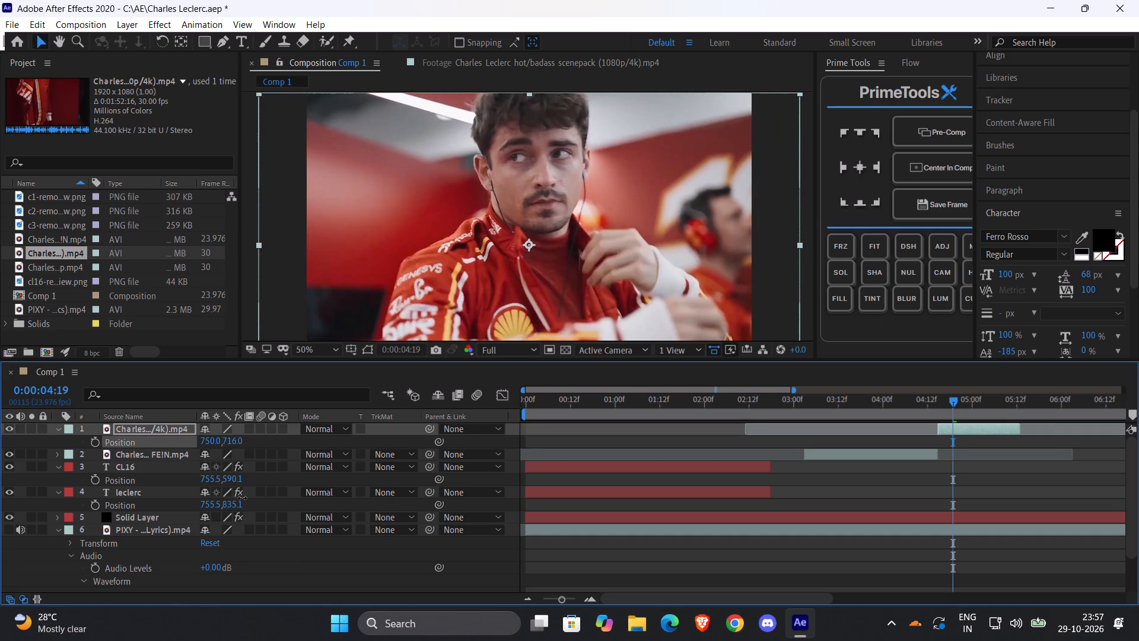
pyautogui.moveTo(242, 498); pyautogui.dragTo(242, 499)
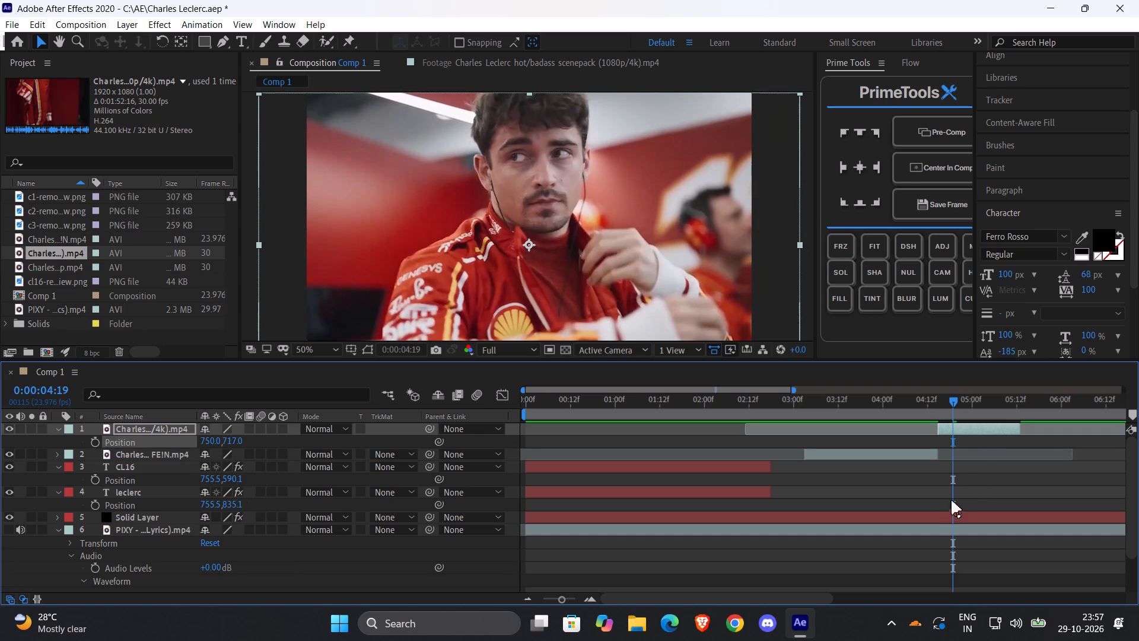
# Scale the FE!N clip layer down to 80%, judging the fit on the race car shot at 0:00:03:21.
pyautogui.moveTo(922, 407); pyautogui.dragTo(872, 411)
pyautogui.click(860, 449)
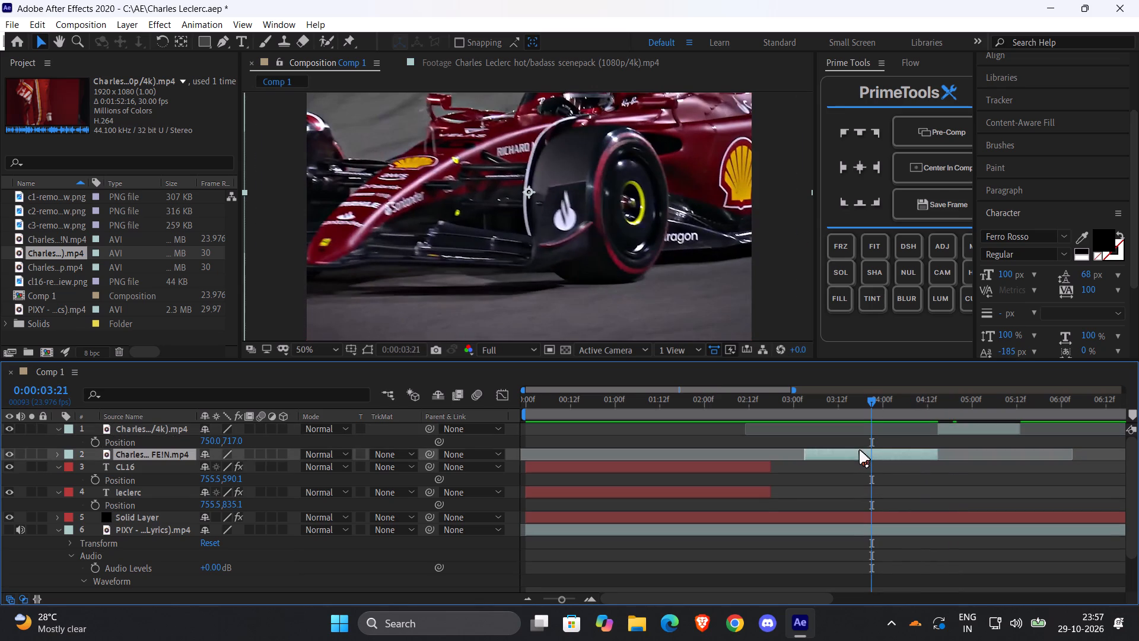
pyautogui.press('s')
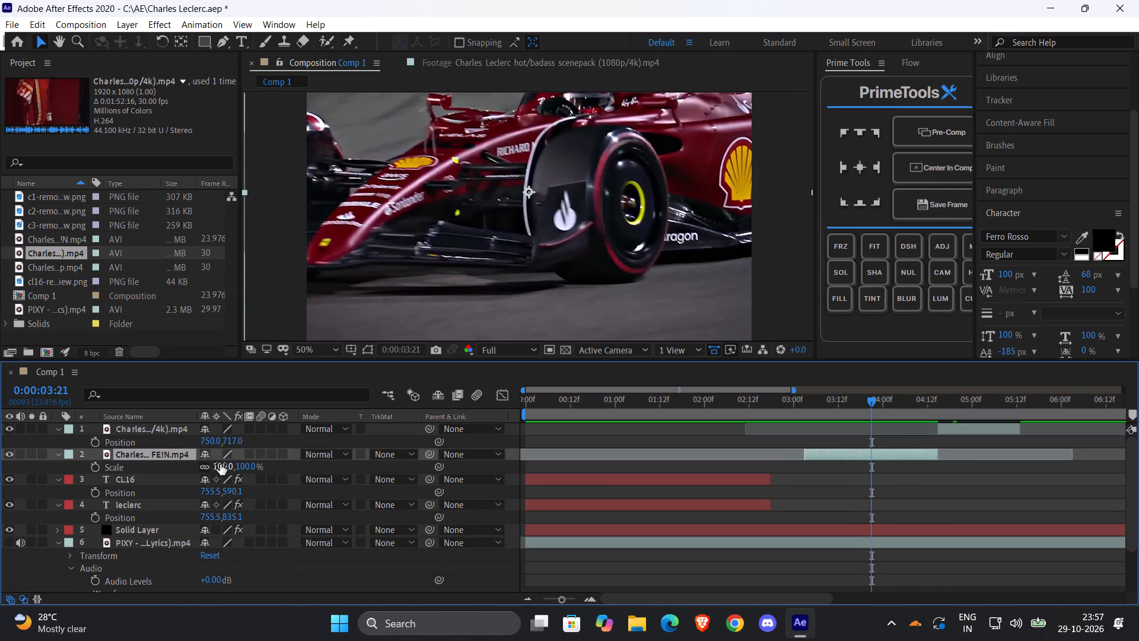
pyautogui.moveTo(221, 464); pyautogui.dragTo(195, 467)
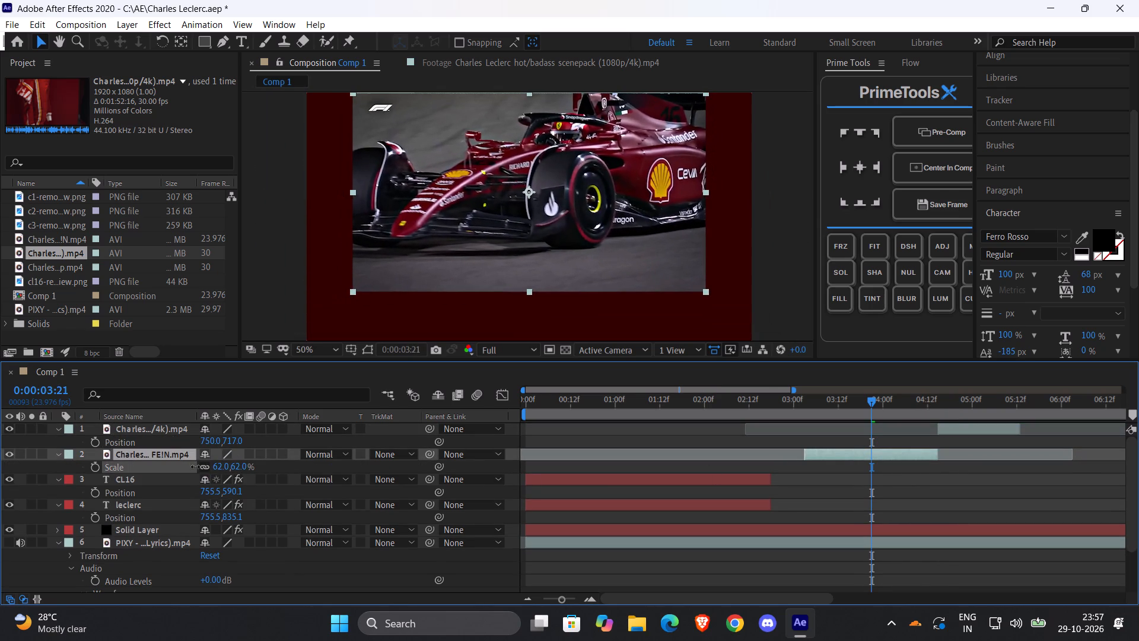
pyautogui.moveTo(195, 467); pyautogui.dragTo(206, 467)
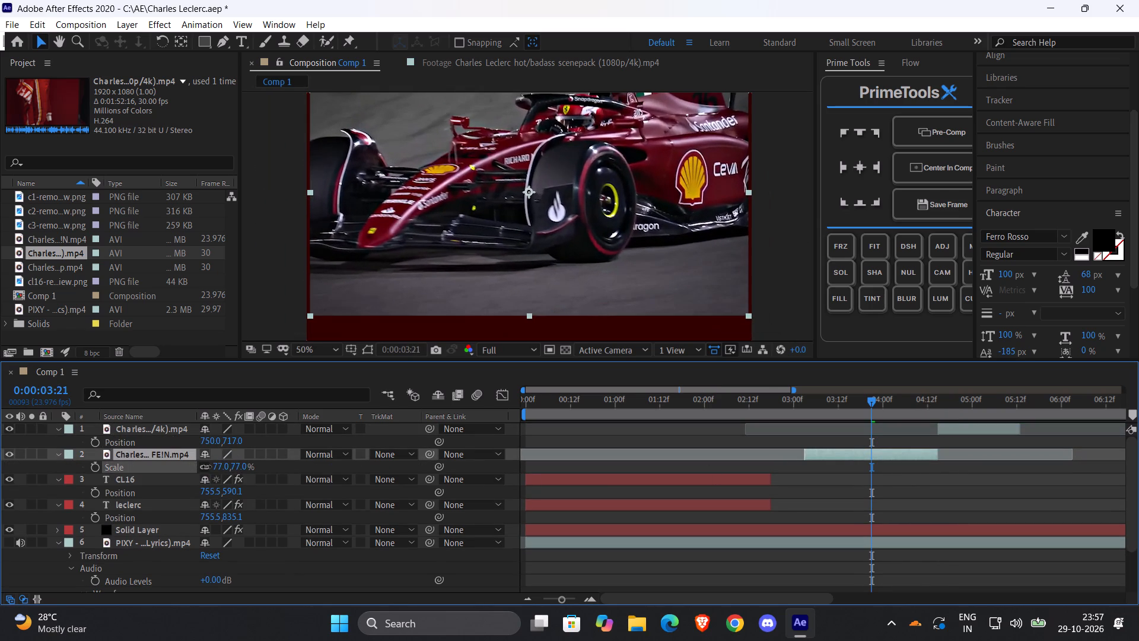
pyautogui.moveTo(206, 467); pyautogui.dragTo(208, 466)
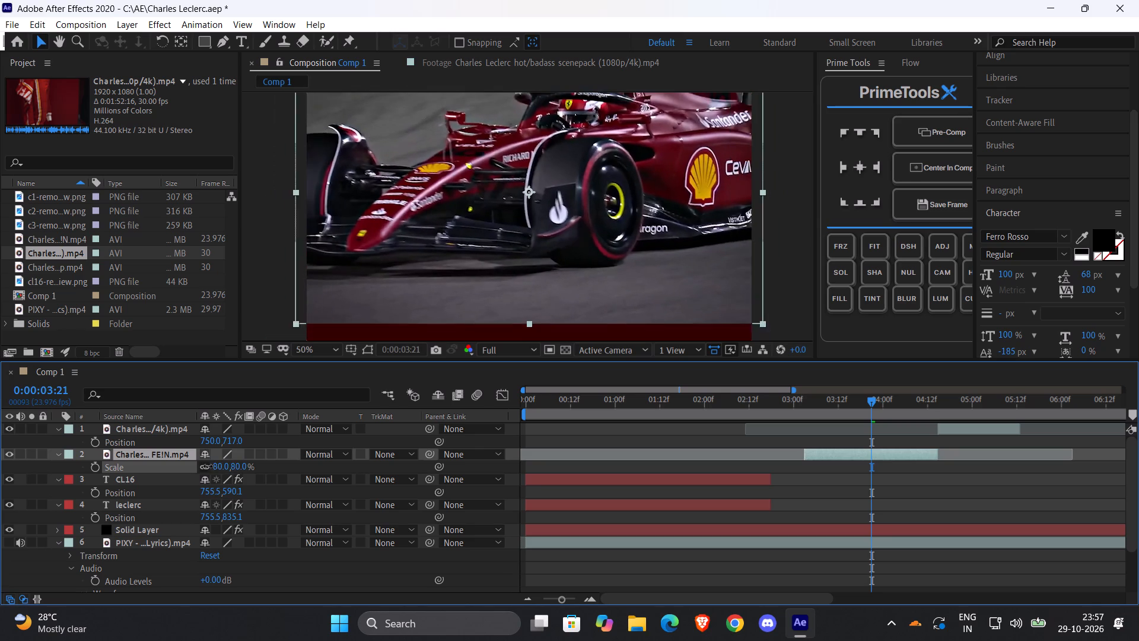
pyautogui.moveTo(208, 466); pyautogui.dragTo(206, 466)
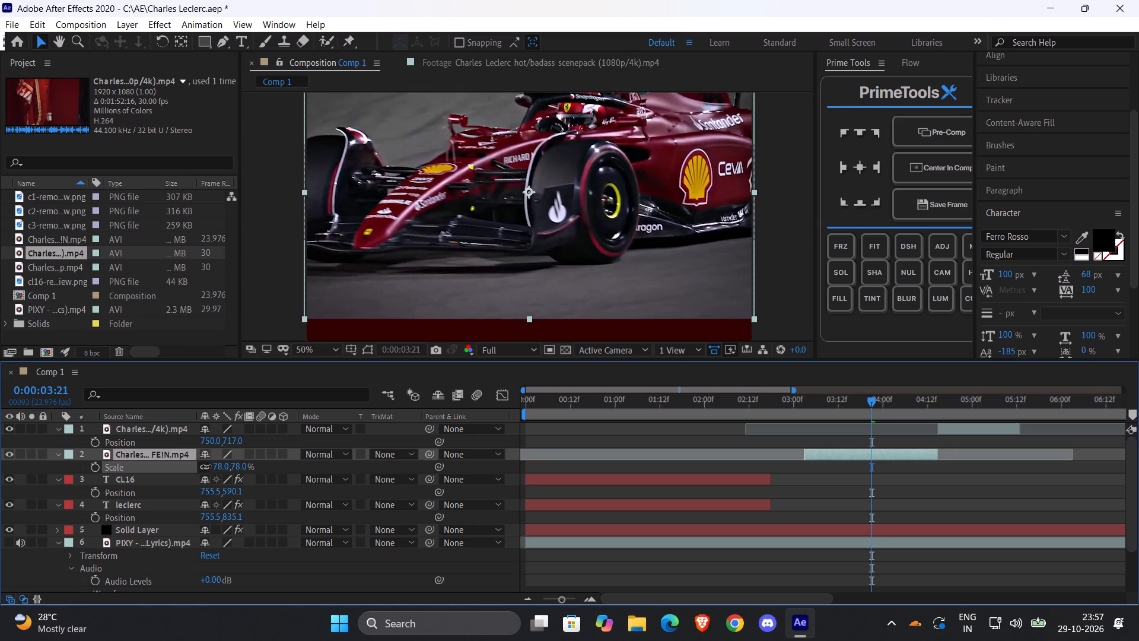
pyautogui.moveTo(206, 466); pyautogui.dragTo(212, 469)
pyautogui.moveTo(212, 469); pyautogui.dragTo(211, 469)
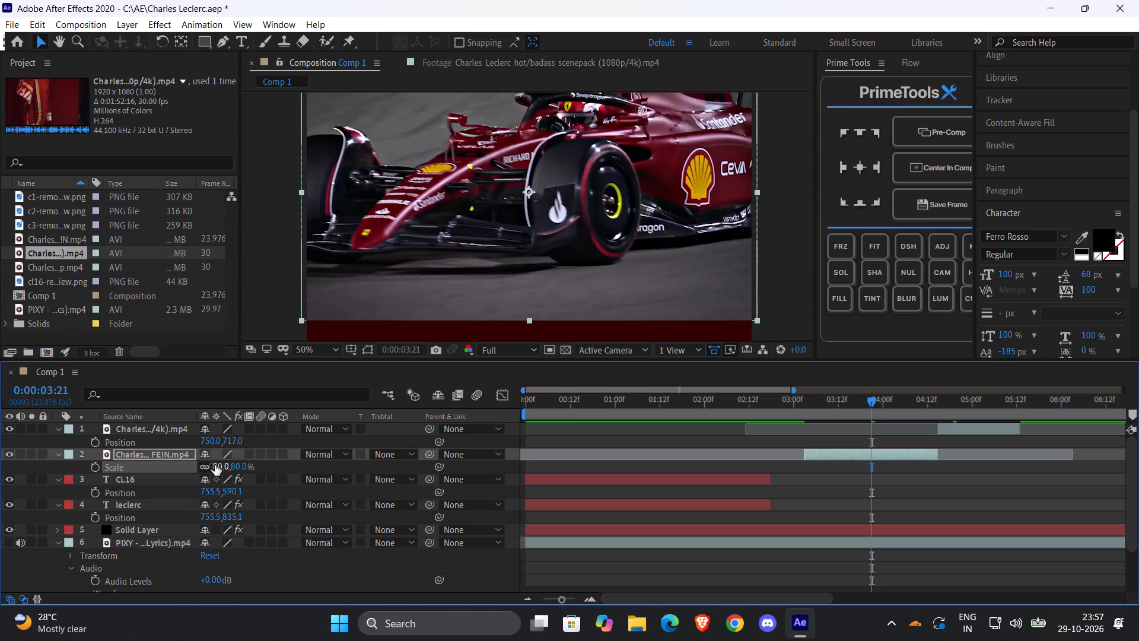
# Lower the FE!N layer to position 750, 635 so the race car shot covers the bottom of the frame.
pyautogui.press('p')
pyautogui.moveTo(212, 465); pyautogui.dragTo(211, 475)
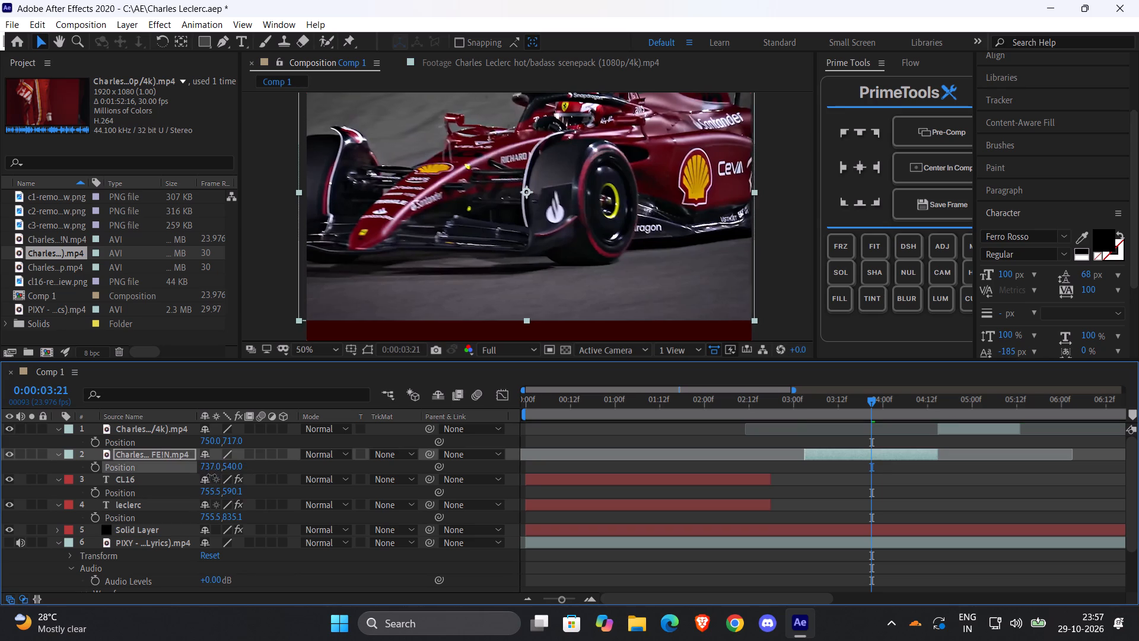
pyautogui.moveTo(211, 475); pyautogui.dragTo(212, 484)
pyautogui.hotkey('ctrl', 'z')
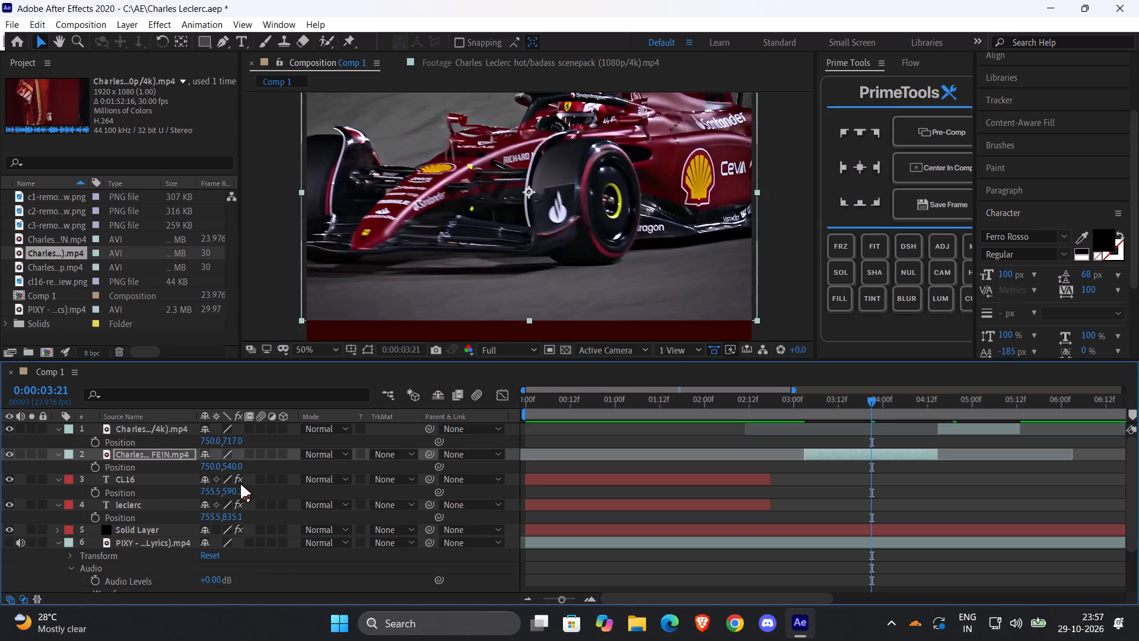
pyautogui.moveTo(233, 466); pyautogui.dragTo(239, 503)
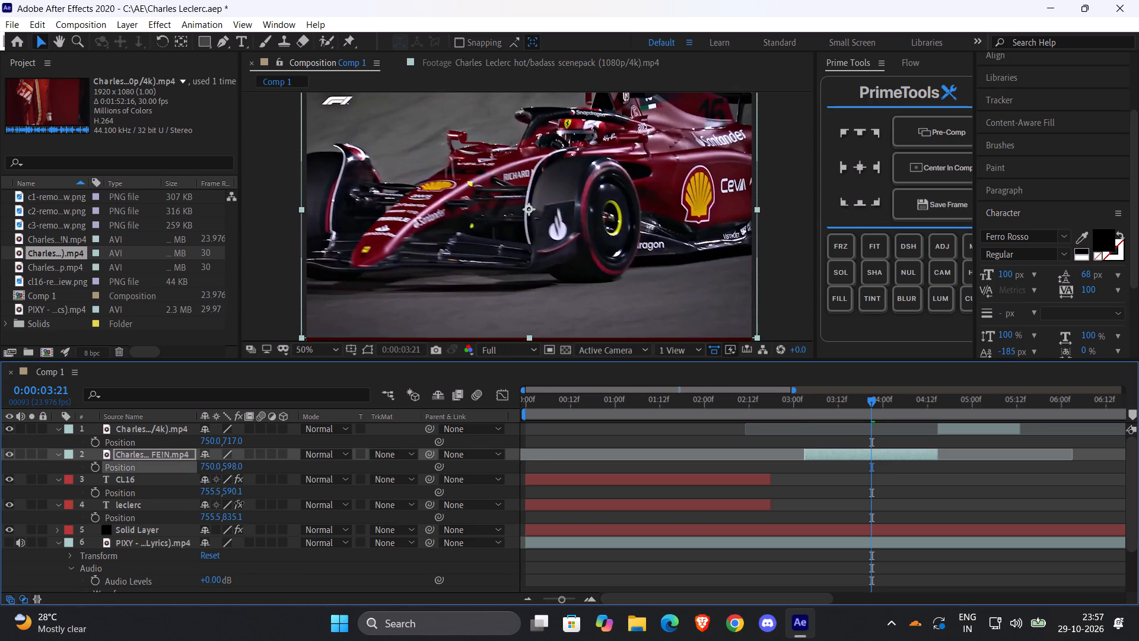
pyautogui.moveTo(239, 503); pyautogui.dragTo(242, 528)
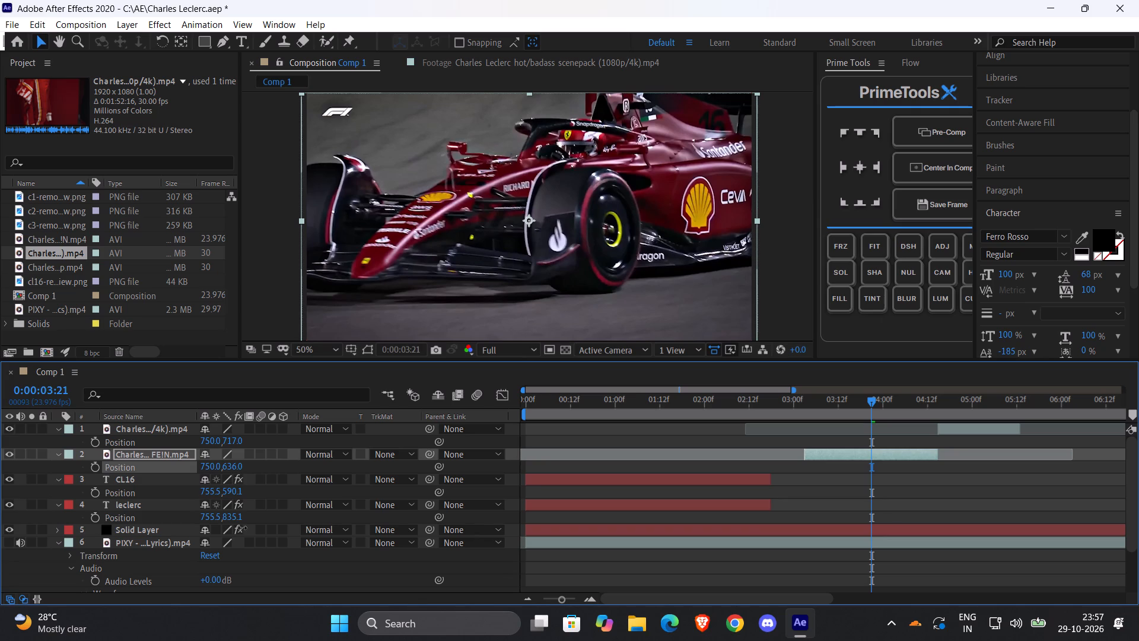
pyautogui.moveTo(242, 528); pyautogui.dragTo(242, 524)
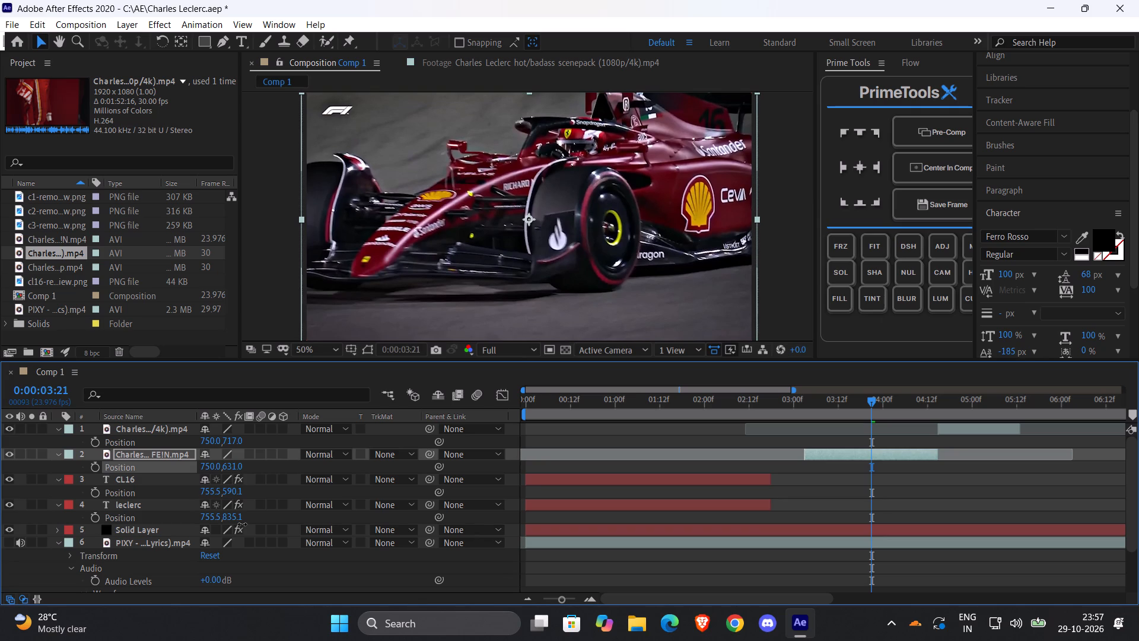
pyautogui.moveTo(242, 524); pyautogui.dragTo(244, 532)
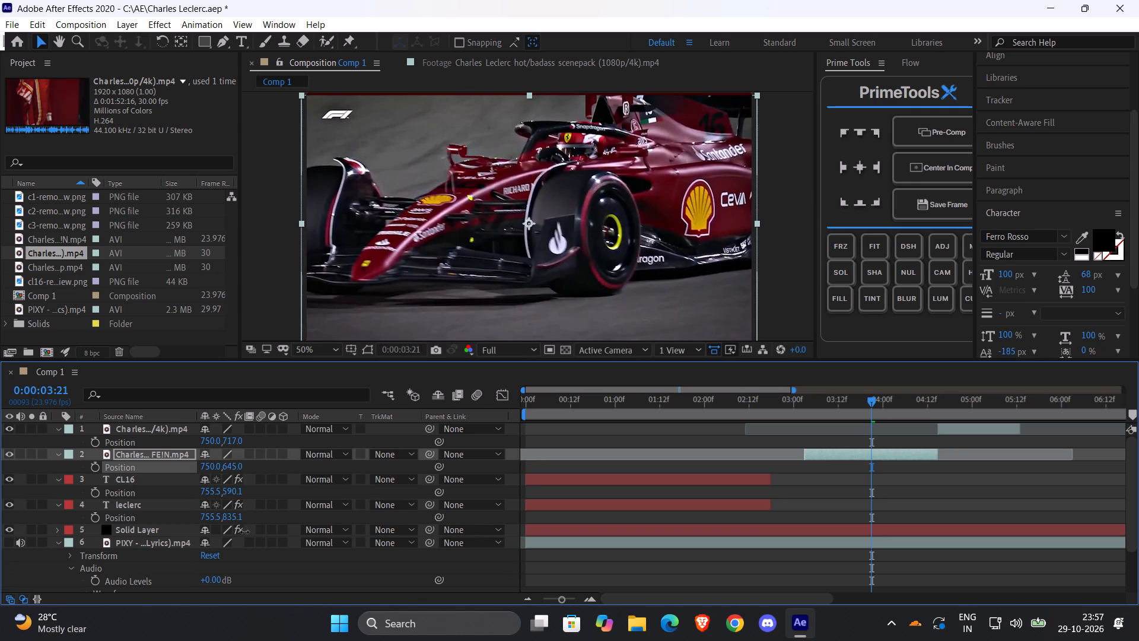
pyautogui.moveTo(244, 532); pyautogui.dragTo(245, 524)
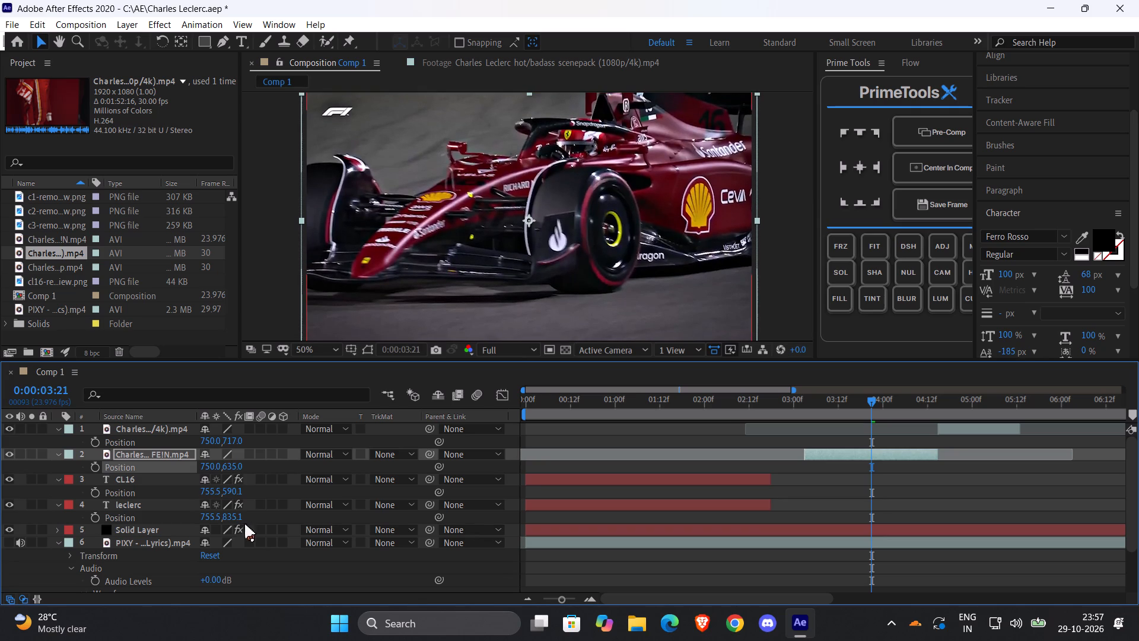
# Preview Comp 1 from about 0:00:02:05 and scrub through the FE!N clip to check the framing of the helmet and car shots.
pyautogui.moveTo(810, 416); pyautogui.dragTo(722, 414)
pyautogui.press('space')
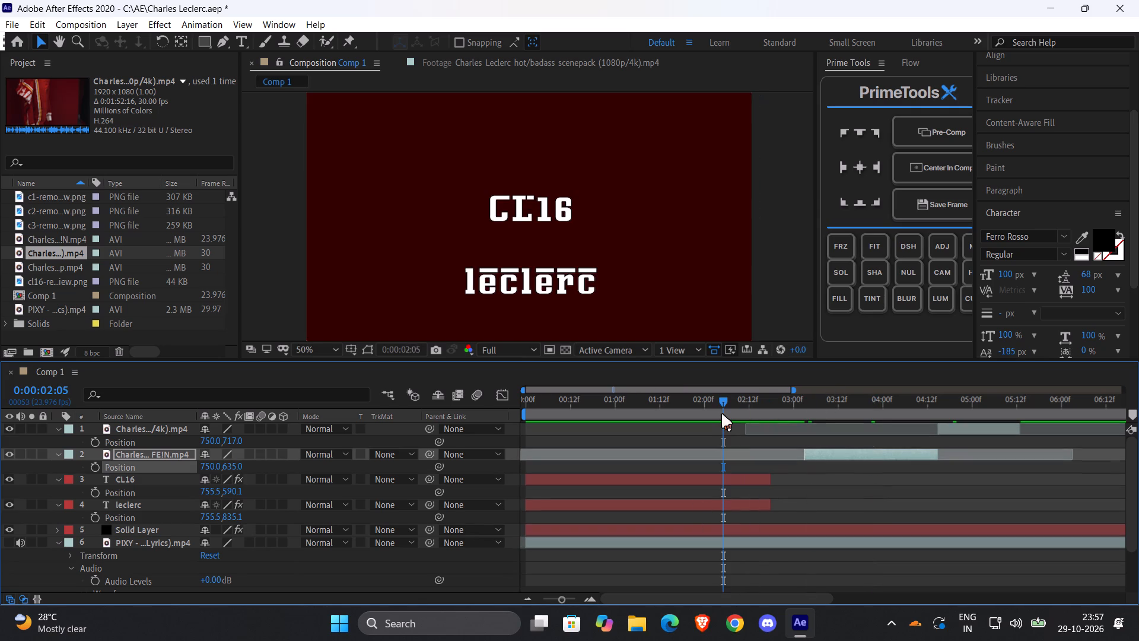
pyautogui.press('space')
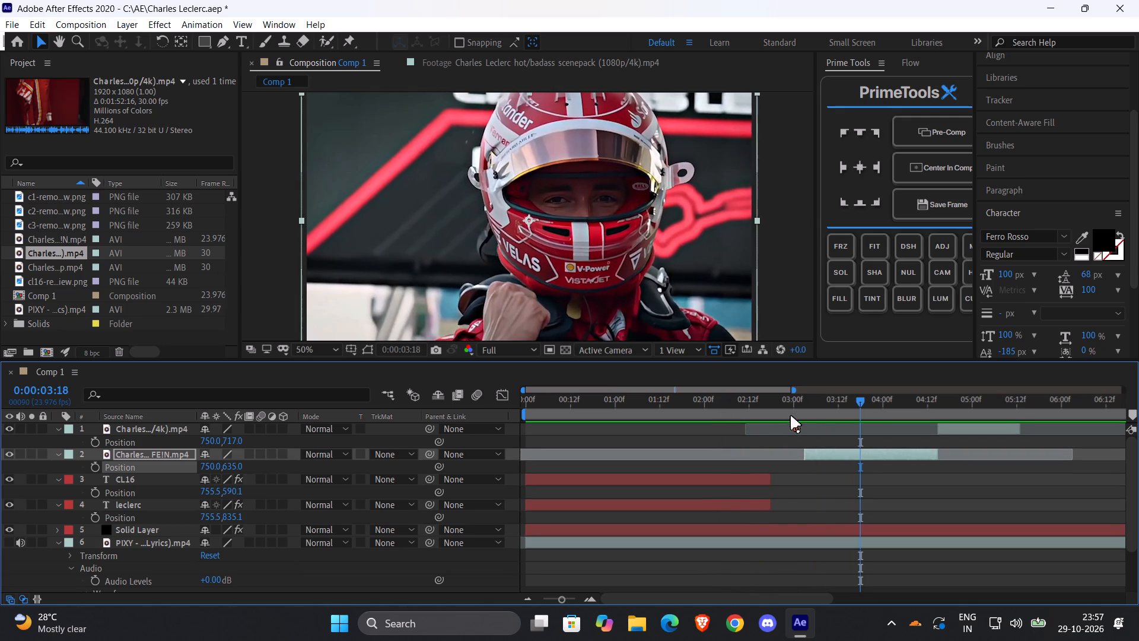
pyautogui.moveTo(791, 415); pyautogui.dragTo(753, 418)
pyautogui.press('space')
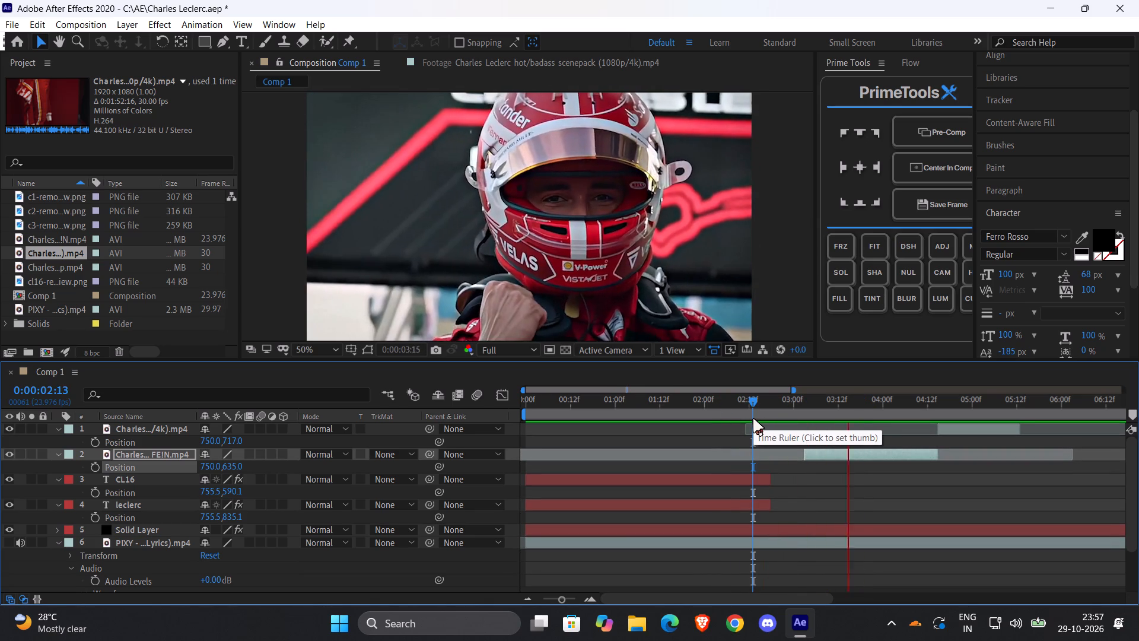
pyautogui.press('space')
pyautogui.moveTo(800, 414); pyautogui.dragTo(879, 414)
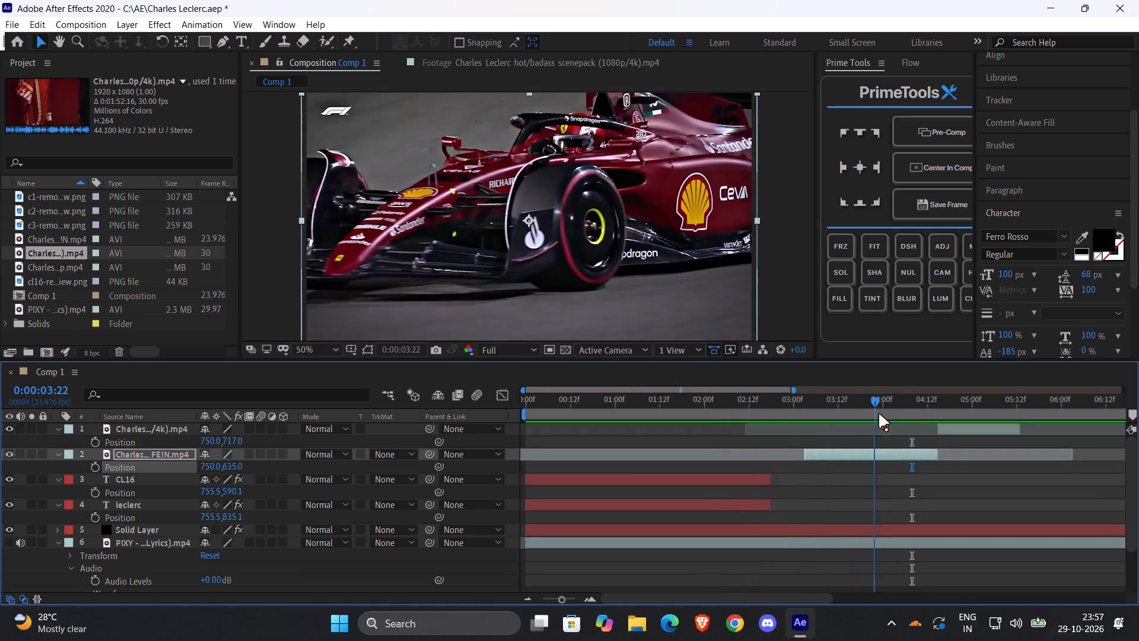
pyautogui.moveTo(879, 414); pyautogui.dragTo(850, 417)
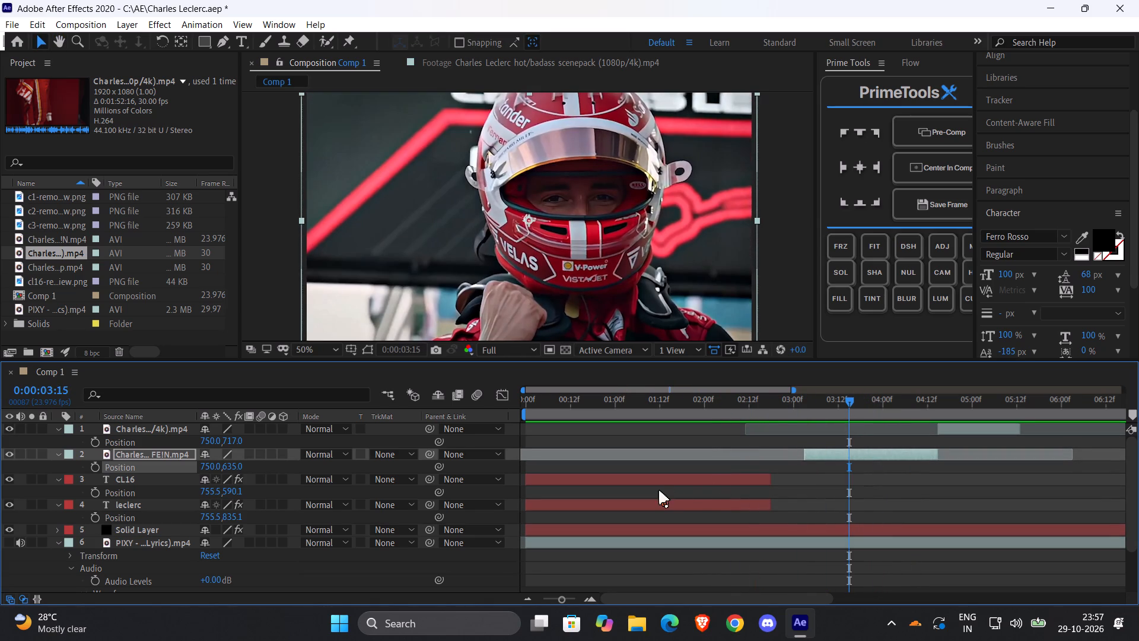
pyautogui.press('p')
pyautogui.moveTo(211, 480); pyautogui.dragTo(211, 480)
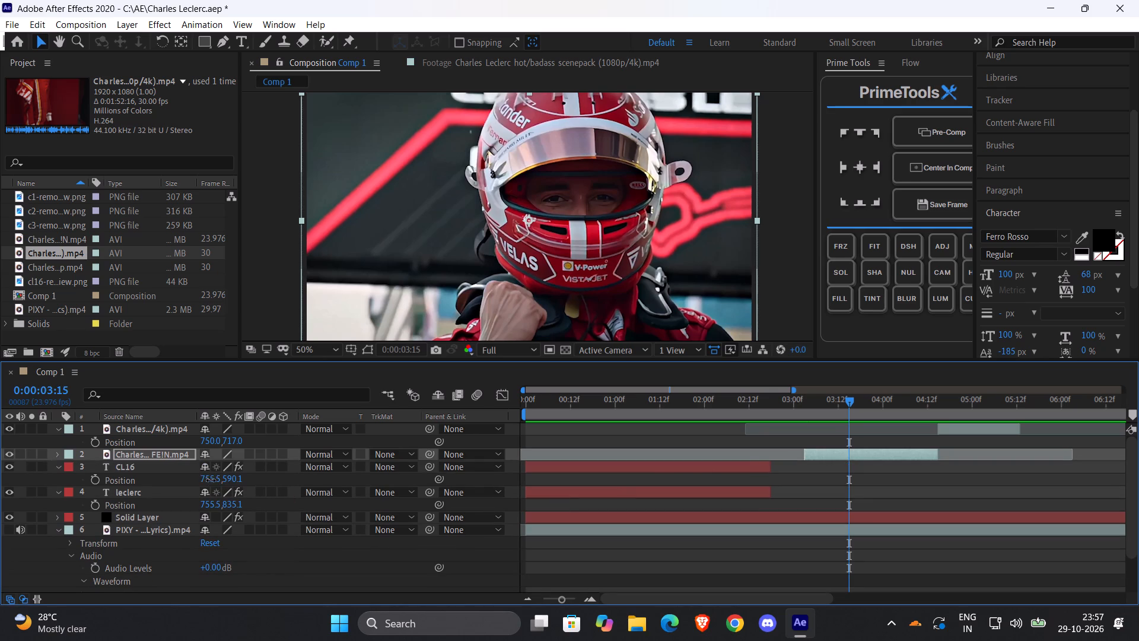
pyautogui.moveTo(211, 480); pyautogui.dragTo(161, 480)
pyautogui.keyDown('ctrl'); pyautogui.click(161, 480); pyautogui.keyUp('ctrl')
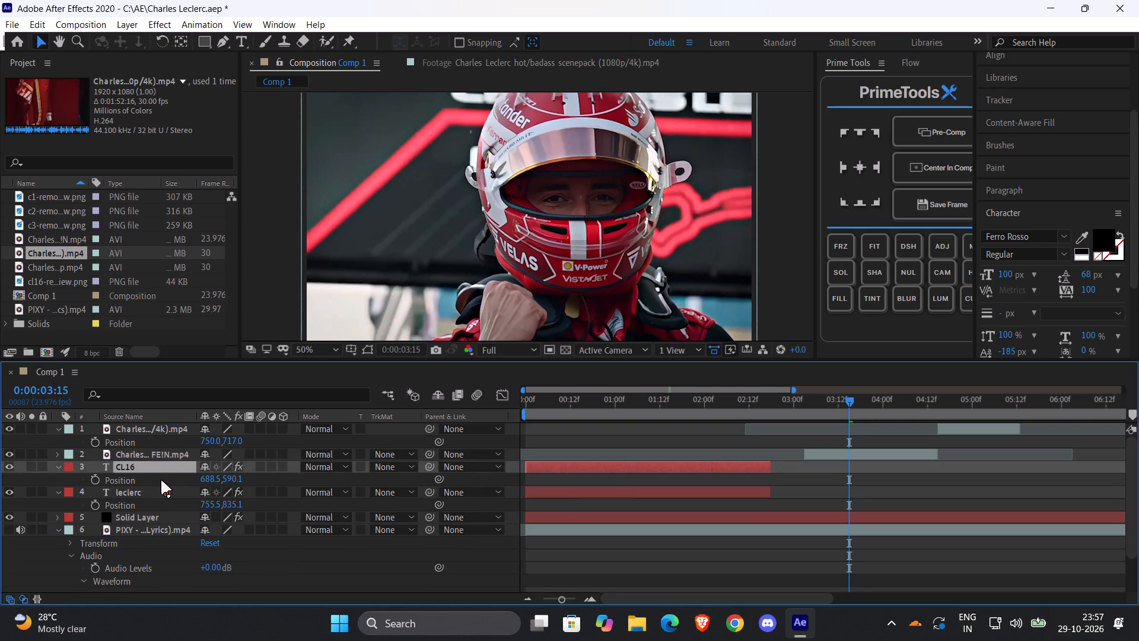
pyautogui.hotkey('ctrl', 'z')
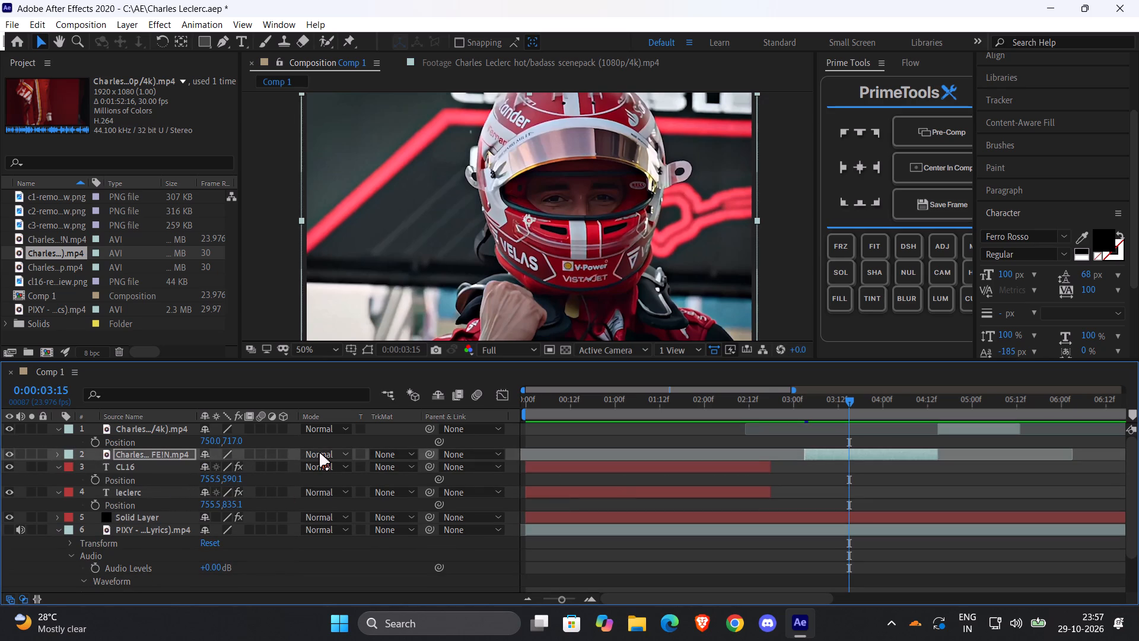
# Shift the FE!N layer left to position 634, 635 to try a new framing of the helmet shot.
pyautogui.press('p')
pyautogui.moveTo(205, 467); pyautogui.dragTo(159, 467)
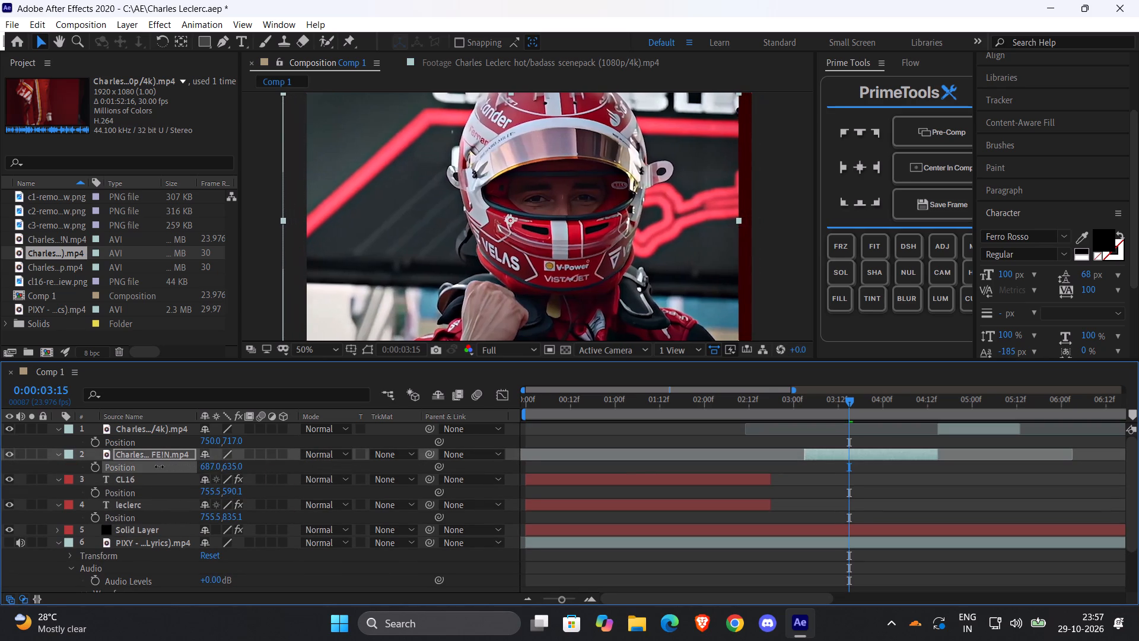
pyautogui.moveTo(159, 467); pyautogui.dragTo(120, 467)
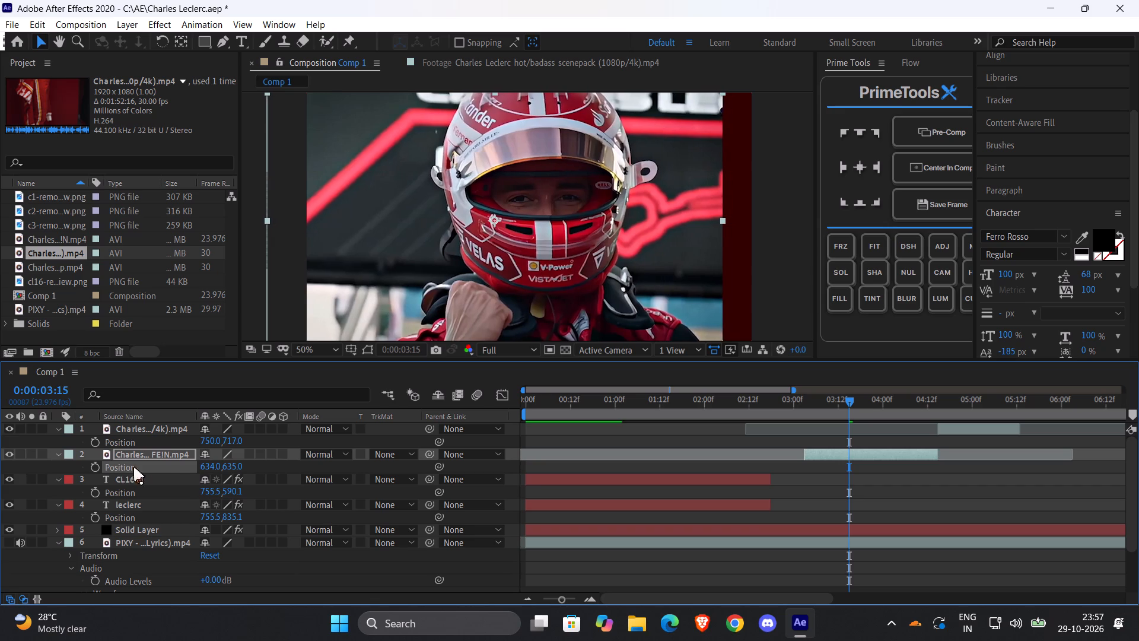
# Scale the FE!N layer up slightly above 80% so the helmet shot covers more of the frame width.
pyautogui.press('s')
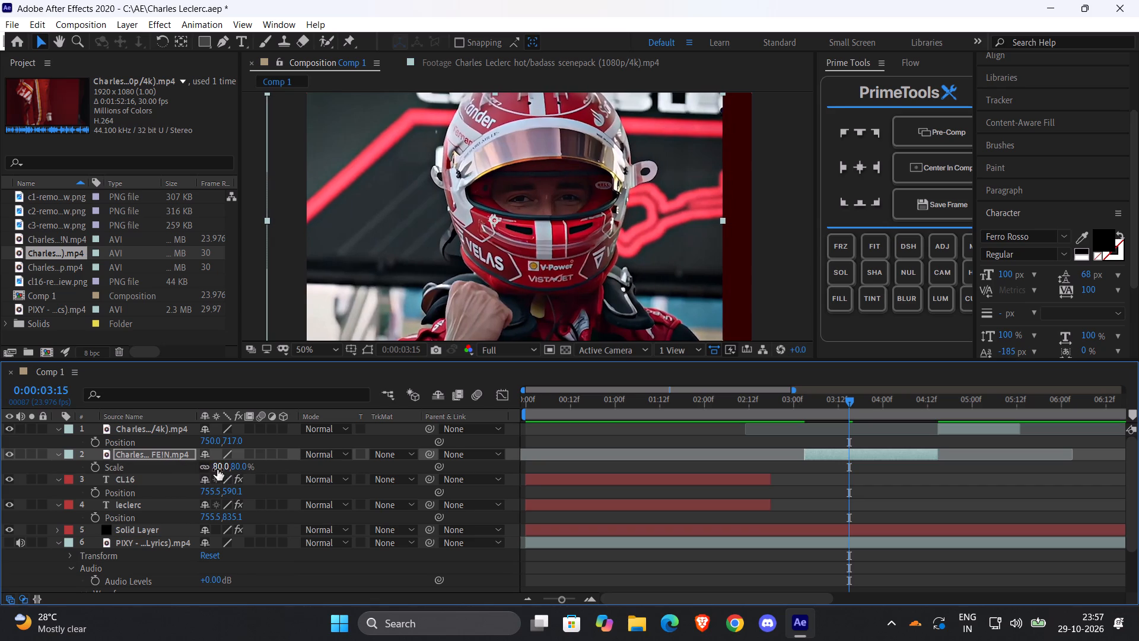
pyautogui.moveTo(217, 469); pyautogui.dragTo(225, 471)
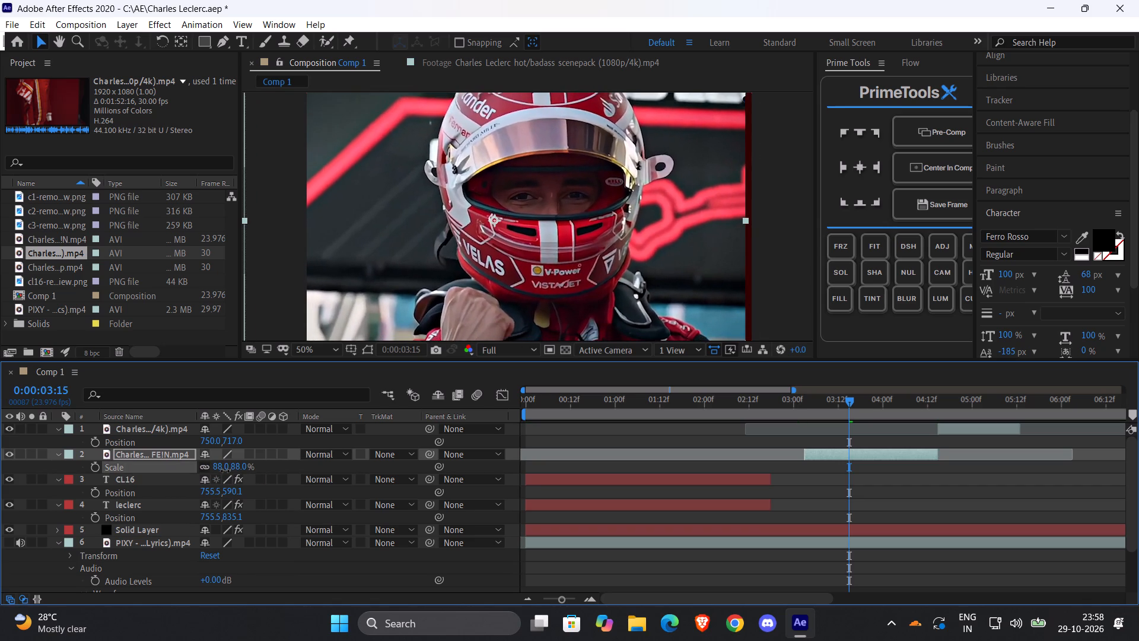
pyautogui.moveTo(225, 471); pyautogui.dragTo(221, 472)
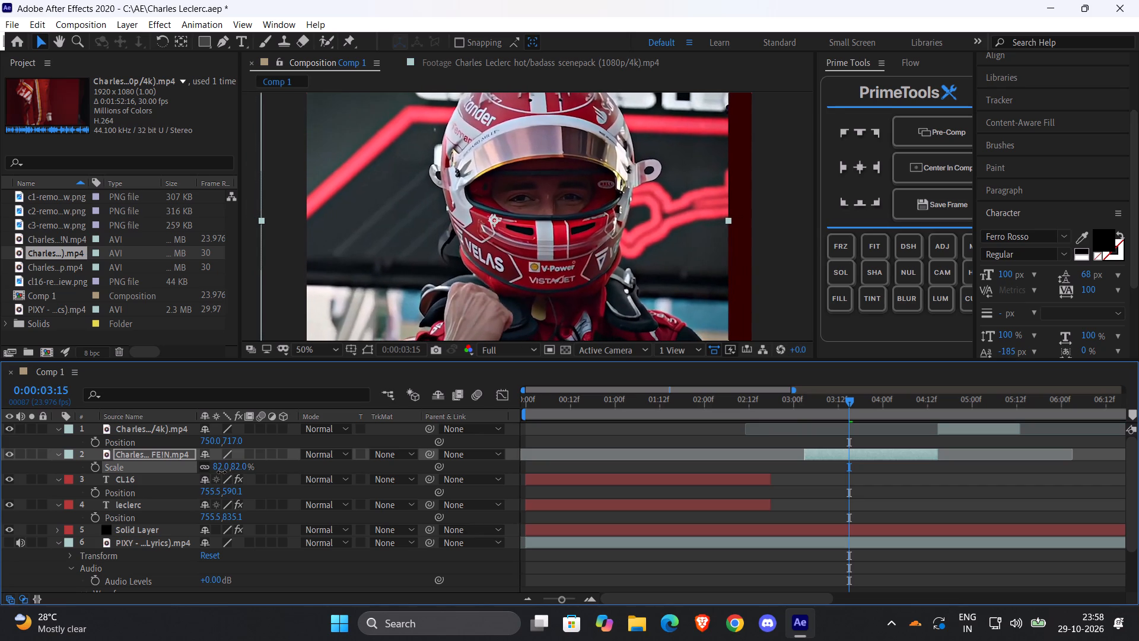
pyautogui.moveTo(221, 472); pyautogui.dragTo(222, 472)
# Move the FE!N layer horizontally to position 696, 635 so the helmet shot reaches the frame's right edge.
pyautogui.press('p')
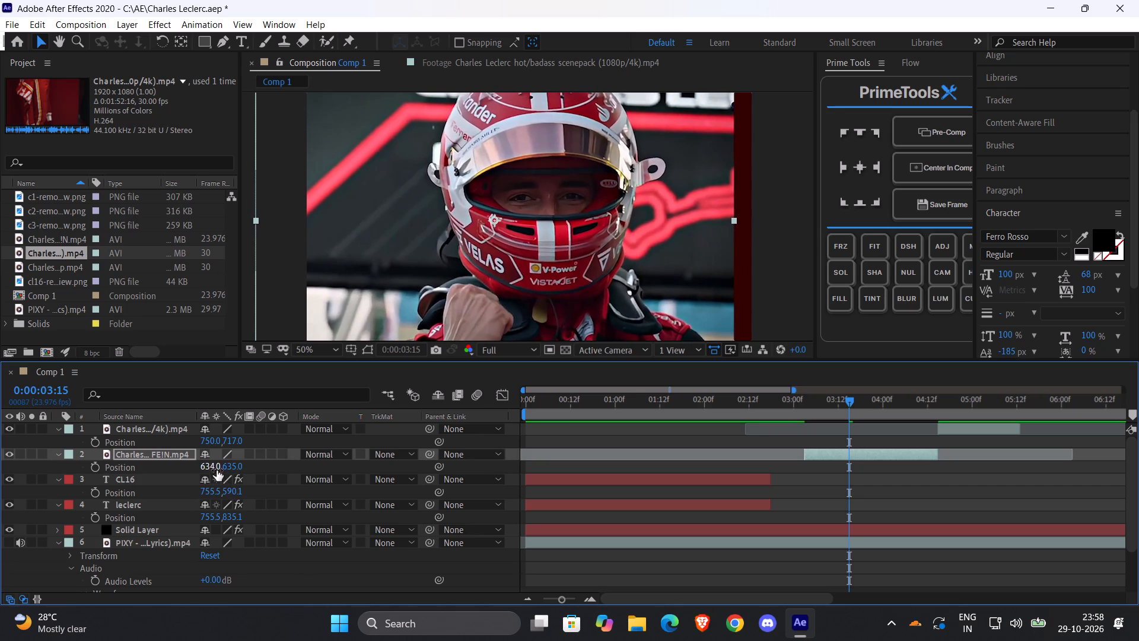
pyautogui.moveTo(211, 466); pyautogui.dragTo(198, 466)
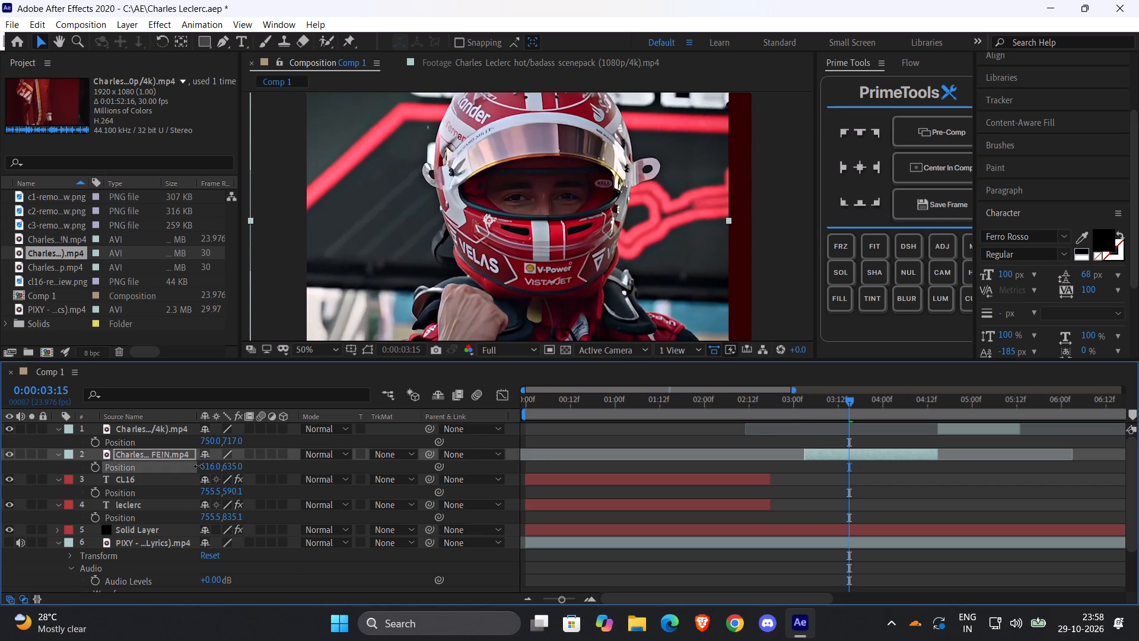
pyautogui.moveTo(198, 466); pyautogui.dragTo(240, 467)
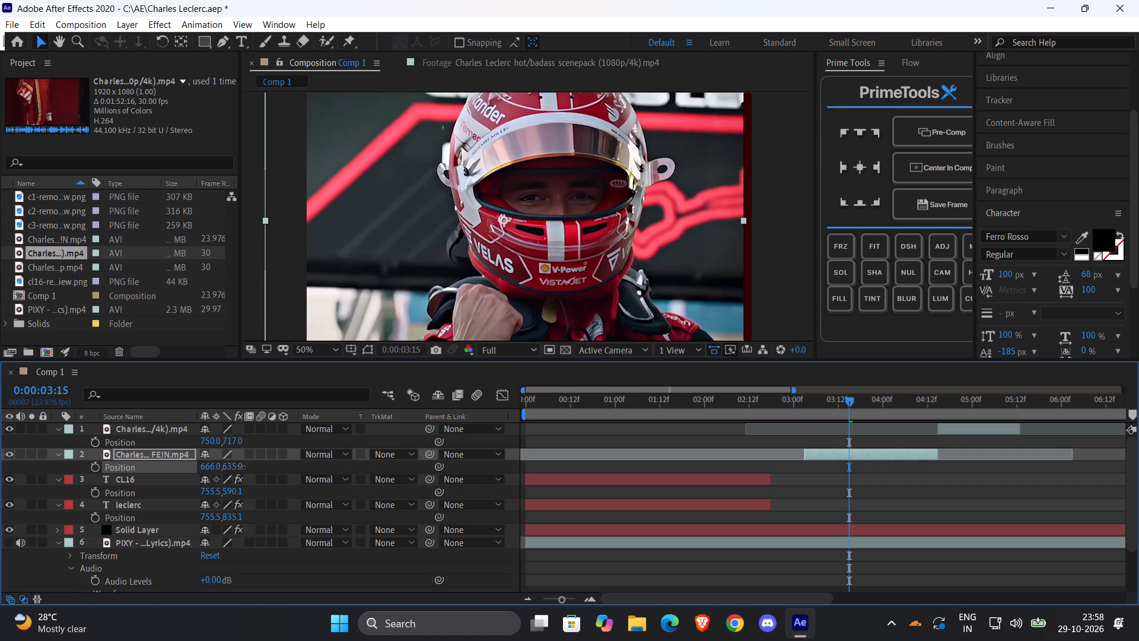
pyautogui.moveTo(240, 467); pyautogui.dragTo(260, 468)
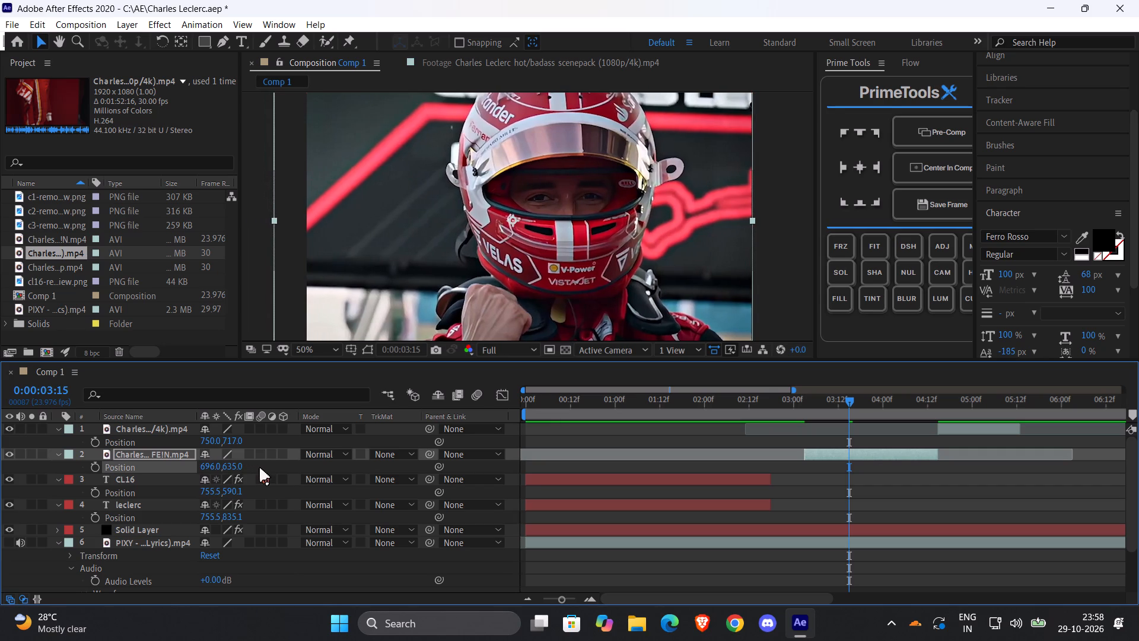
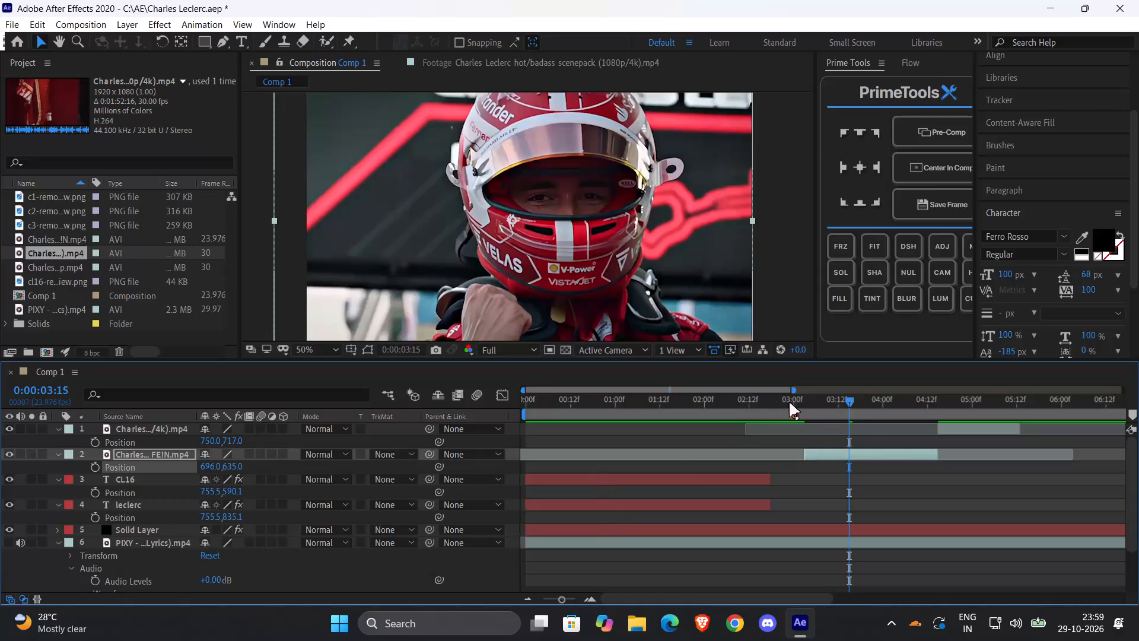
# Preview Comp 1 around the FE!N clip's start and scrub through its helmet and car shots to check the framing.
pyautogui.moveTo(803, 415); pyautogui.dragTo(769, 421)
pyautogui.press('space')
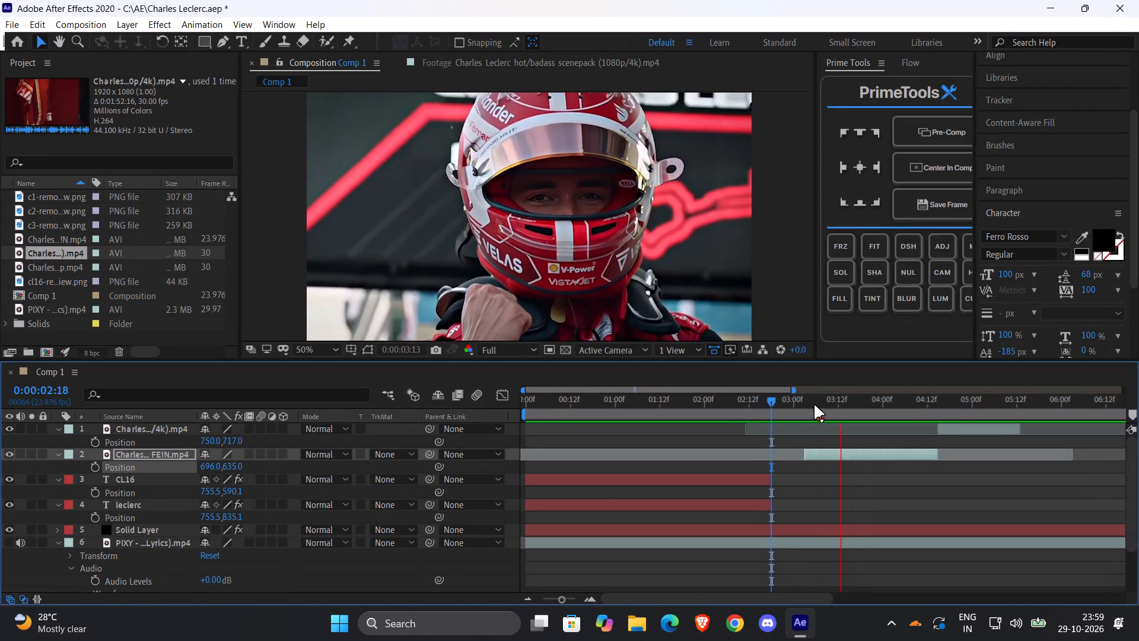
pyautogui.moveTo(815, 405); pyautogui.dragTo(727, 410)
pyautogui.press('space')
pyautogui.press('space')
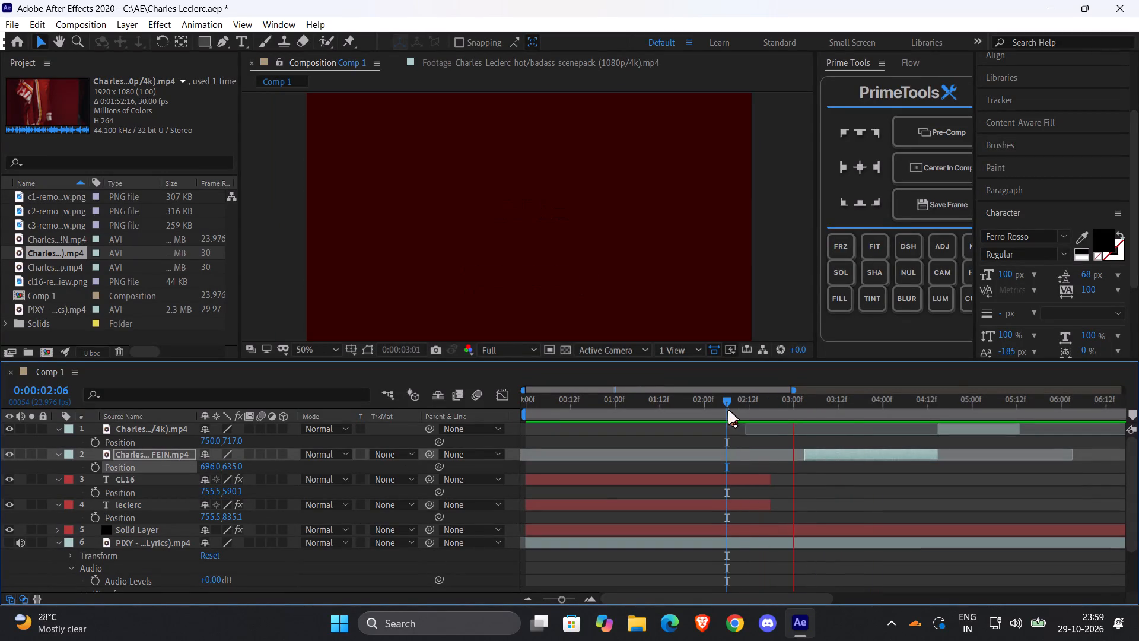
pyautogui.moveTo(774, 411); pyautogui.dragTo(766, 411)
pyautogui.press('space')
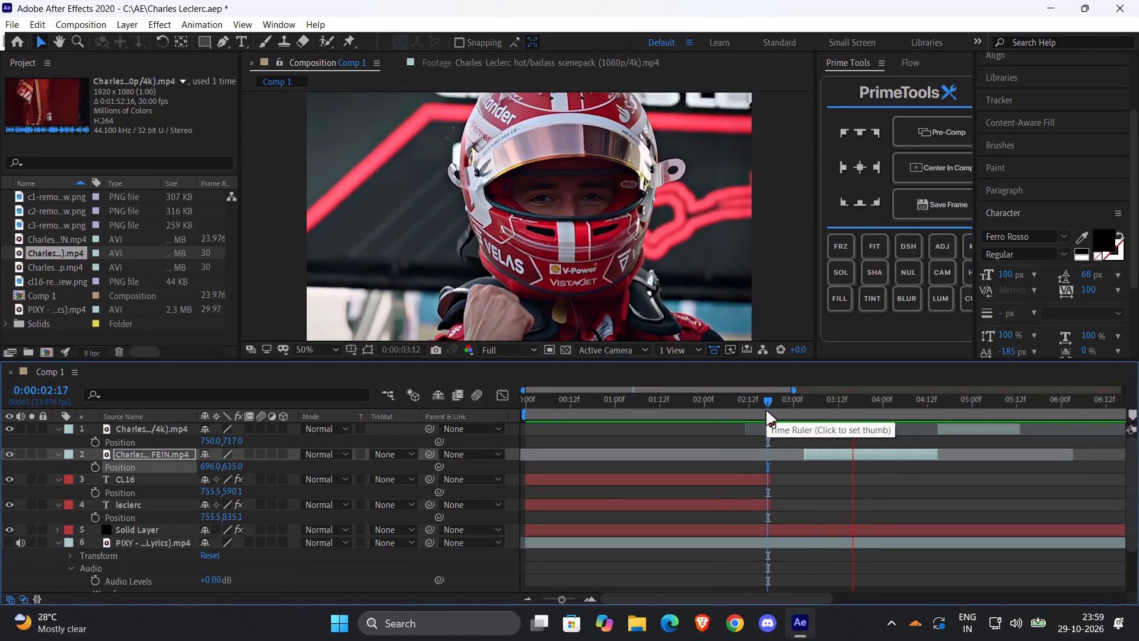
pyautogui.press('space')
pyautogui.moveTo(775, 409); pyautogui.dragTo(903, 413)
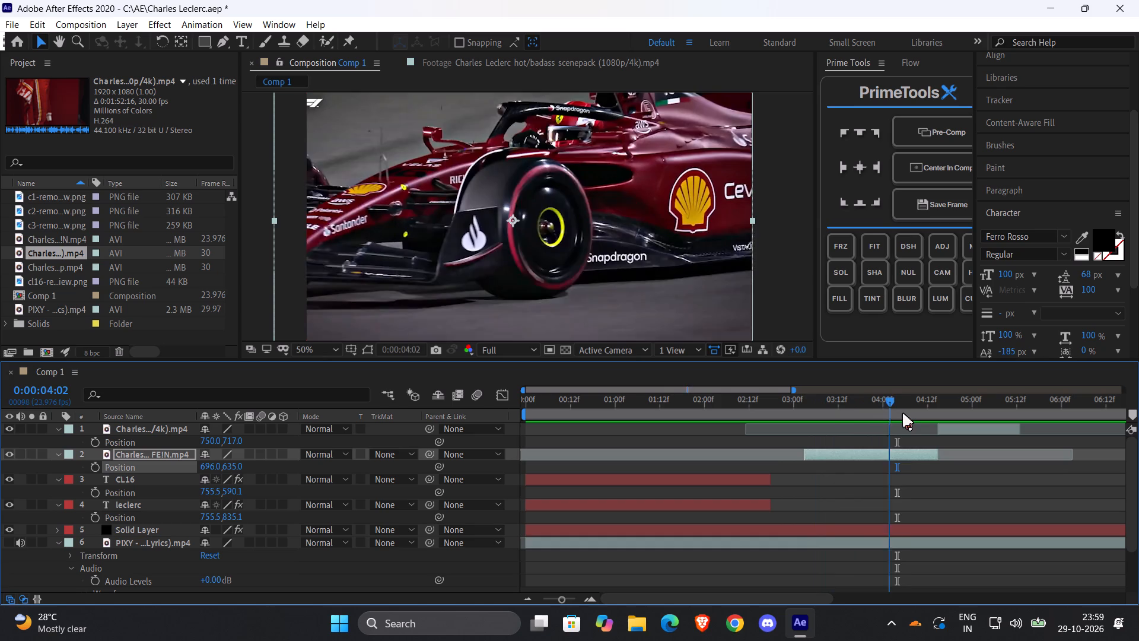
pyautogui.moveTo(903, 413); pyautogui.dragTo(848, 417)
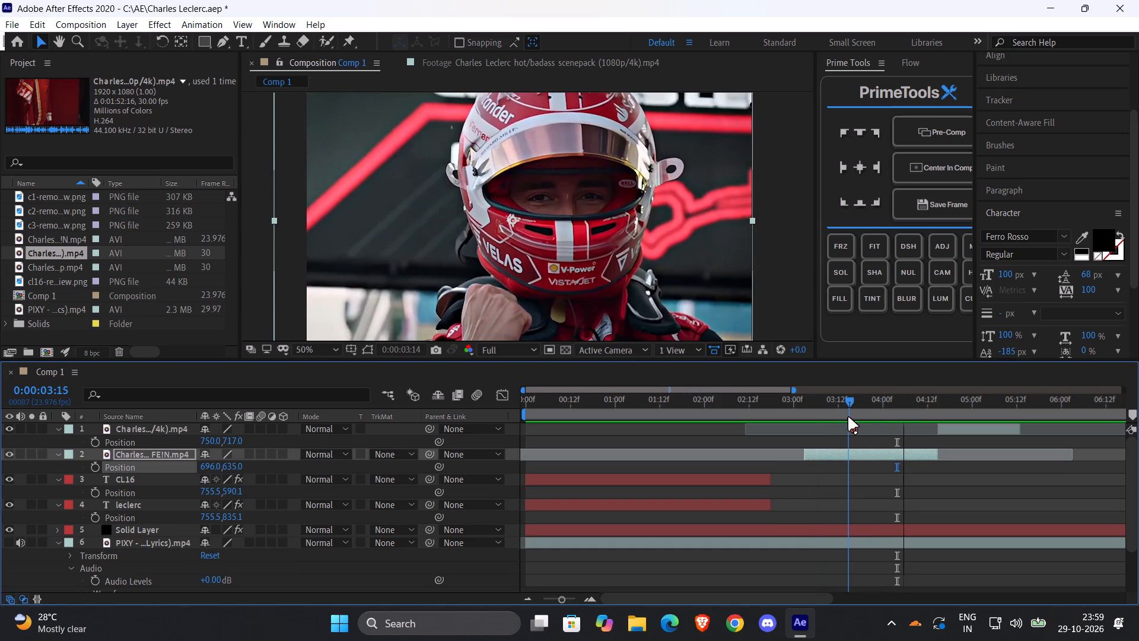
pyautogui.moveTo(848, 417); pyautogui.dragTo(851, 415)
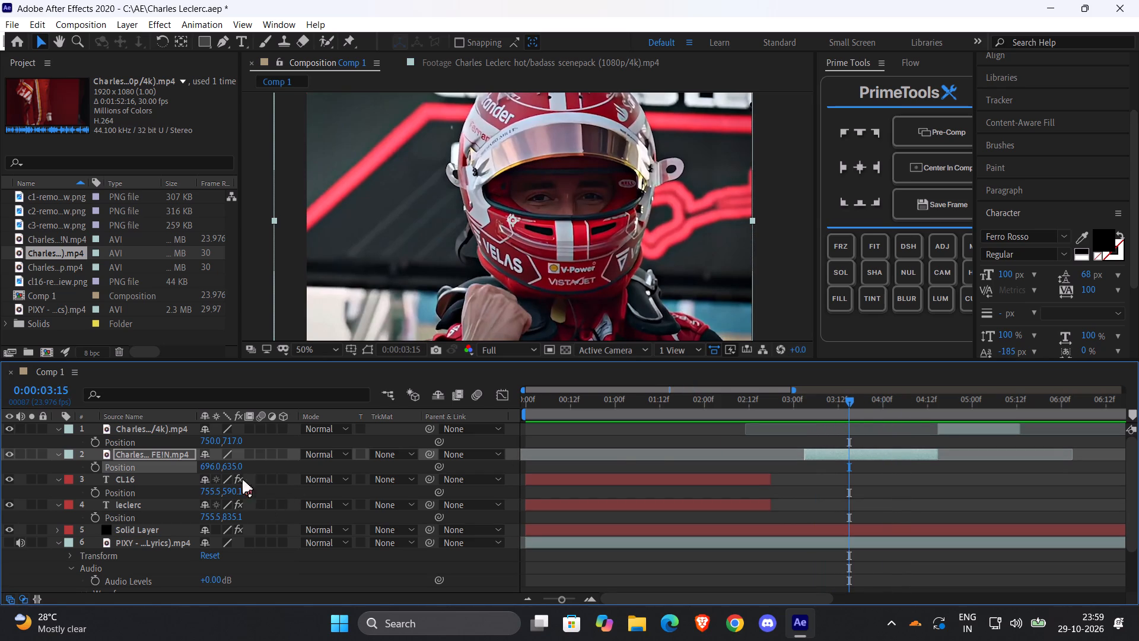
# Move the FE!N layer down to position 696, 658 so the helmet shot's top edge sits near the frame's top.
pyautogui.moveTo(235, 466); pyautogui.dragTo(234, 497)
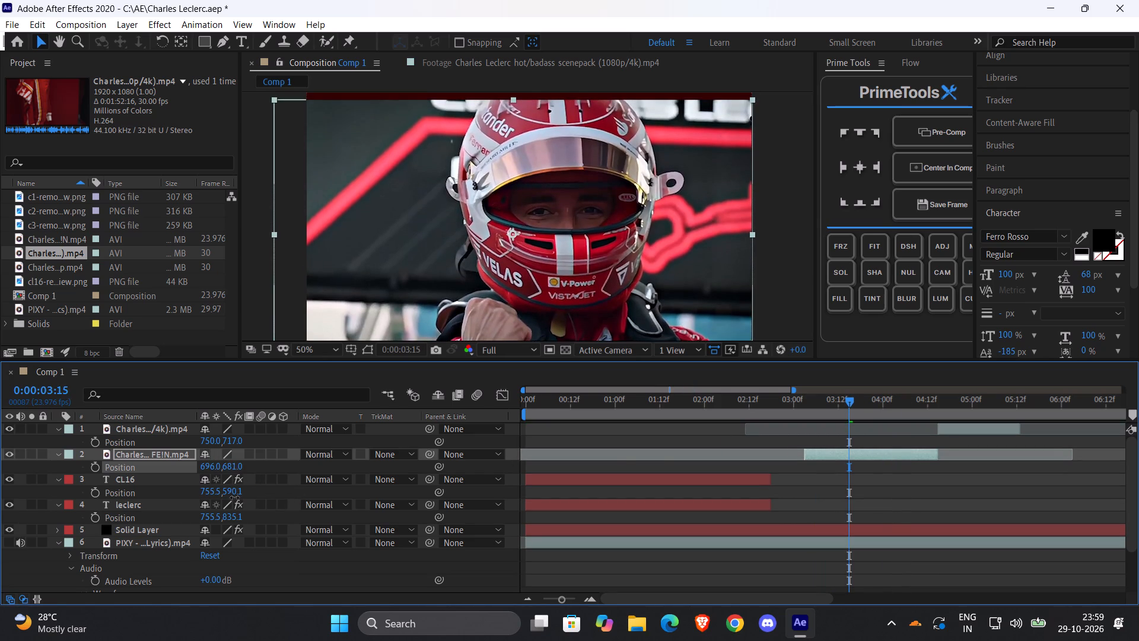
pyautogui.moveTo(234, 497); pyautogui.dragTo(236, 482)
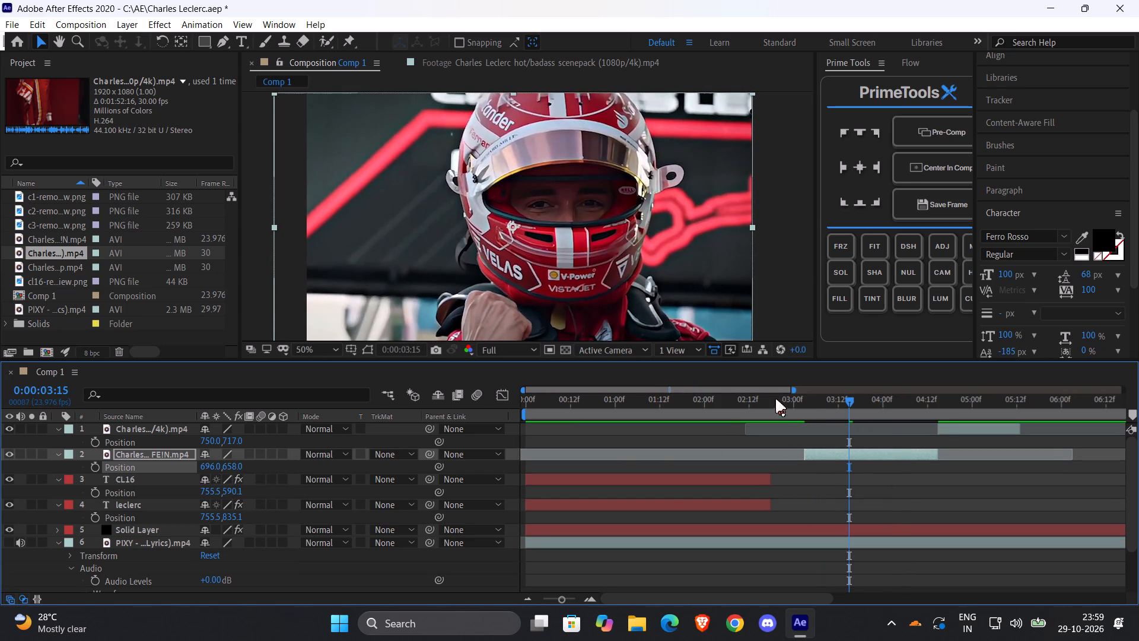
# Preview Comp 1 from about 0:00:02:05 through the FE!N and scenepack shots to check the cuts against the music.
pyautogui.moveTo(806, 410); pyautogui.dragTo(723, 418)
pyautogui.press('space')
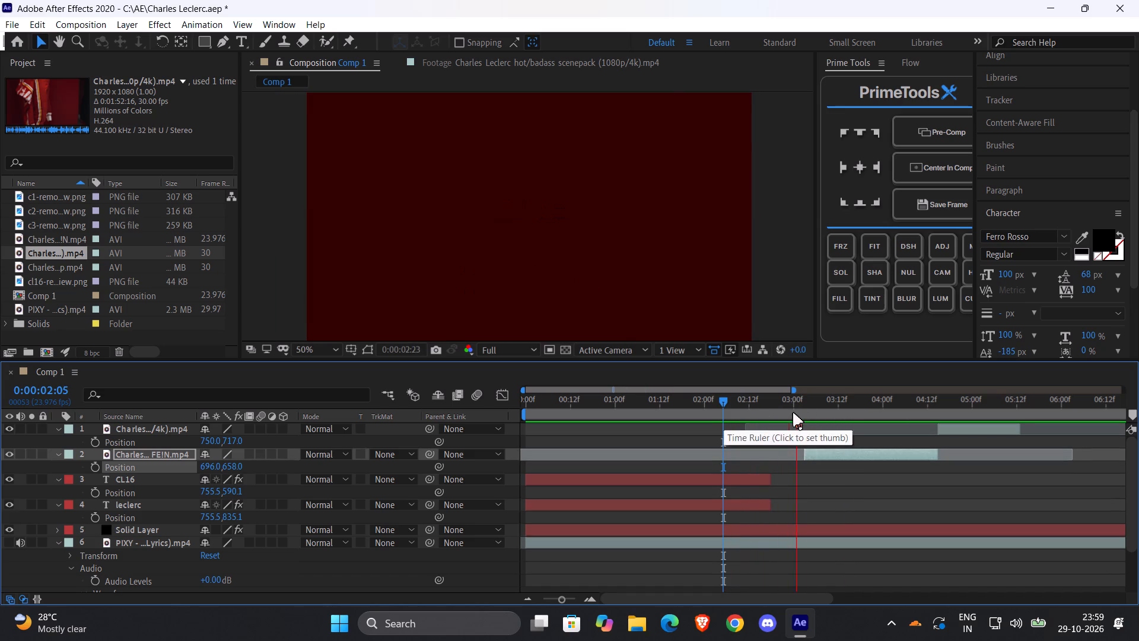
pyautogui.moveTo(793, 412); pyautogui.dragTo(752, 415)
pyautogui.press('space')
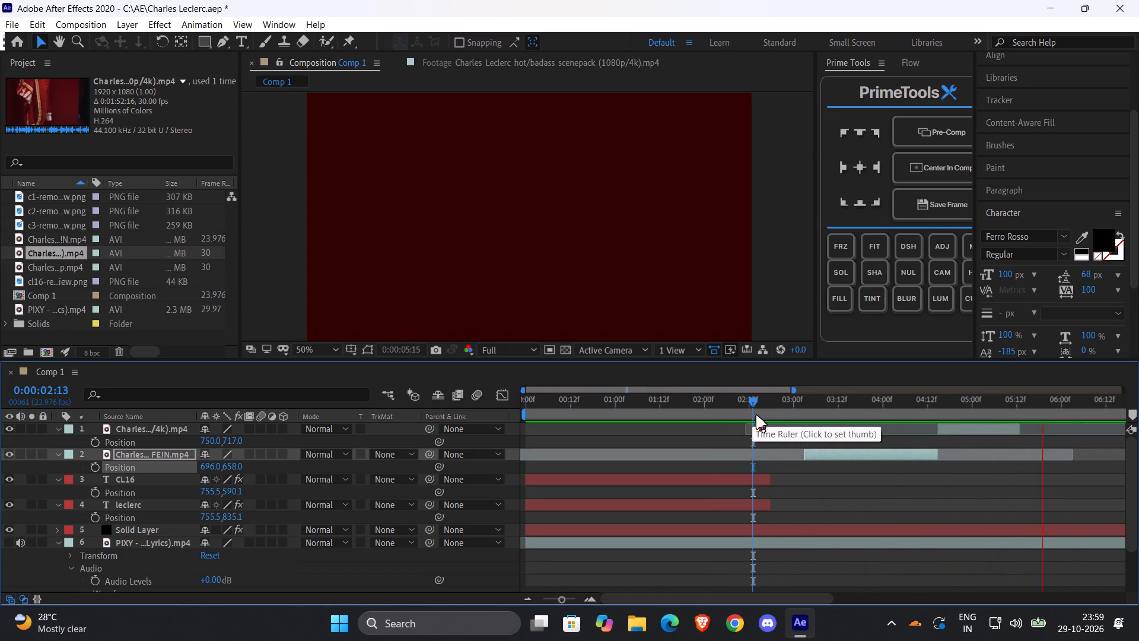
pyautogui.moveTo(971, 412); pyautogui.dragTo(859, 418)
pyautogui.press('space')
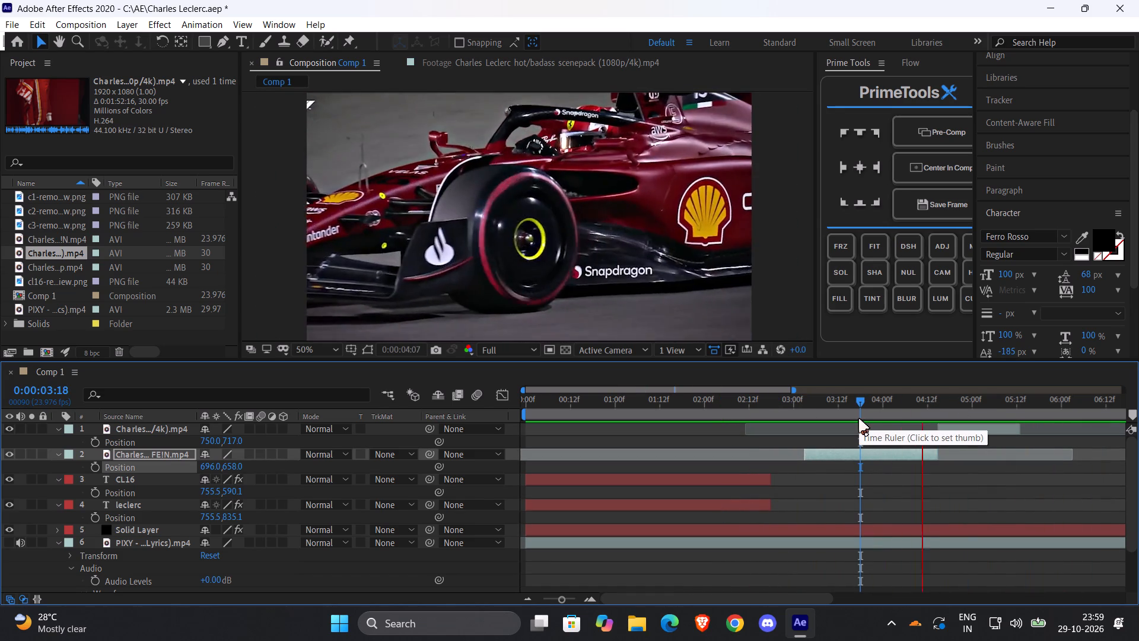
pyautogui.moveTo(978, 411); pyautogui.dragTo(955, 414)
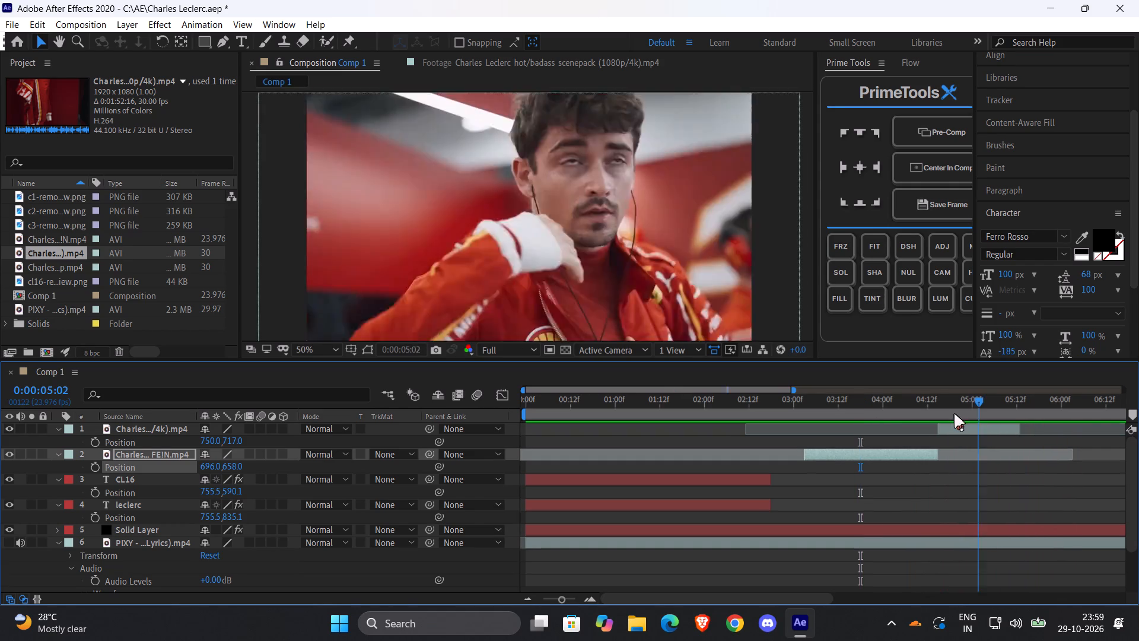
pyautogui.moveTo(955, 414); pyautogui.dragTo(931, 411)
pyautogui.press('space')
pyautogui.press('space')
pyautogui.moveTo(943, 410); pyautogui.dragTo(899, 412)
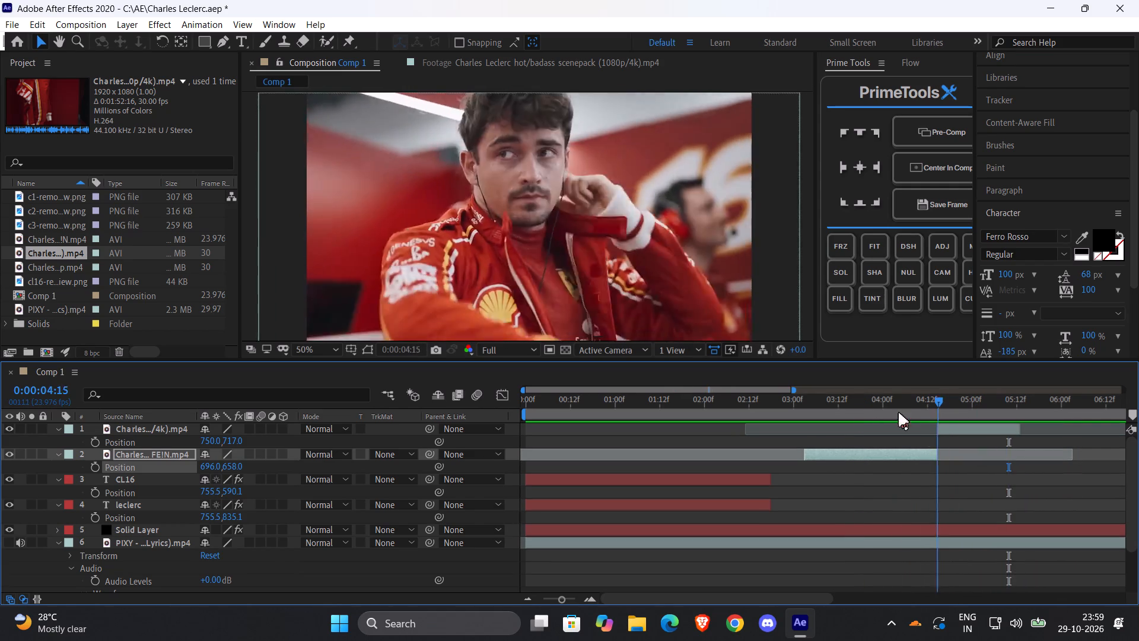
pyautogui.moveTo(899, 412); pyautogui.dragTo(860, 414)
pyautogui.press('space')
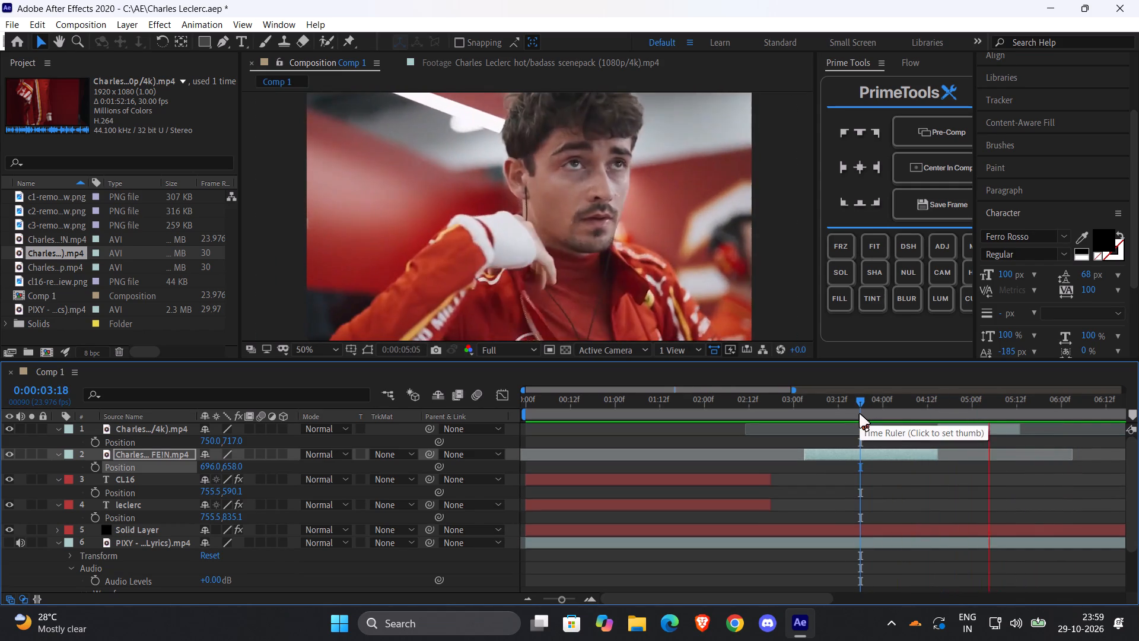
pyautogui.press('space')
pyautogui.moveTo(966, 411); pyautogui.dragTo(844, 417)
pyautogui.press('space')
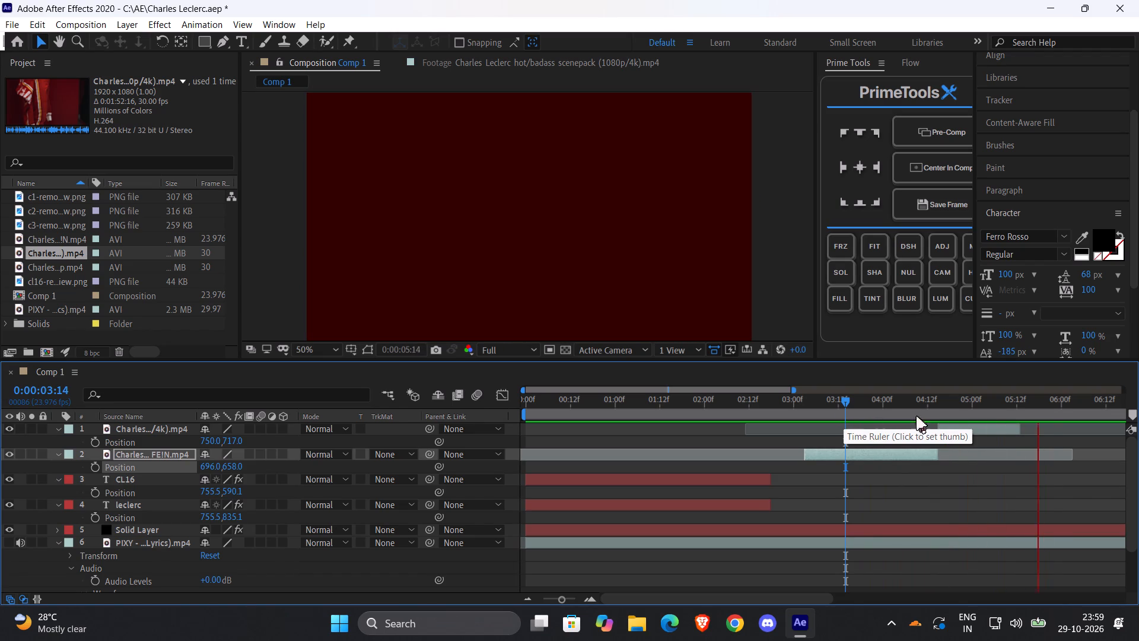
# Trim the end of the scenepack layer back to 0:00:05:07.
pyautogui.moveTo(985, 409); pyautogui.dragTo(997, 414)
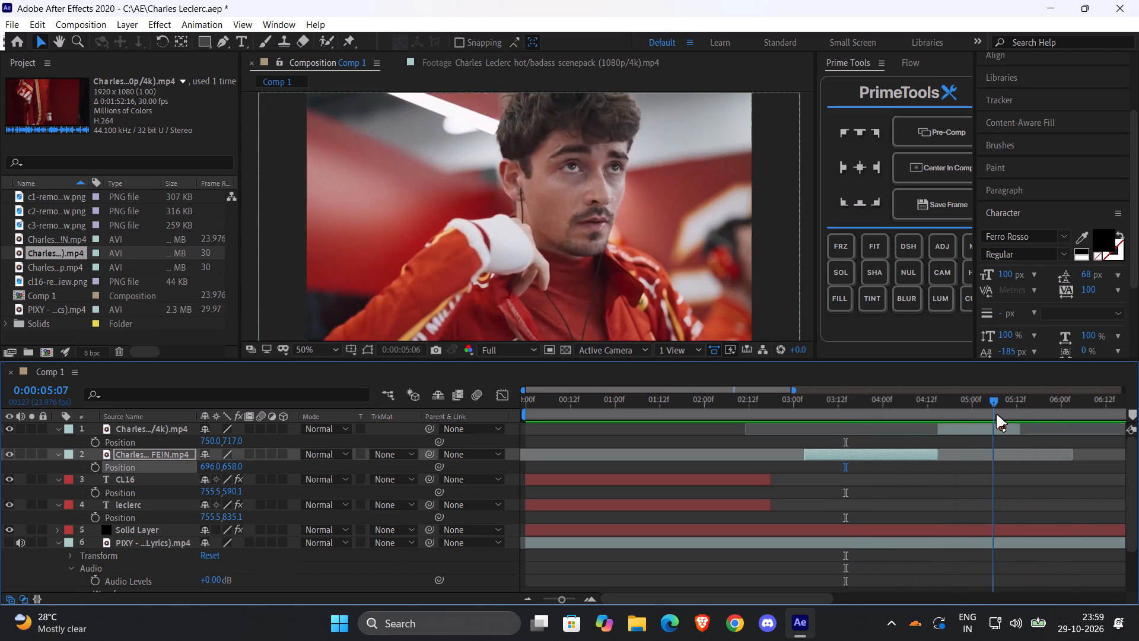
pyautogui.moveTo(997, 414); pyautogui.dragTo(997, 414)
pyautogui.click(1011, 430)
pyautogui.moveTo(1020, 431); pyautogui.dragTo(1019, 431)
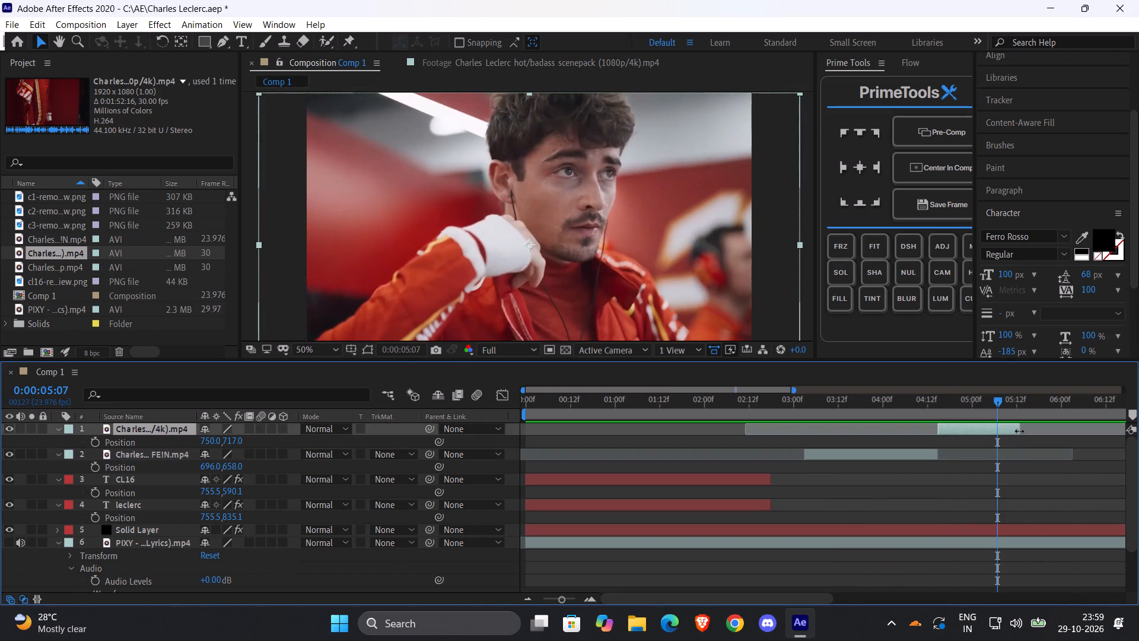
pyautogui.moveTo(1019, 431); pyautogui.dragTo(997, 439)
# Preview the transition from the FE!N car shot to the trimmed scenepack shot to check its timing against the music.
pyautogui.moveTo(993, 413); pyautogui.dragTo(868, 412)
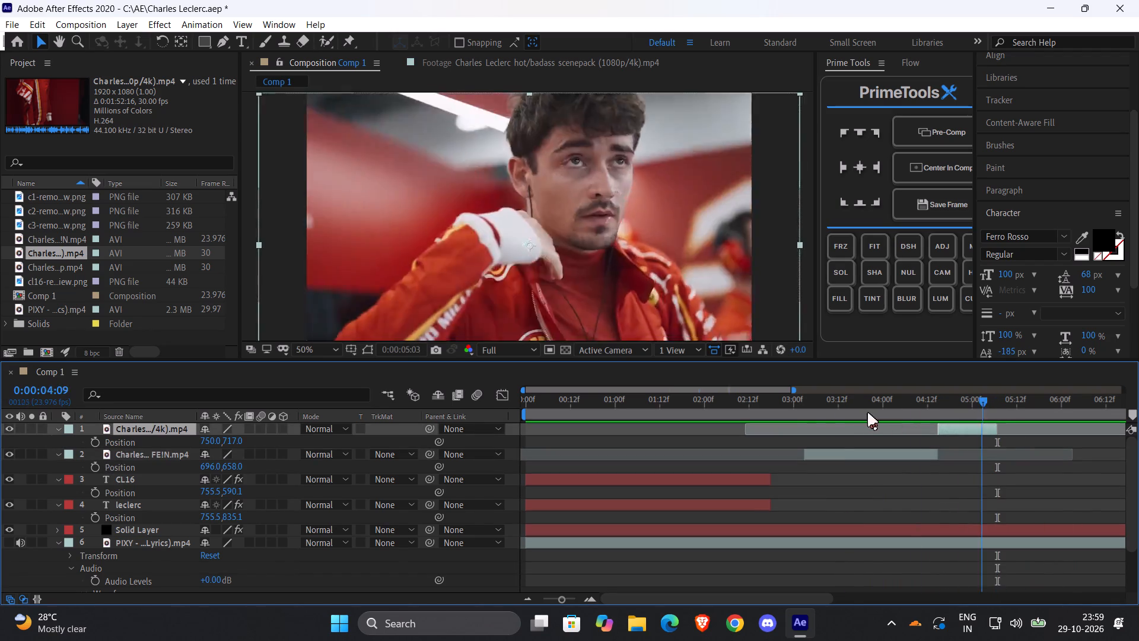
pyautogui.moveTo(868, 412); pyautogui.dragTo(844, 414)
pyautogui.press('space')
pyautogui.click(847, 414)
pyautogui.press('space')
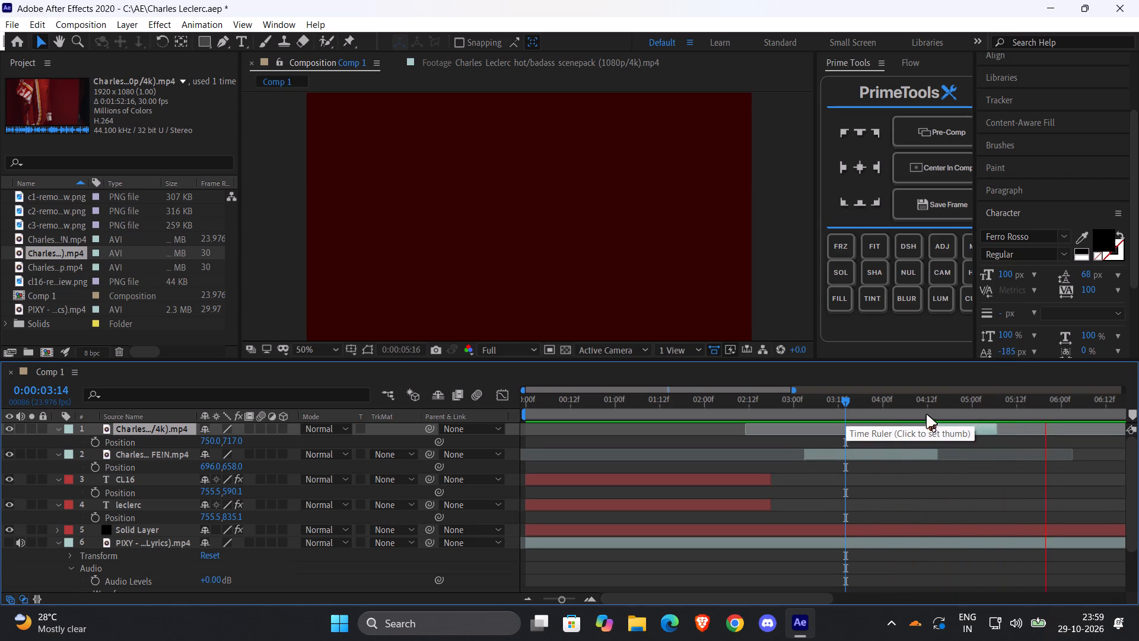
pyautogui.moveTo(950, 414); pyautogui.dragTo(877, 418)
pyautogui.press('space')
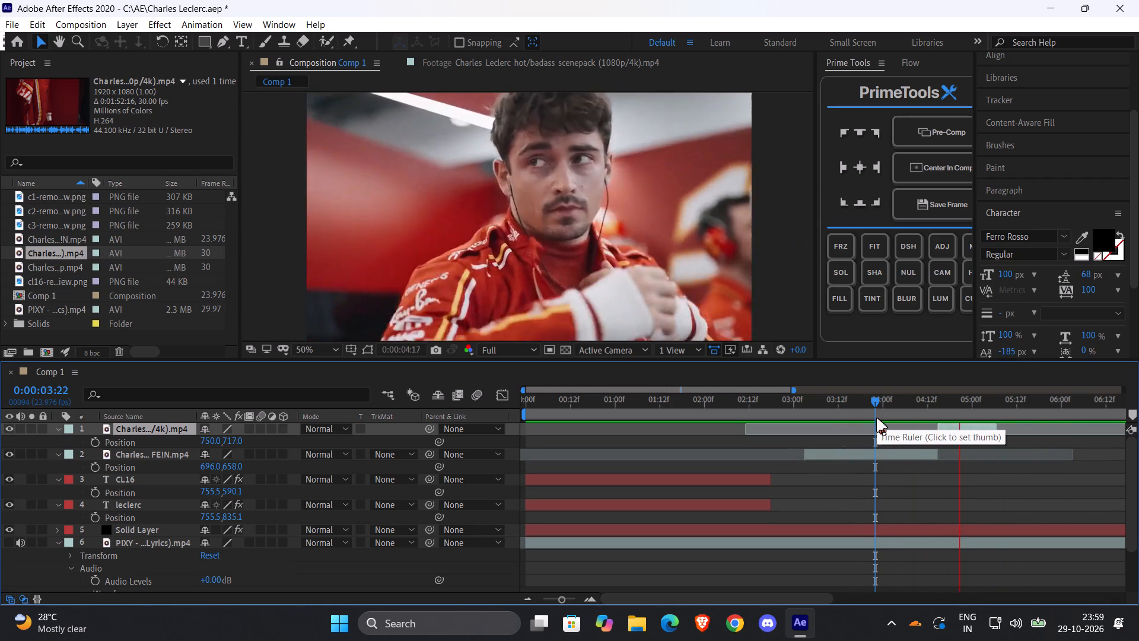
pyautogui.moveTo(965, 412); pyautogui.dragTo(966, 412)
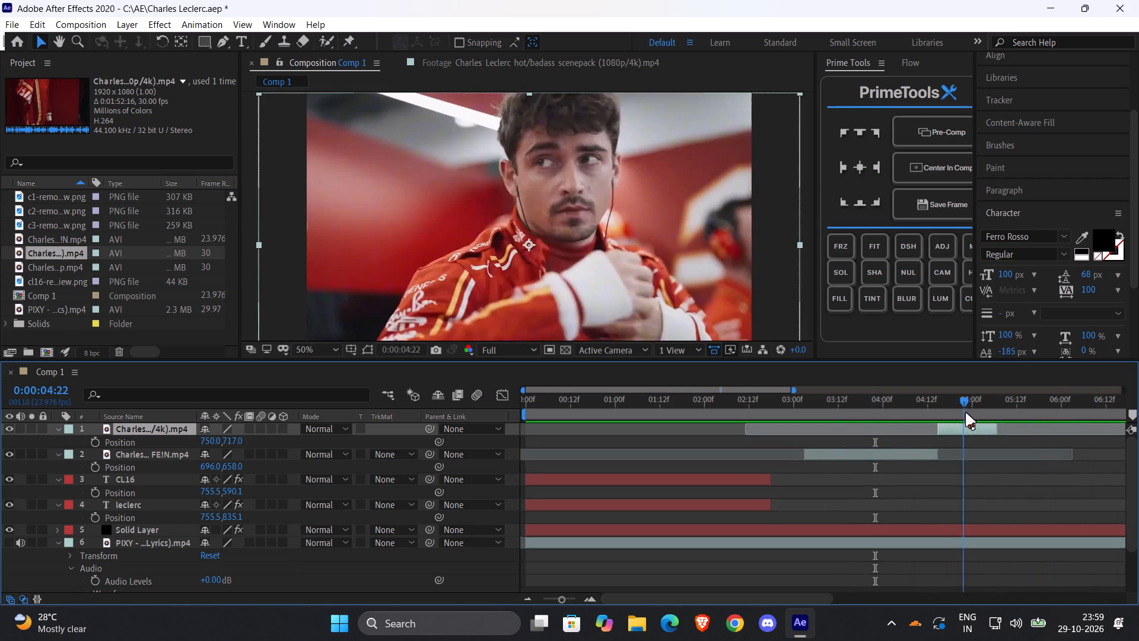
pyautogui.moveTo(966, 412); pyautogui.dragTo(931, 417)
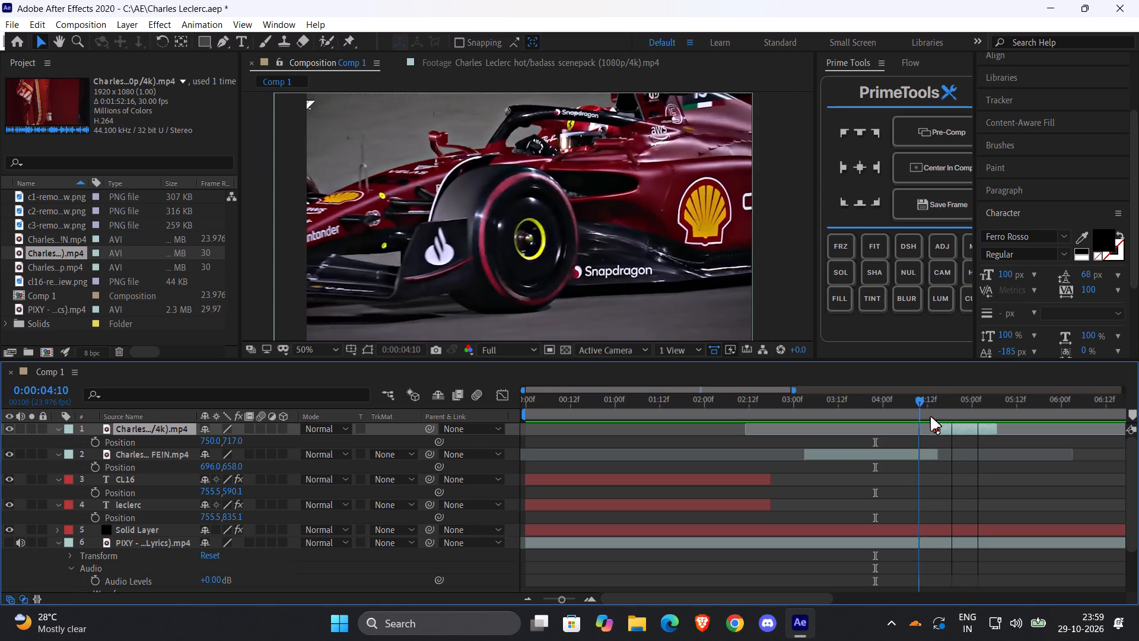
# Extend the scenepack layer's end by about one frame, just past 0:00:05:07.
pyautogui.moveTo(931, 417); pyautogui.dragTo(991, 414)
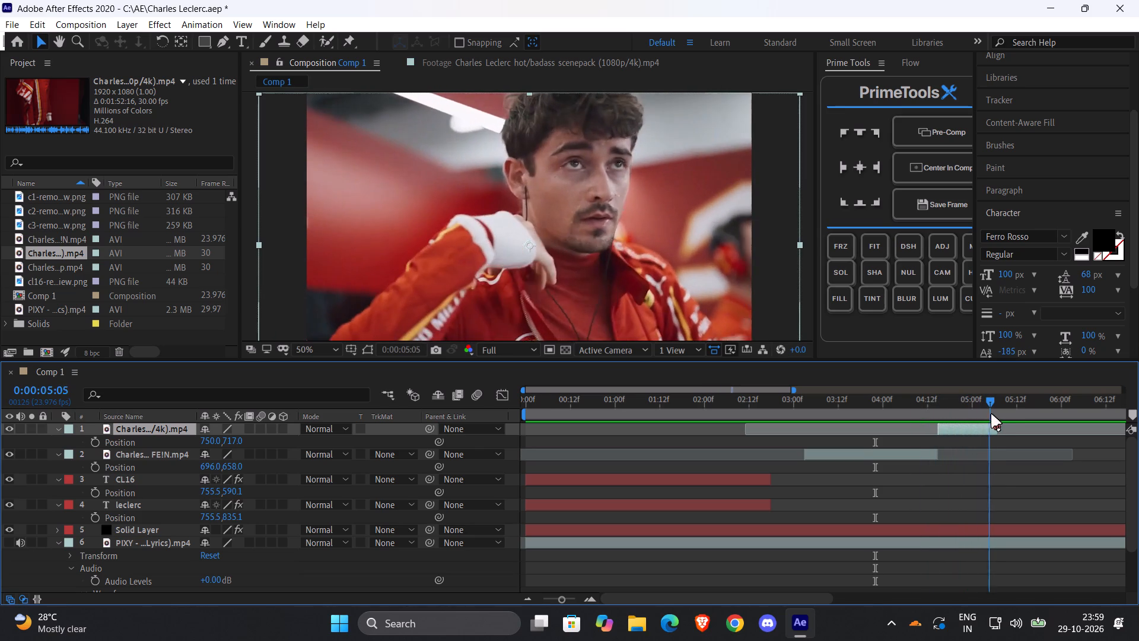
pyautogui.moveTo(991, 414); pyautogui.dragTo(994, 416)
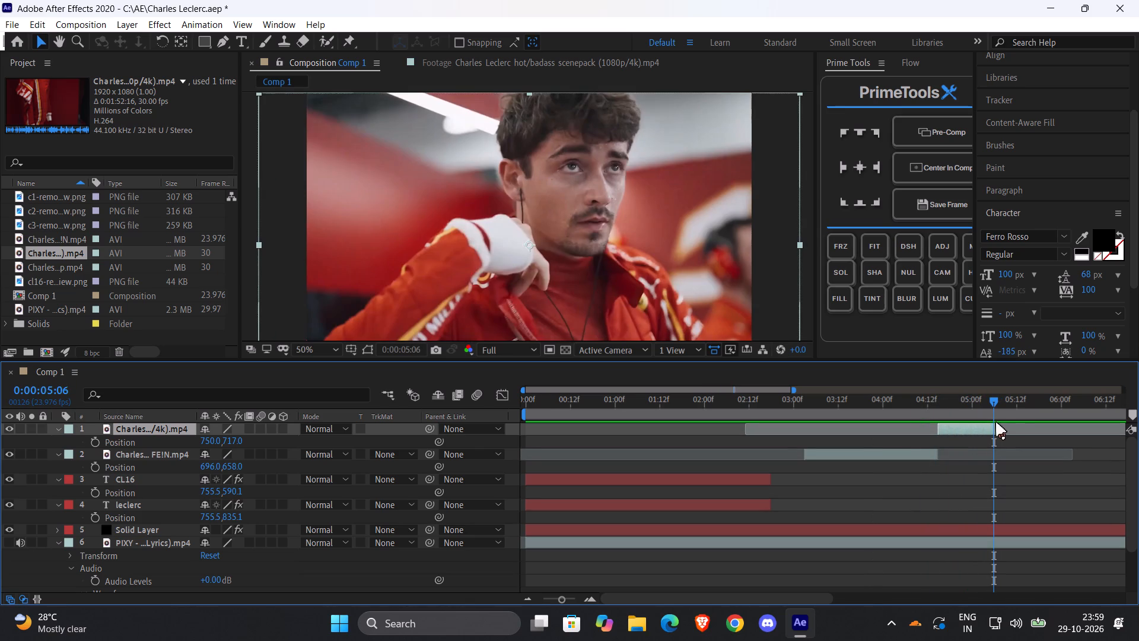
pyautogui.click(997, 432)
# Replay the section from about 0:00:04:01 to the scenepack layer's end and scrub back through the FE!N shots to check the pacing.
pyautogui.moveTo(1000, 412); pyautogui.dragTo(926, 412)
pyautogui.press('space')
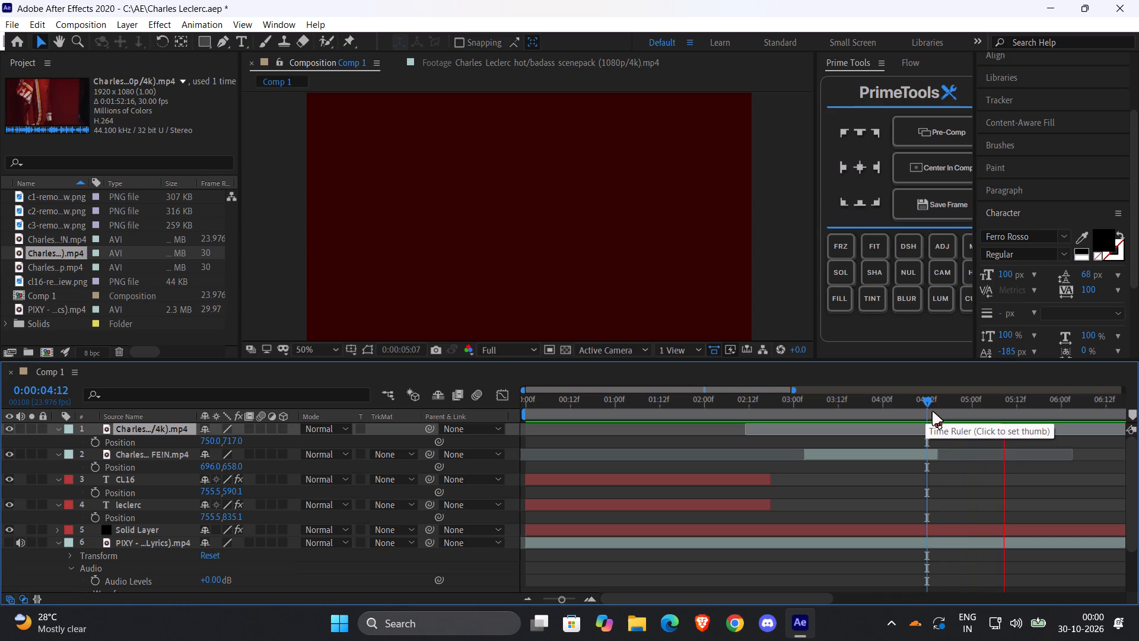
pyautogui.moveTo(933, 411); pyautogui.dragTo(885, 412)
pyautogui.press('space')
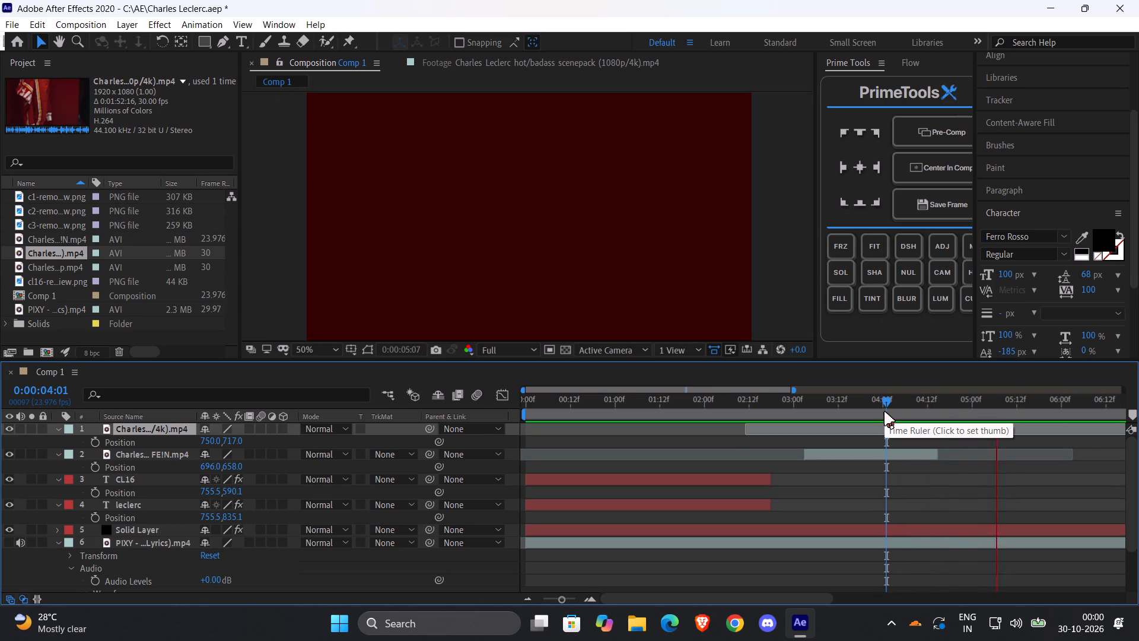
pyautogui.moveTo(955, 408); pyautogui.dragTo(906, 417)
pyautogui.press('space')
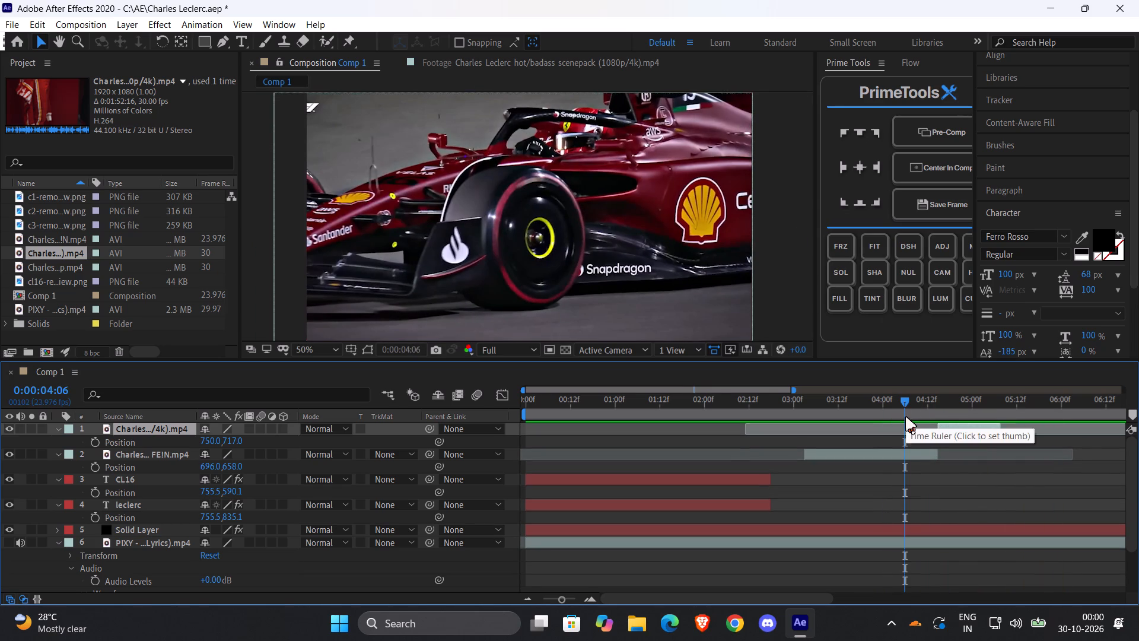
pyautogui.moveTo(925, 412); pyautogui.dragTo(901, 415)
pyautogui.press('space')
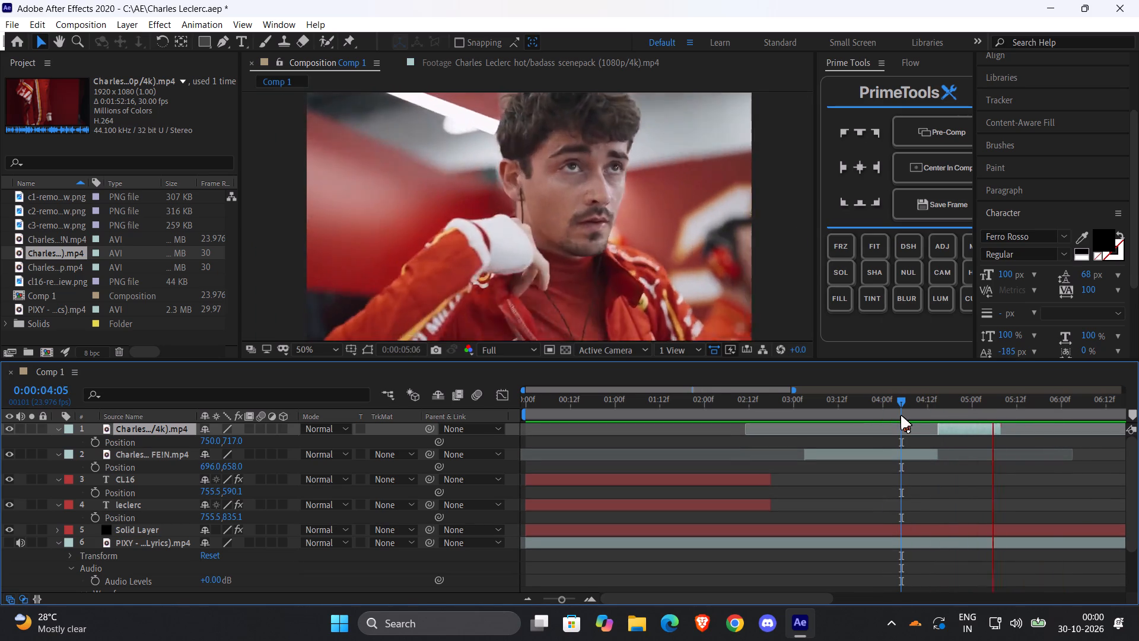
pyautogui.moveTo(945, 412); pyautogui.dragTo(953, 412)
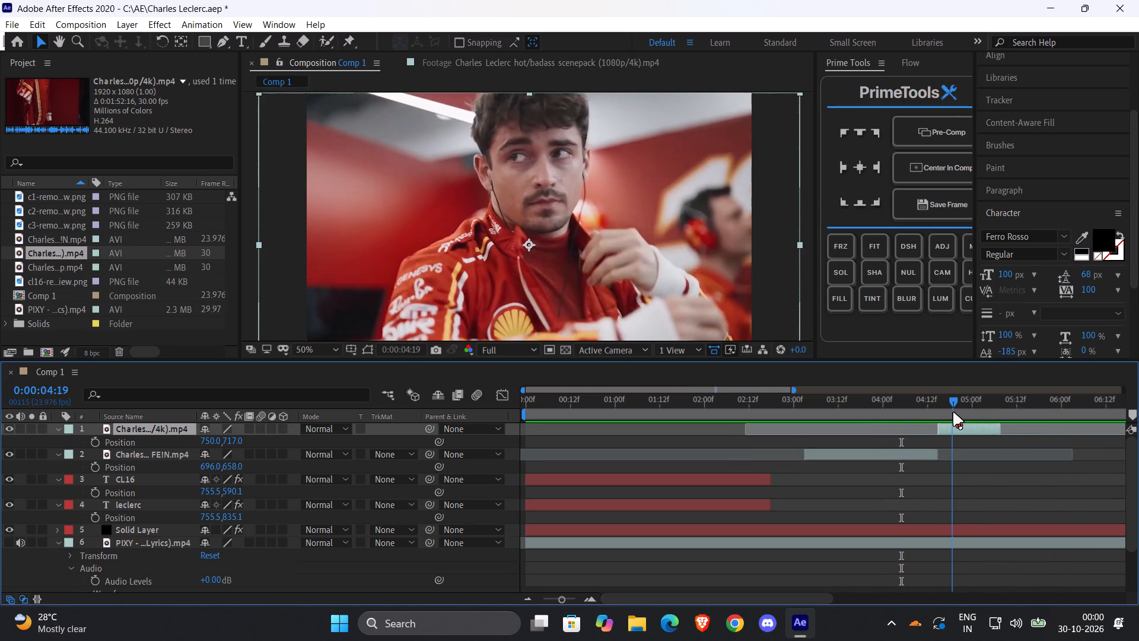
pyautogui.moveTo(953, 412); pyautogui.dragTo(828, 415)
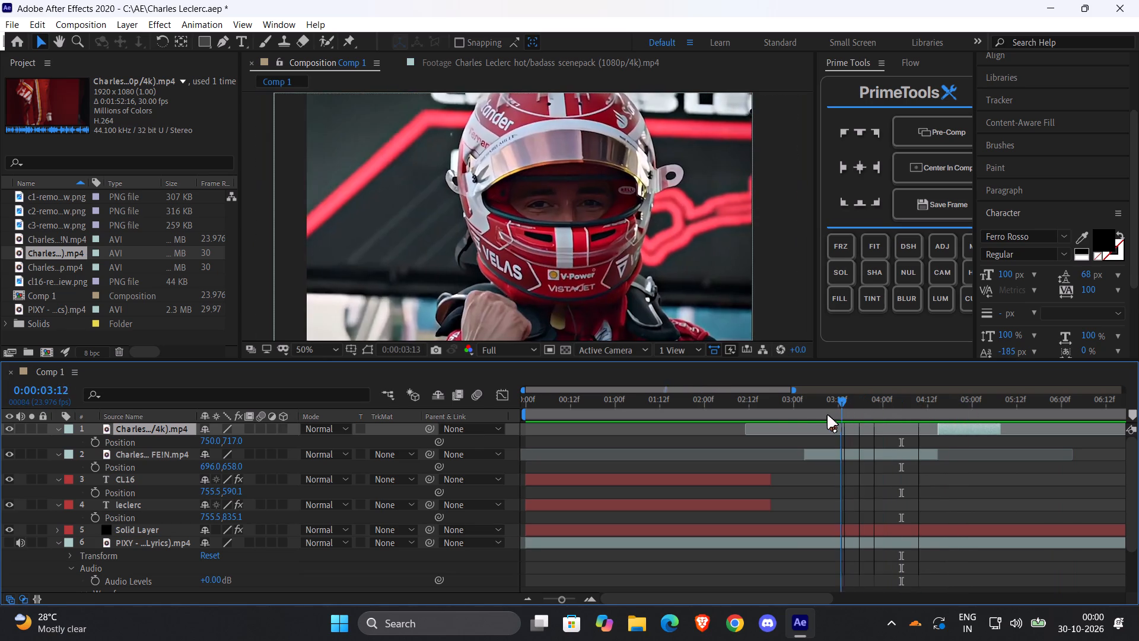
pyautogui.moveTo(828, 415); pyautogui.dragTo(874, 415)
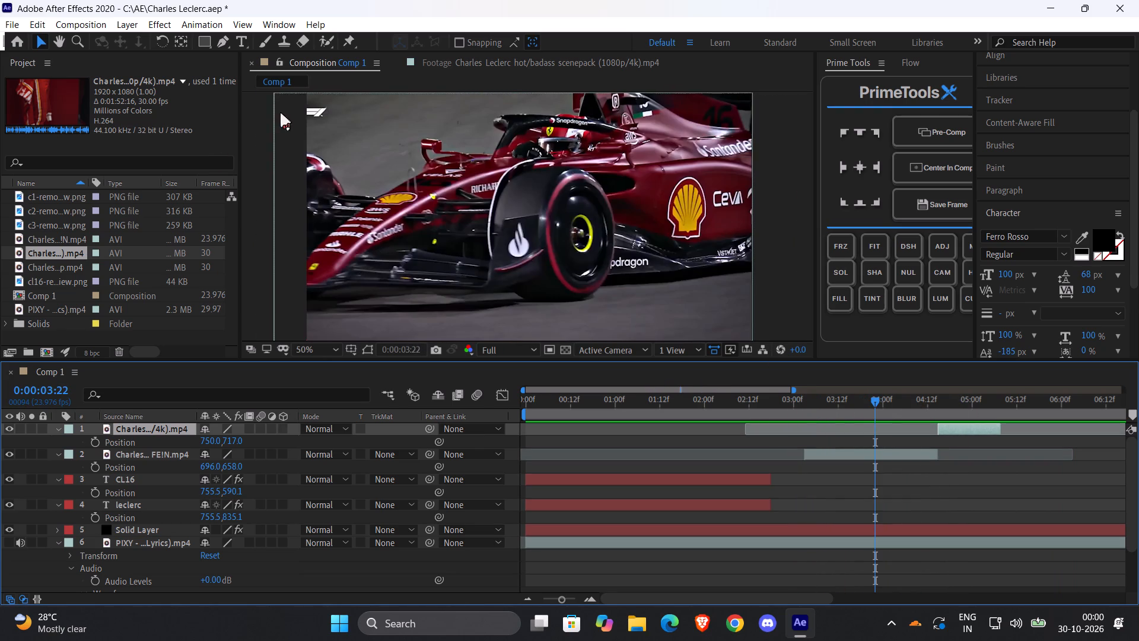
# Review the scenepack footage for the next shot and set its In point at 0:00:12:07, near the end of the fan autograph shot.
pyautogui.click(470, 66)
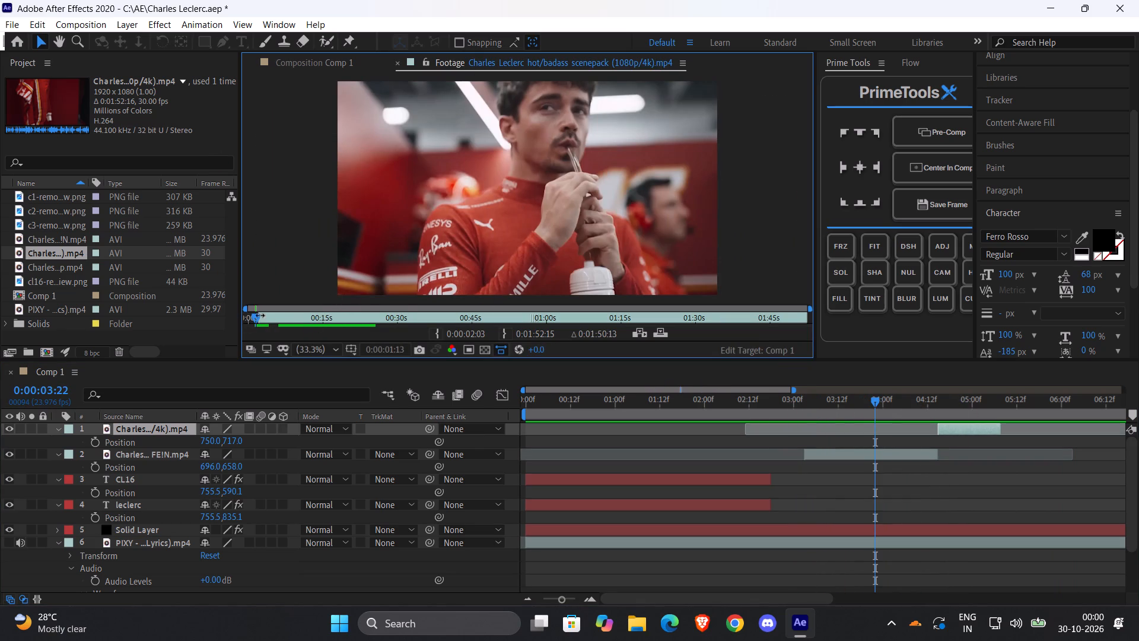
pyautogui.press('space')
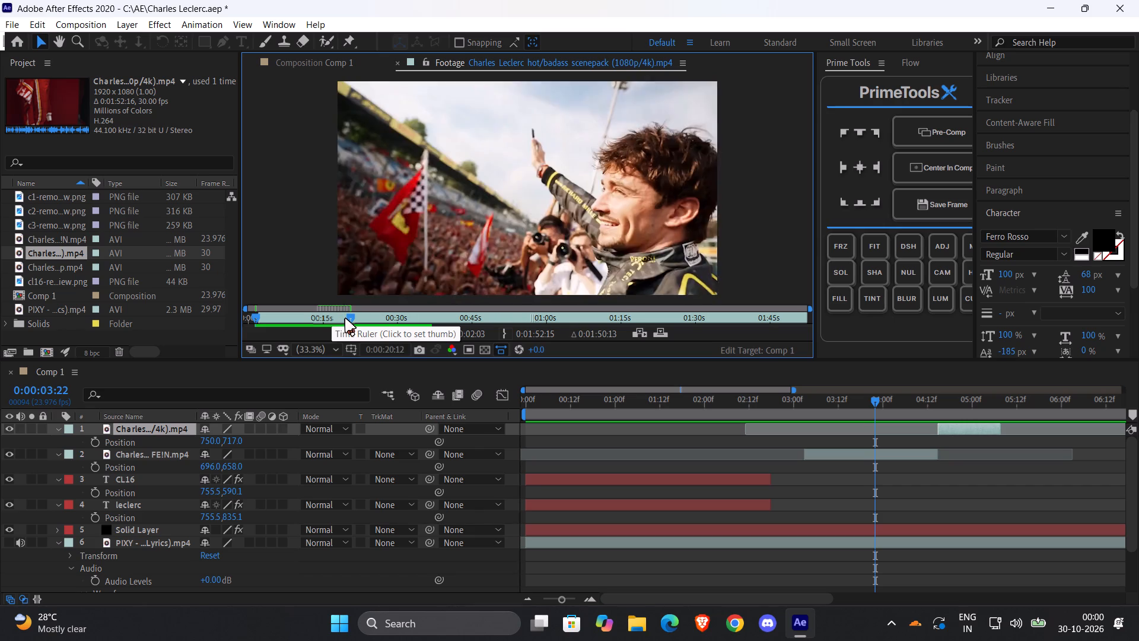
pyautogui.moveTo(359, 319); pyautogui.dragTo(332, 319)
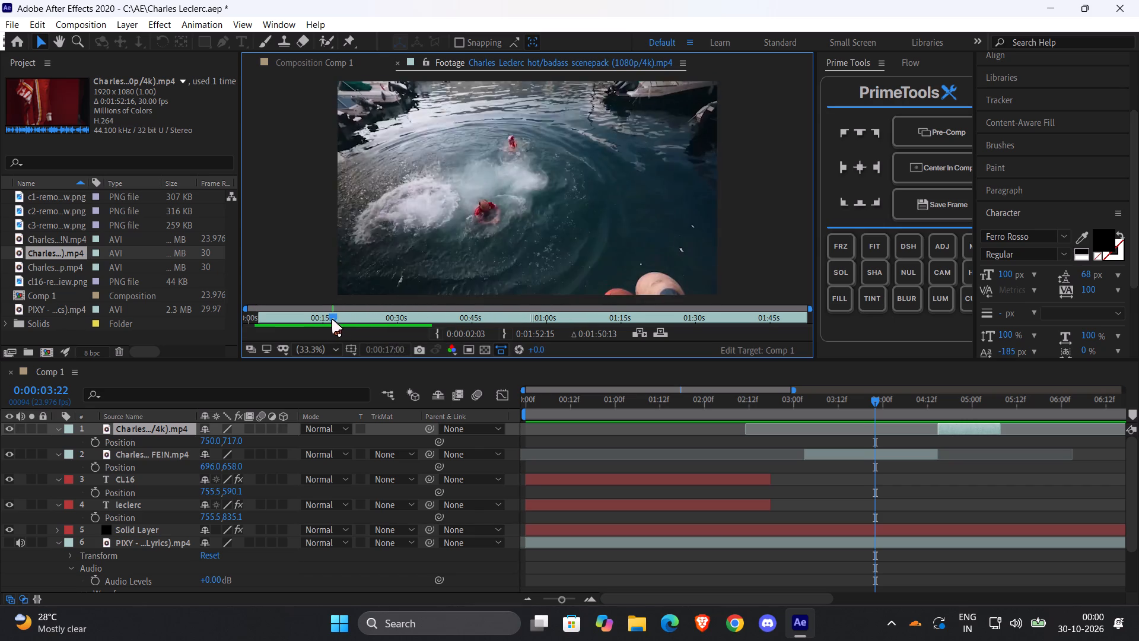
pyautogui.moveTo(332, 319); pyautogui.dragTo(311, 320)
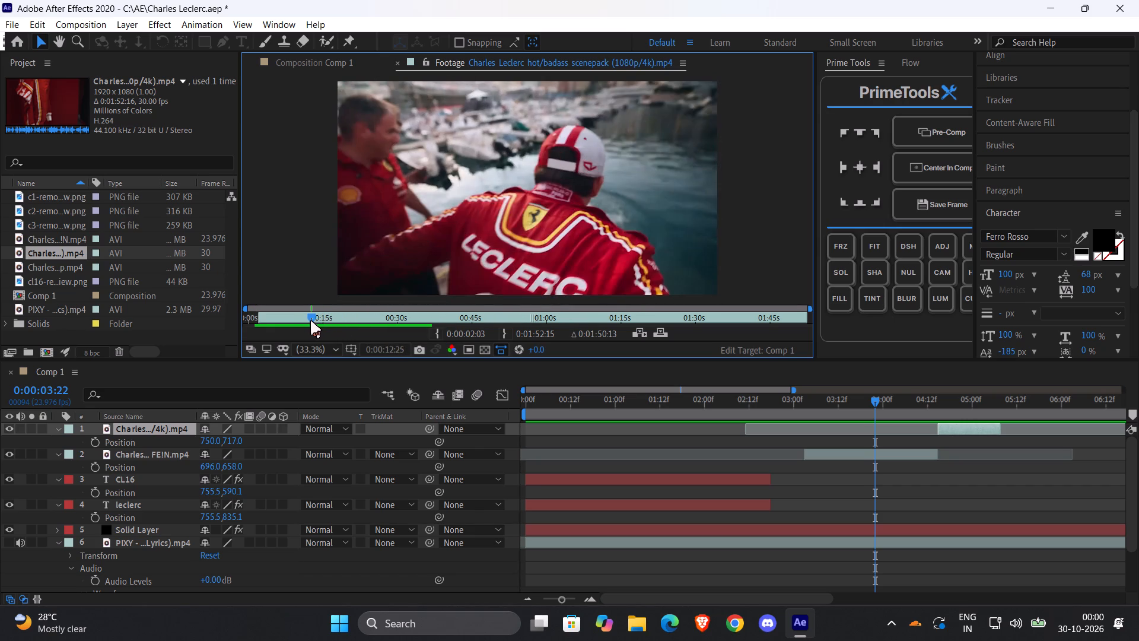
pyautogui.moveTo(311, 320); pyautogui.dragTo(306, 322)
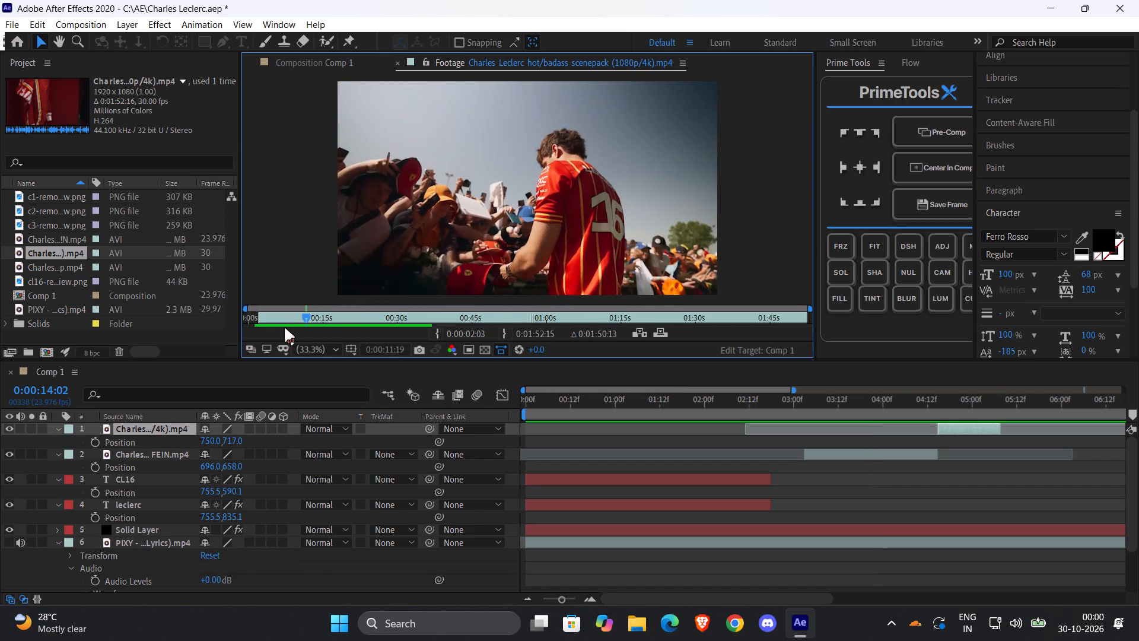
pyautogui.press('space')
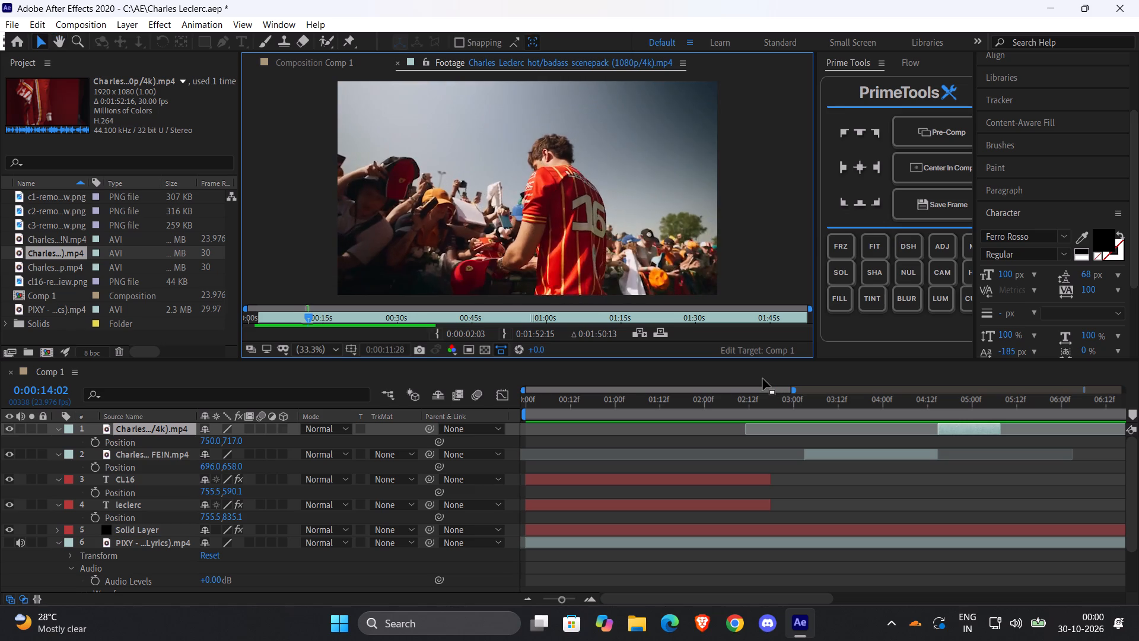
pyautogui.press('space')
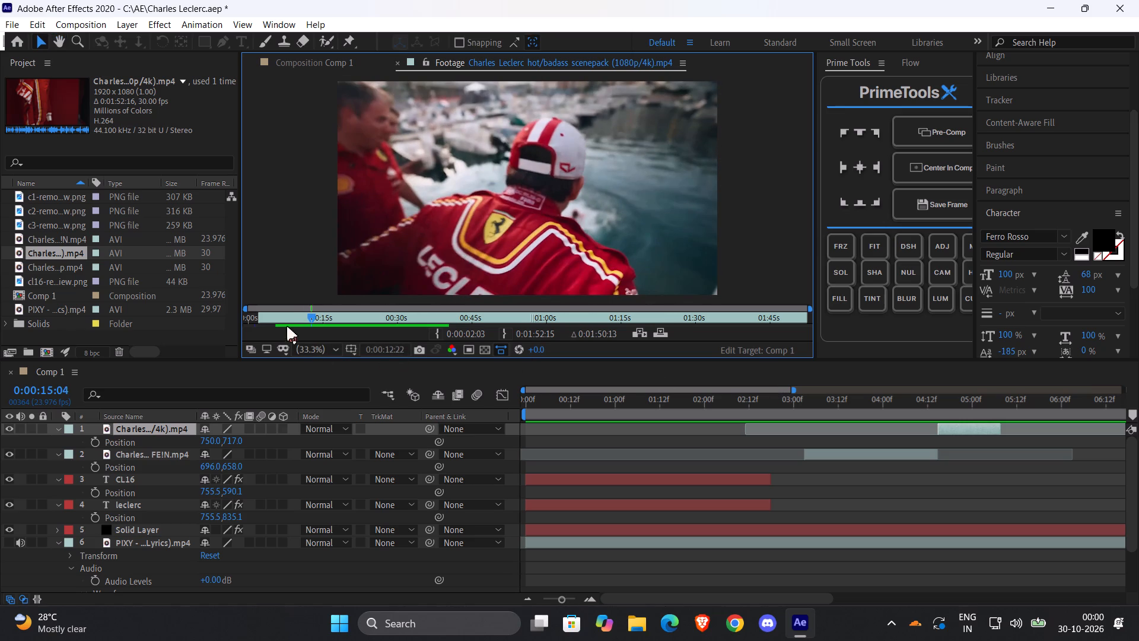
pyautogui.click(311, 317)
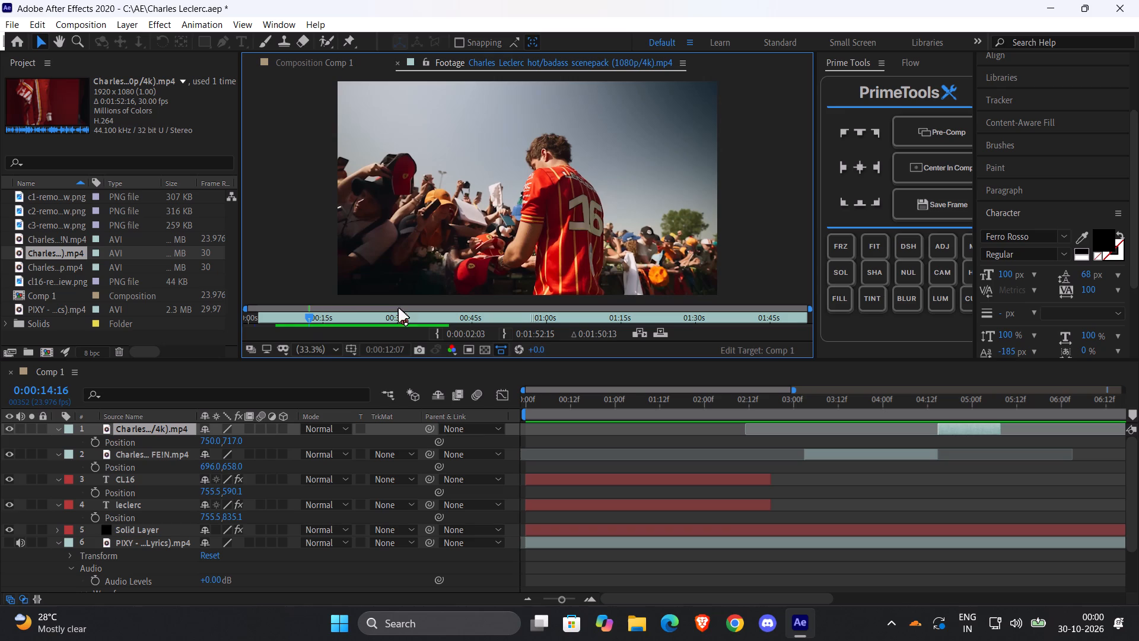
pyautogui.click(436, 332)
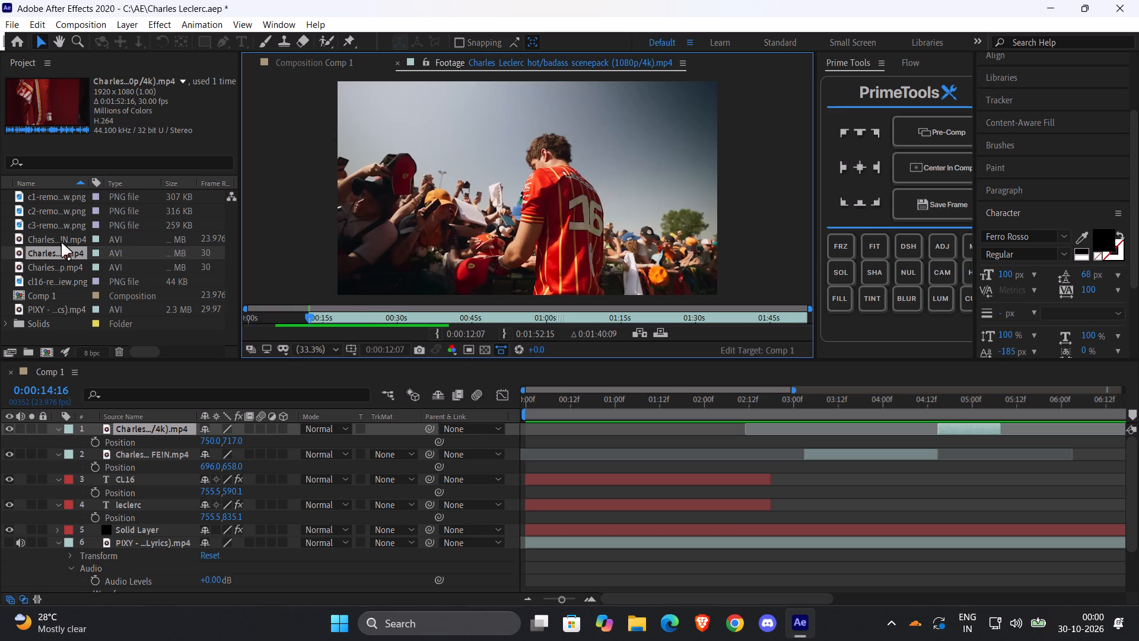
# Add the scenepack clip to Comp 1 as the top layer and mute its audio.
pyautogui.moveTo(56, 248); pyautogui.dragTo(65, 422)
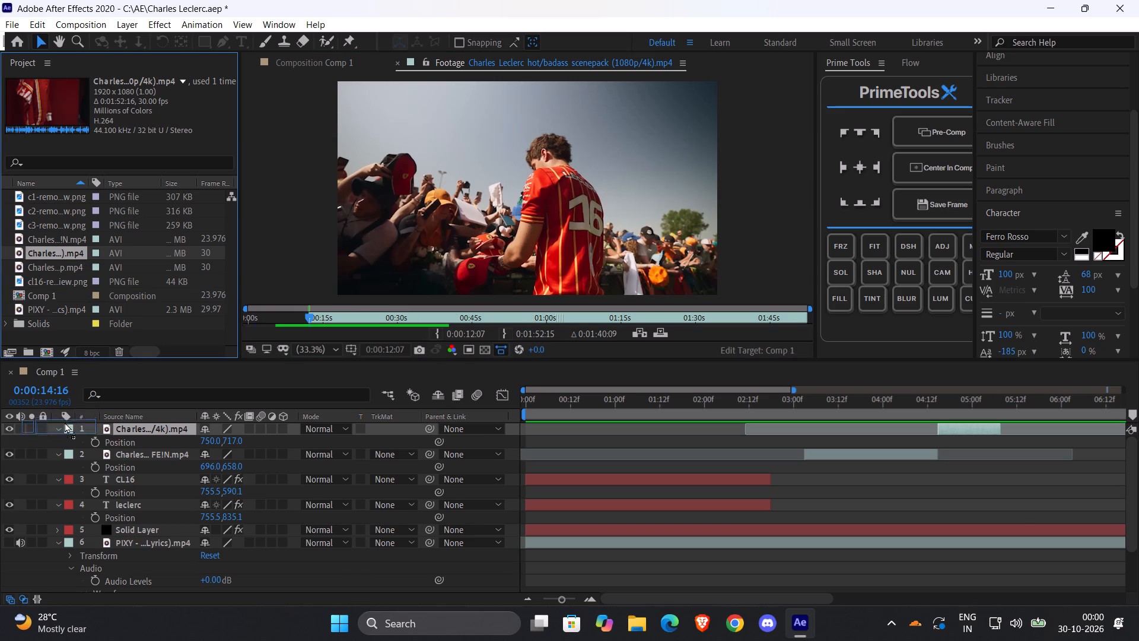
pyautogui.moveTo(65, 422); pyautogui.dragTo(65, 427)
pyautogui.click(20, 428)
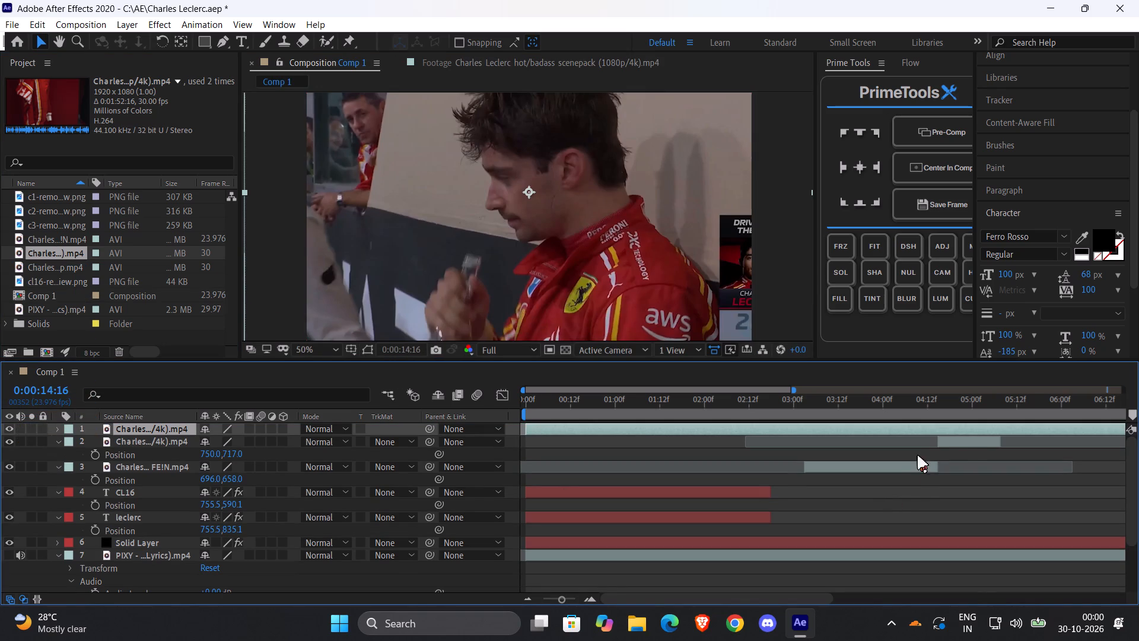
# Move the new scenepack layer to start at 0:00:05:08, directly after the first scenepack shot.
pyautogui.click(963, 442)
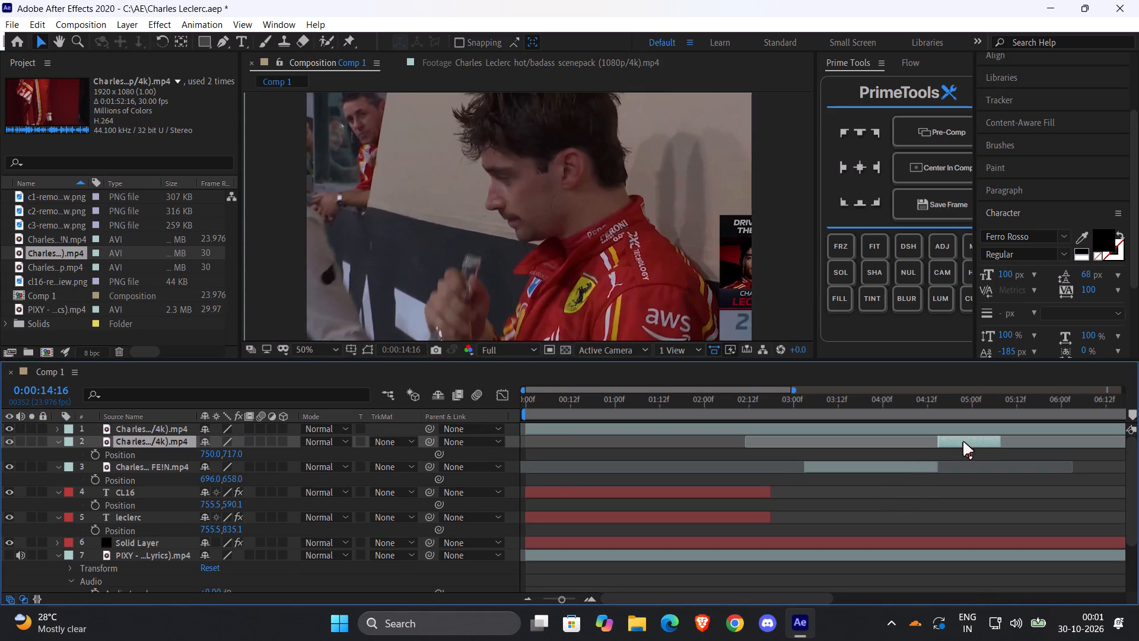
pyautogui.press('o')
pyautogui.press('pagedown')
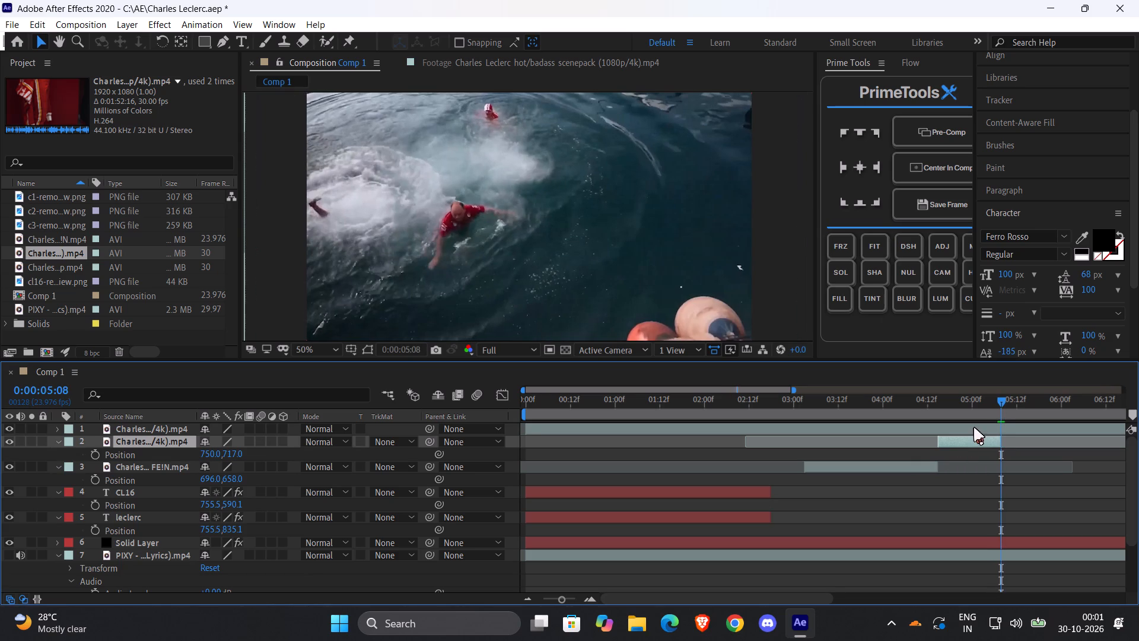
pyautogui.click(974, 427)
pyautogui.press('[')
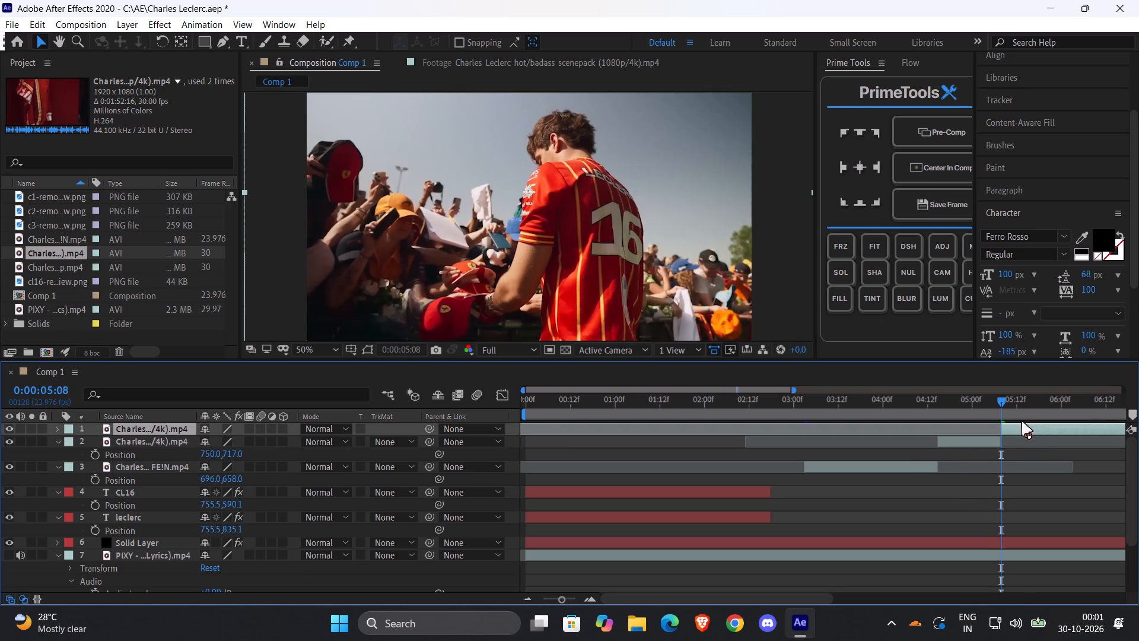
# Split the new scenepack layer at 0:00:05:19, during the harbour shot, and delete the part before the cut.
pyautogui.click(1001, 394)
pyautogui.click(1004, 395)
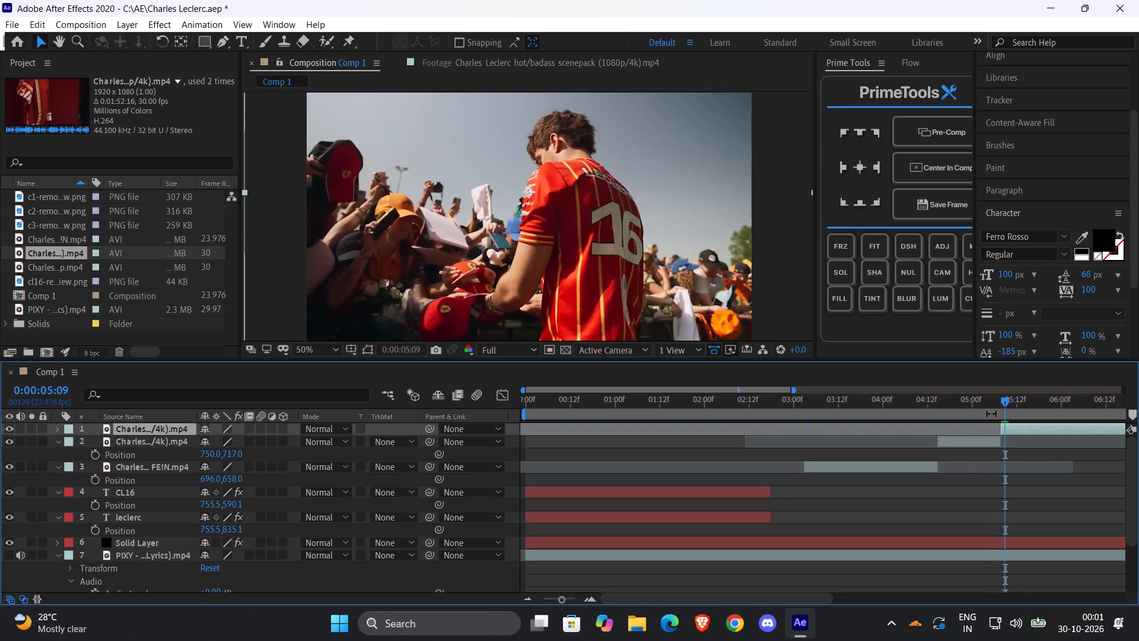
pyautogui.click(555, 597)
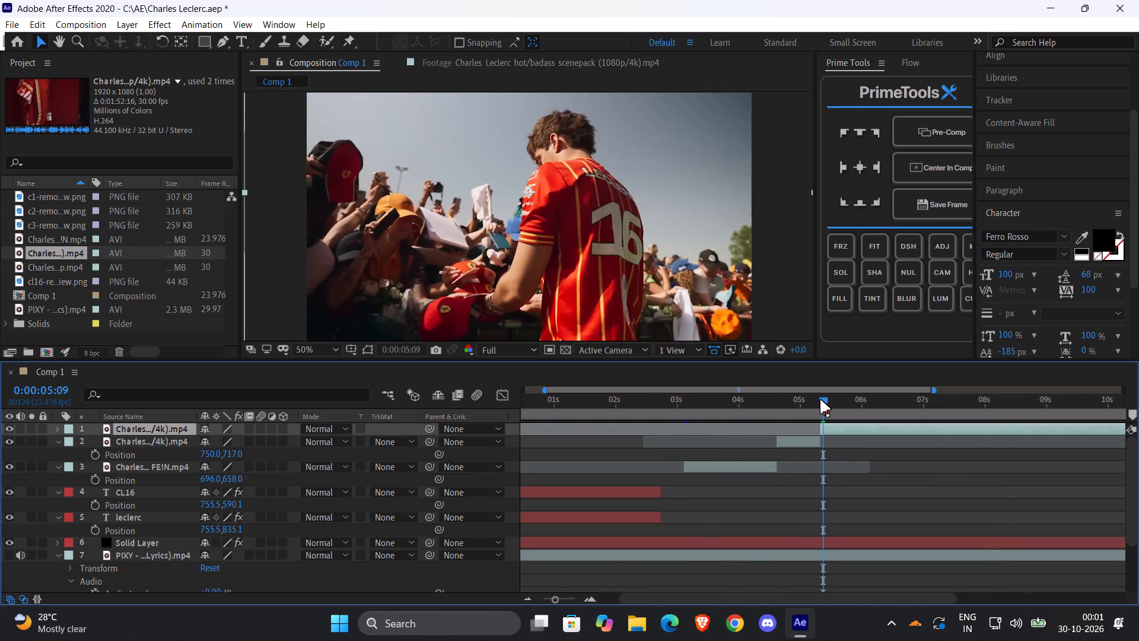
pyautogui.moveTo(820, 399); pyautogui.dragTo(829, 404)
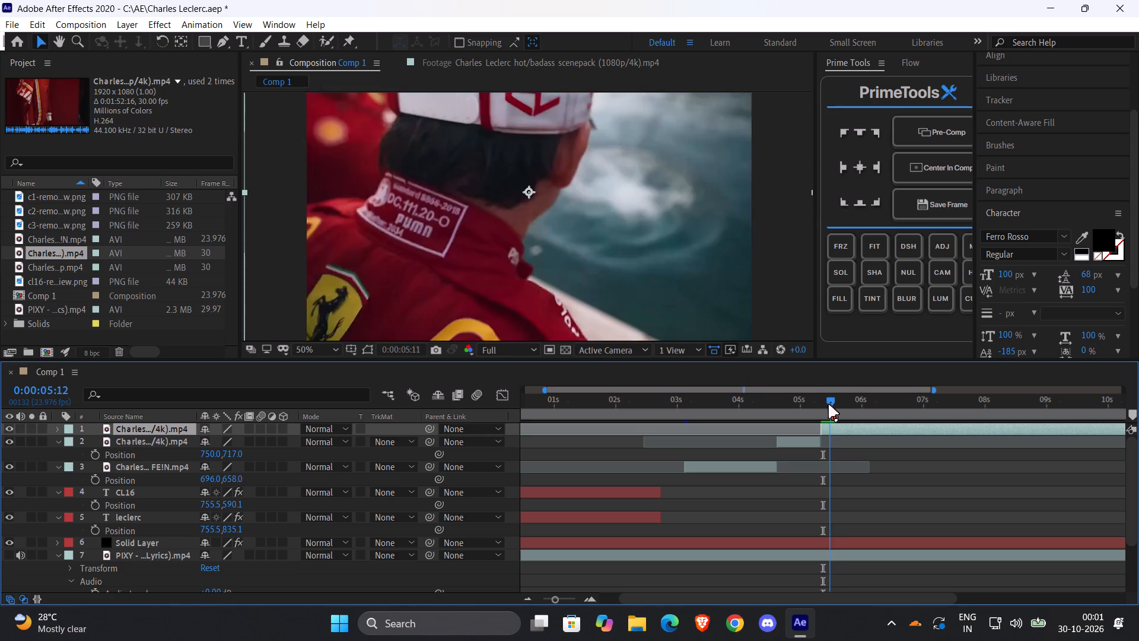
pyautogui.moveTo(829, 404); pyautogui.dragTo(845, 404)
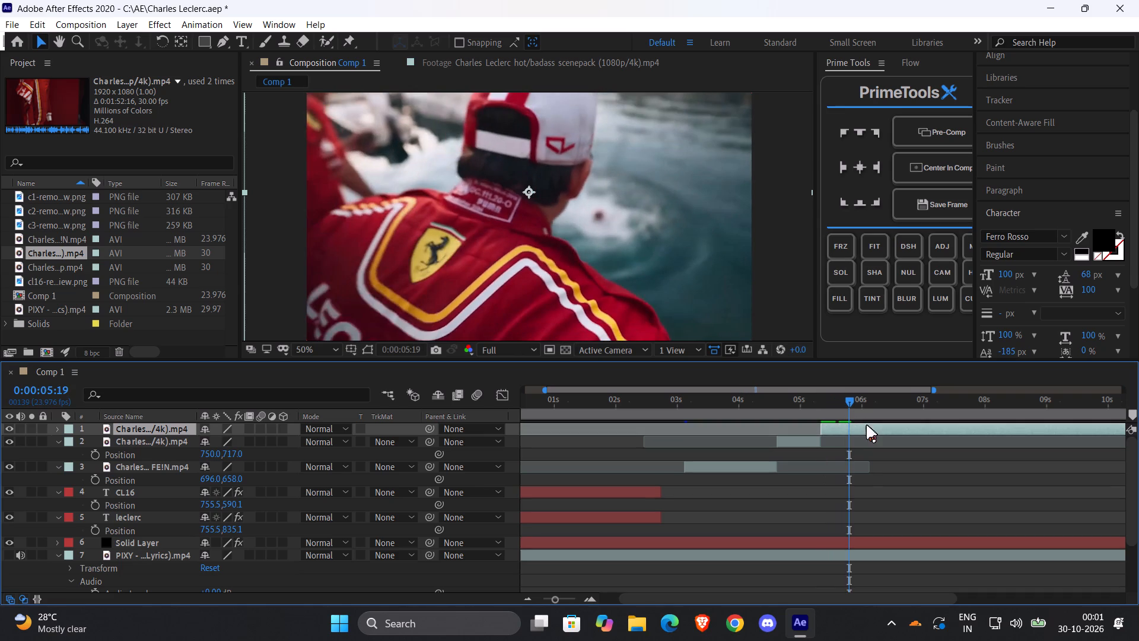
pyautogui.hotkey('ctrl', 'shift', 'd')
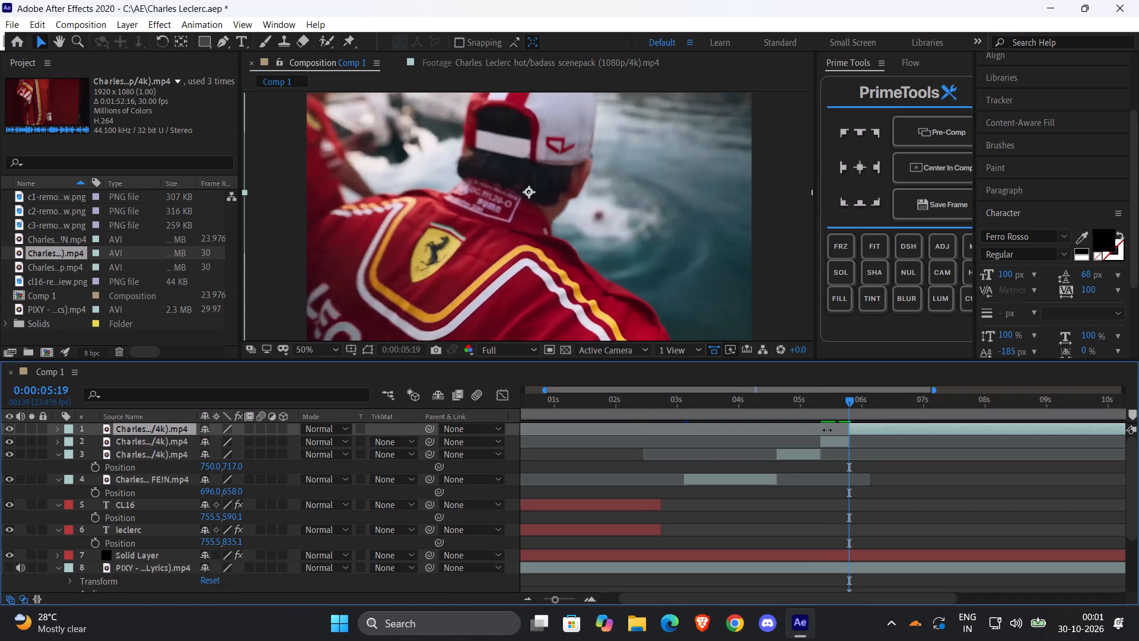
pyautogui.click(837, 446)
pyautogui.press('Delete')
pyautogui.click(804, 448)
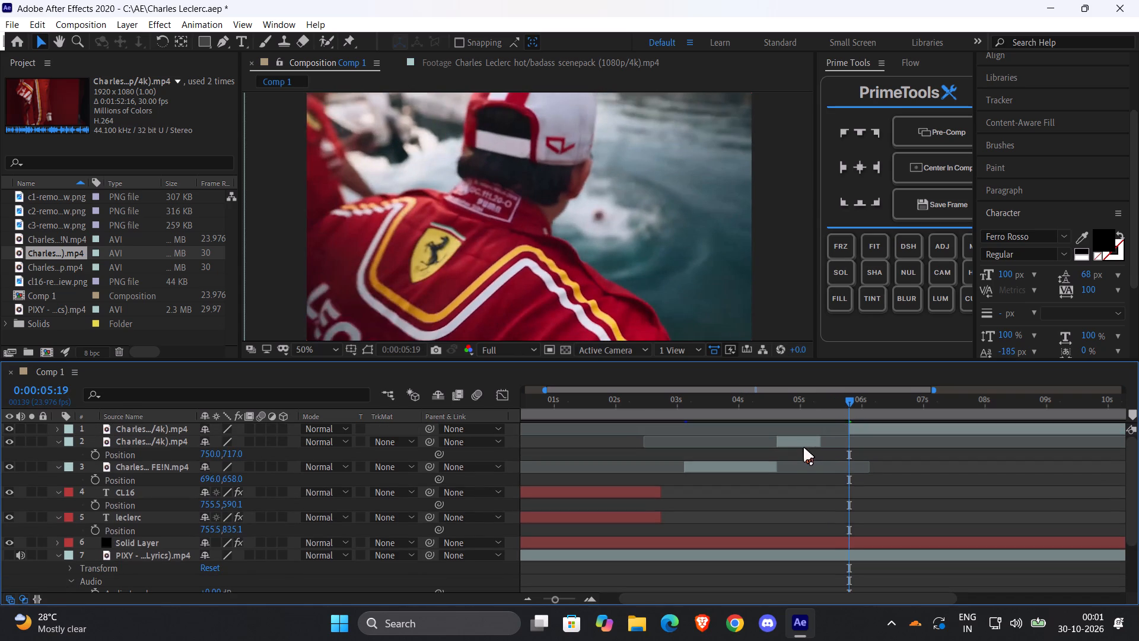
# Move the remaining harbour shot layer to start at 0:00:05:08, closing the gap after the first scenepack shot.
pyautogui.click(803, 443)
pyautogui.press('o')
pyautogui.press('pagedown')
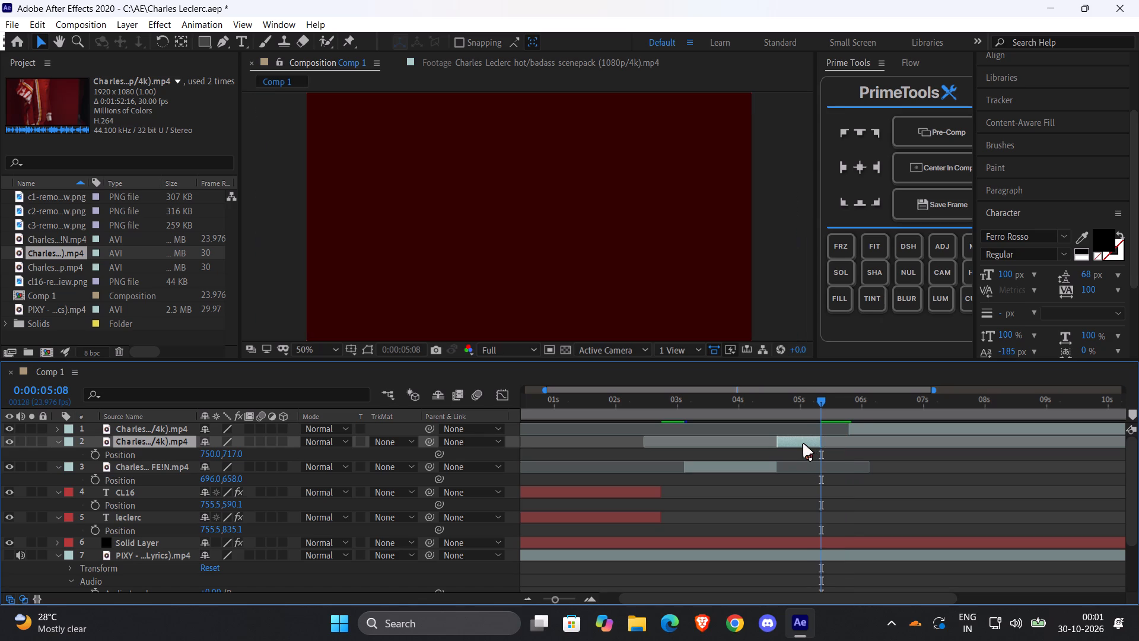
pyautogui.click(864, 426)
pyautogui.press('[')
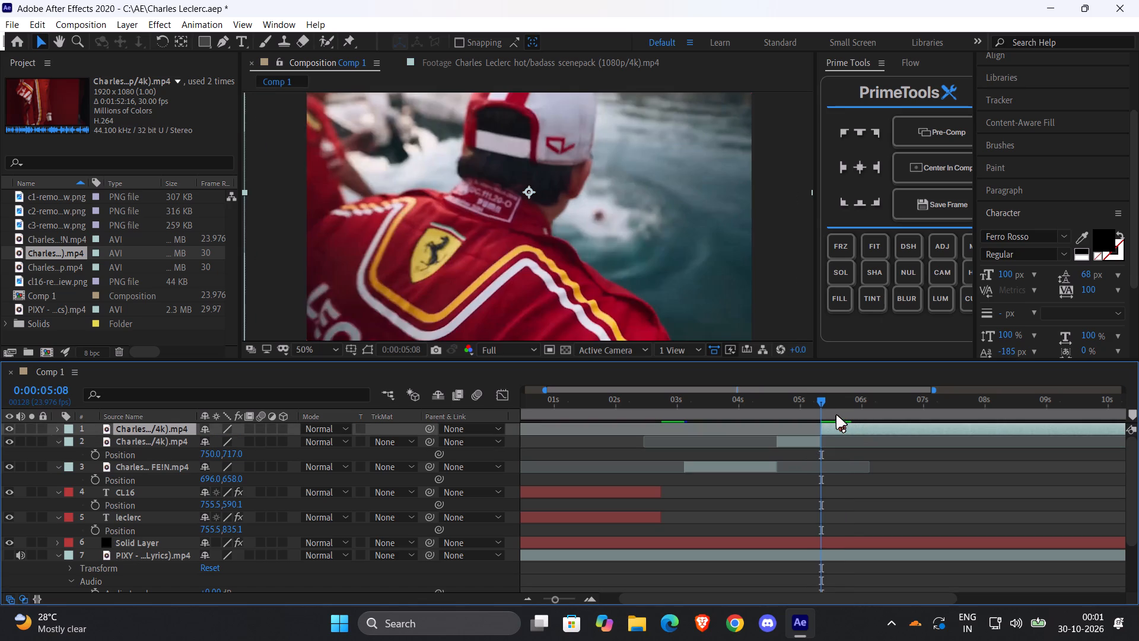
# Split the harbour shot layer at 0:00:06:15, during the dive into the water, and delete the part after the cut.
pyautogui.moveTo(834, 415); pyautogui.dragTo(882, 418)
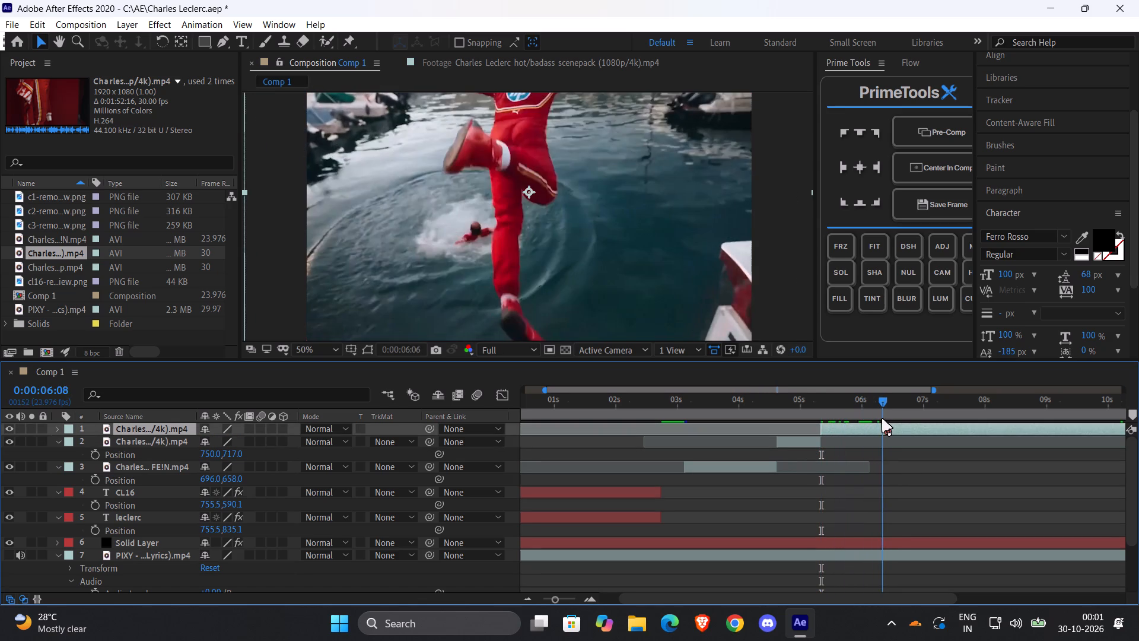
pyautogui.moveTo(882, 418); pyautogui.dragTo(909, 418)
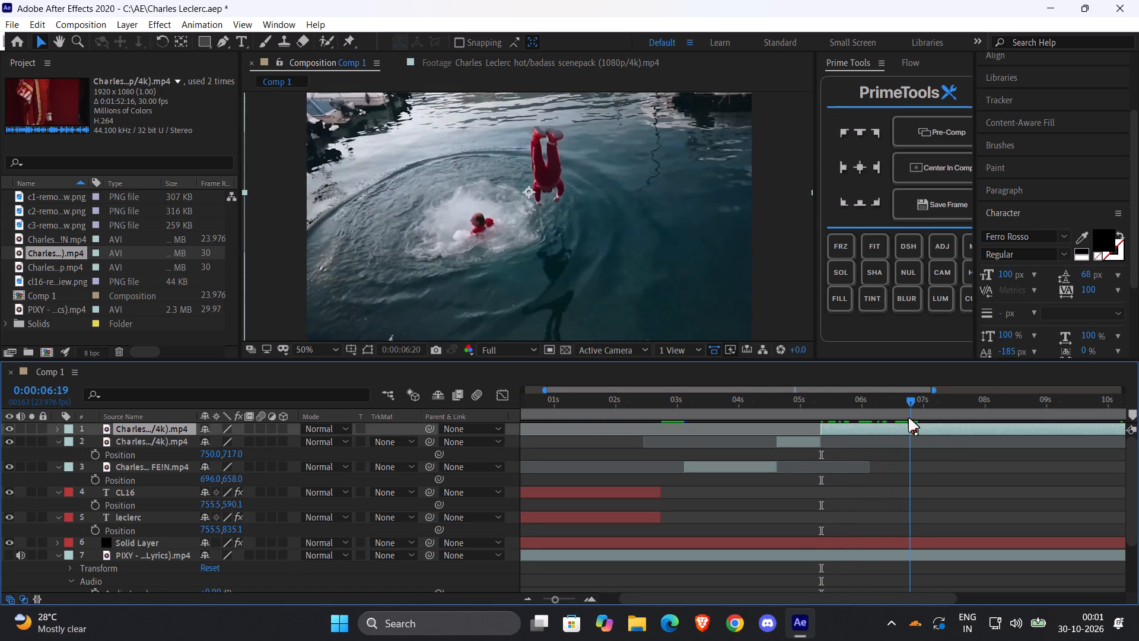
pyautogui.moveTo(909, 418); pyautogui.dragTo(832, 415)
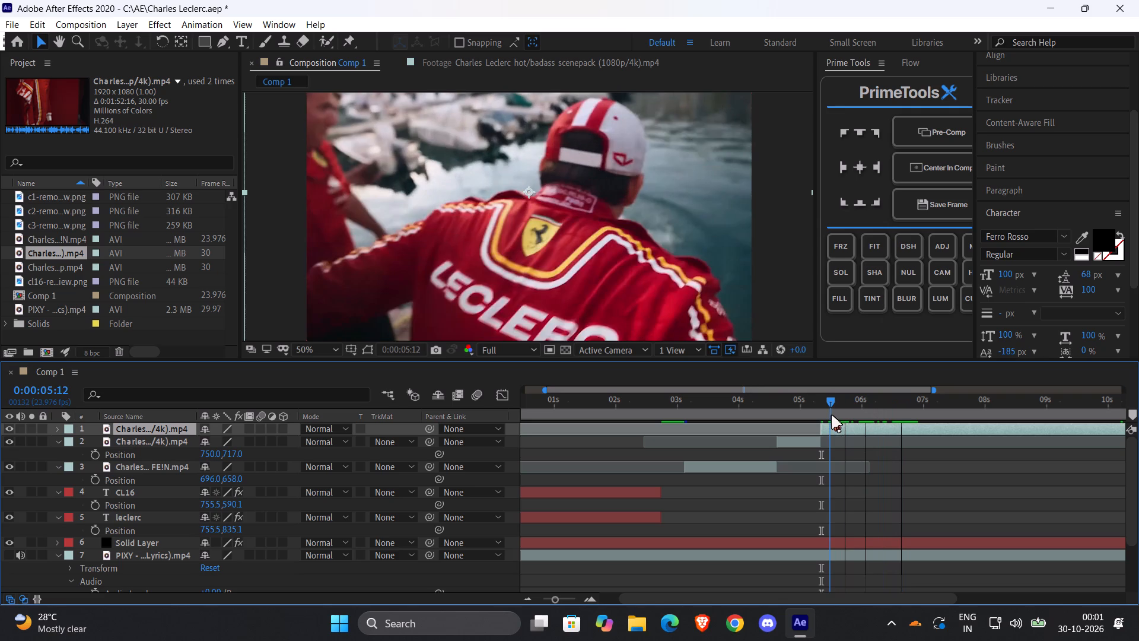
pyautogui.moveTo(832, 415); pyautogui.dragTo(840, 418)
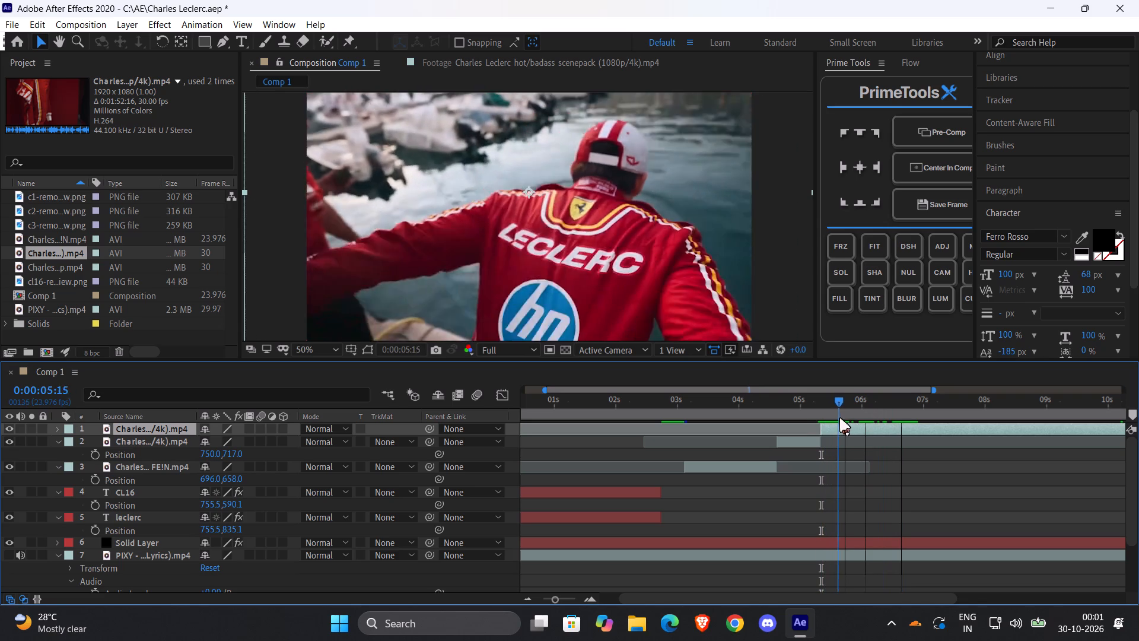
pyautogui.moveTo(840, 418); pyautogui.dragTo(903, 417)
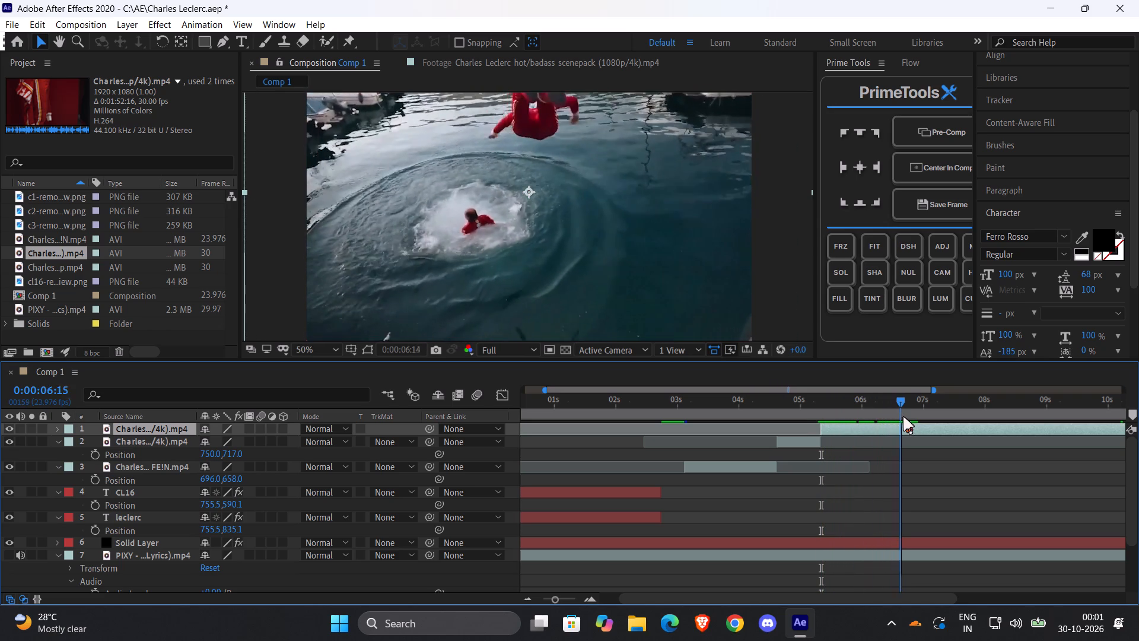
pyautogui.moveTo(903, 417); pyautogui.dragTo(902, 417)
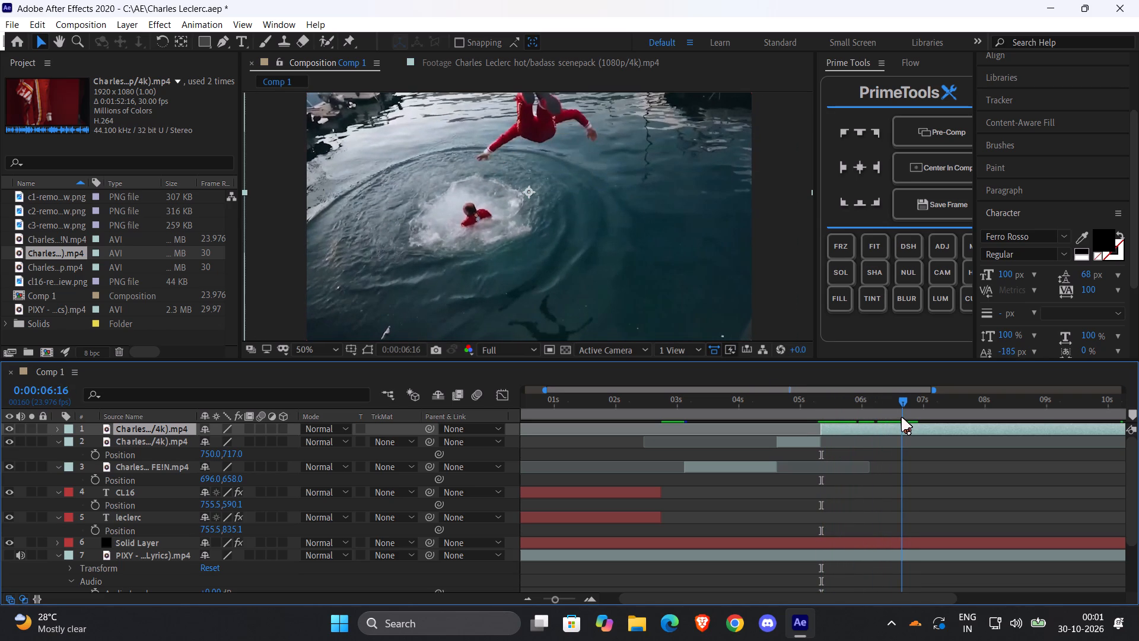
pyautogui.moveTo(902, 417); pyautogui.dragTo(901, 418)
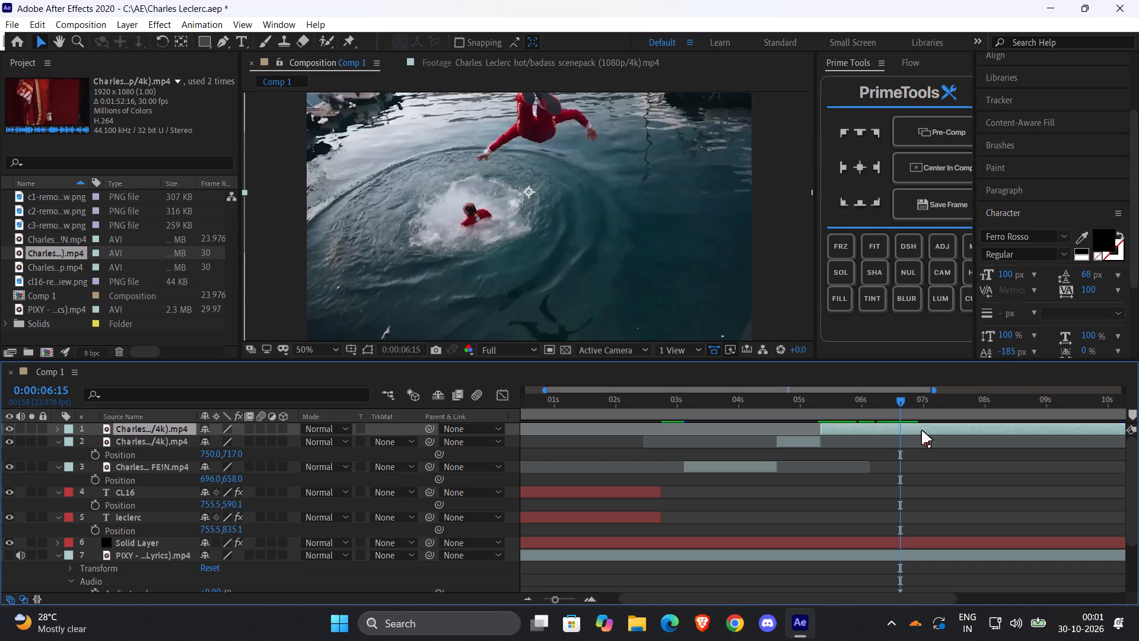
pyautogui.hotkey('ctrl', 'shift', 'd')
pyautogui.press('Delete')
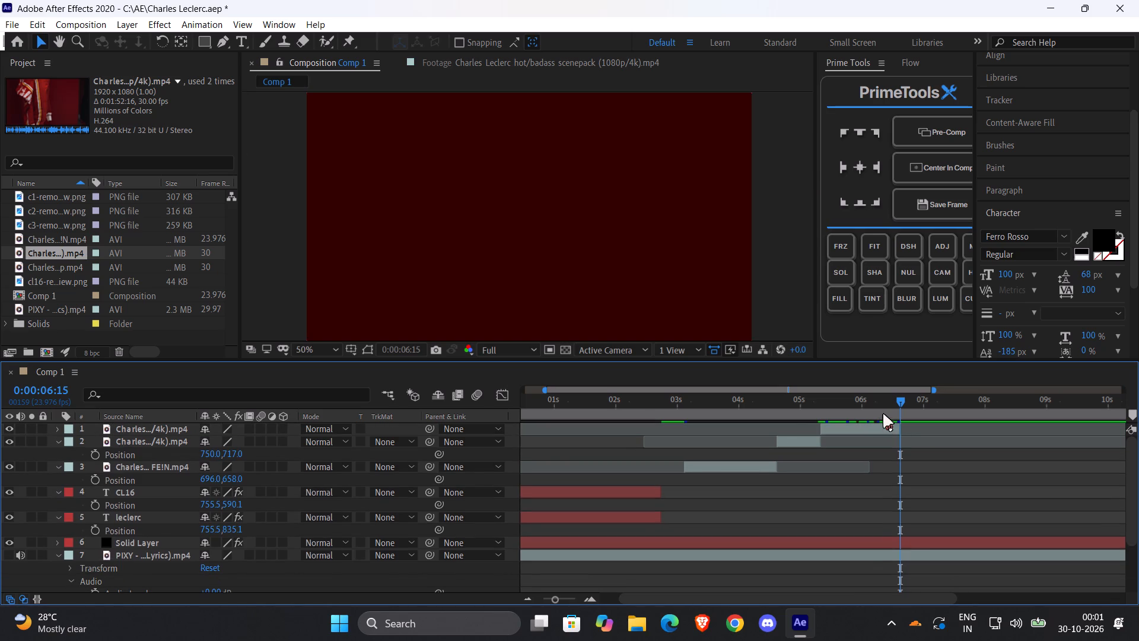
# Preview the sequence from about 0:00:02:05 and scrub around the harbour shot to check its timing against the music.
pyautogui.moveTo(883, 414); pyautogui.dragTo(641, 431)
pyautogui.press('space')
pyautogui.moveTo(698, 411); pyautogui.dragTo(628, 418)
pyautogui.press('space')
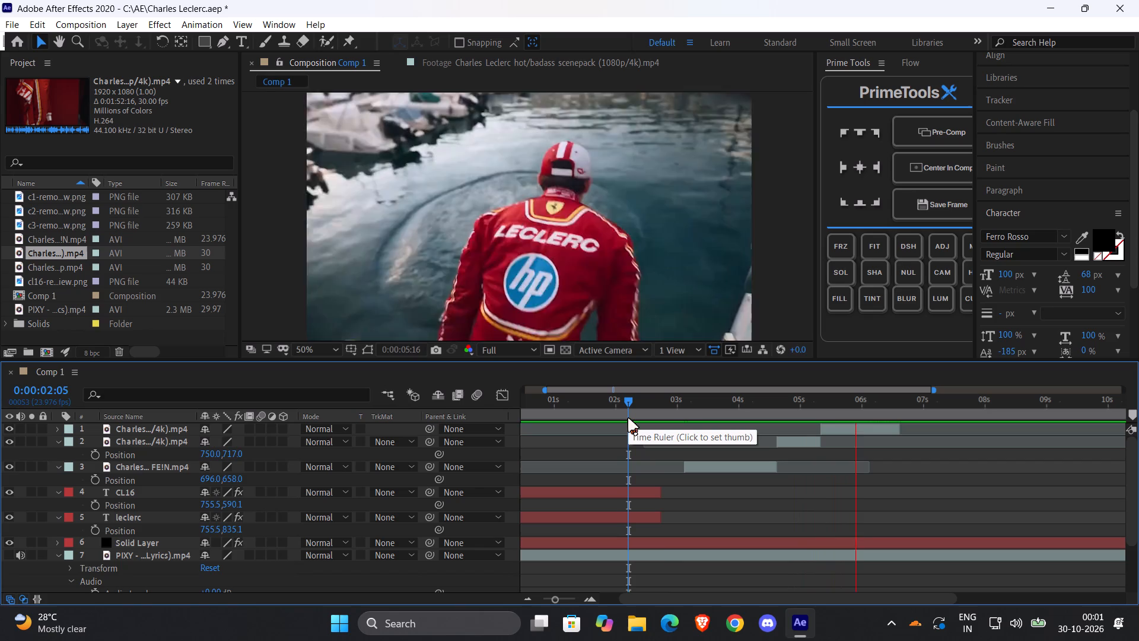
pyautogui.moveTo(827, 409); pyautogui.dragTo(808, 413)
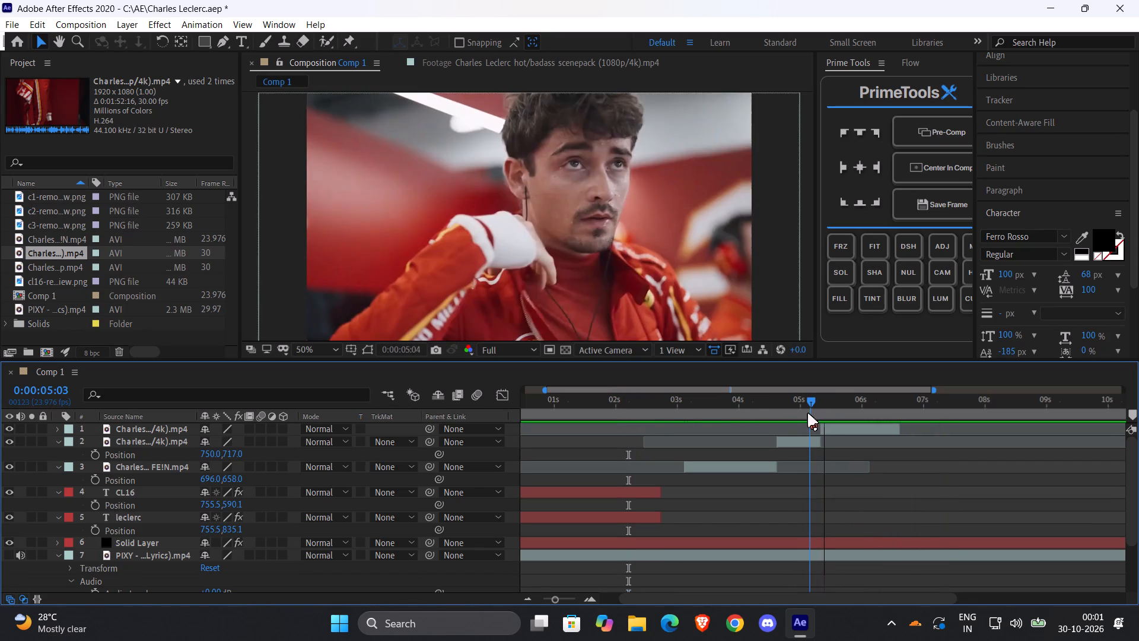
pyautogui.moveTo(808, 413); pyautogui.dragTo(812, 414)
pyautogui.press('space')
pyautogui.press('space')
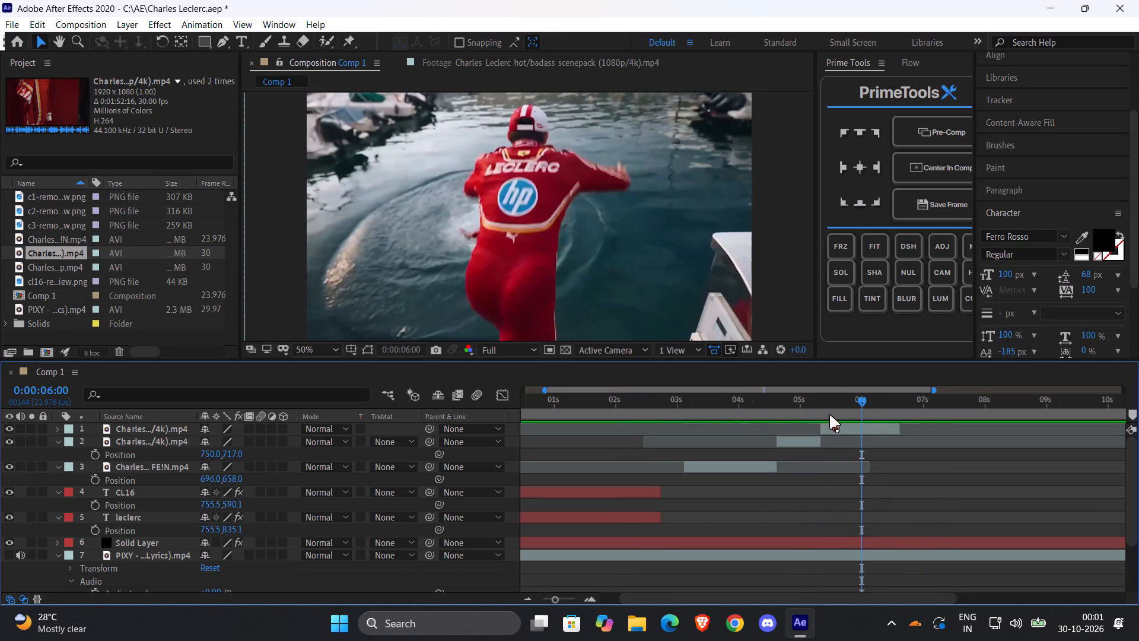
pyautogui.moveTo(831, 415); pyautogui.dragTo(848, 415)
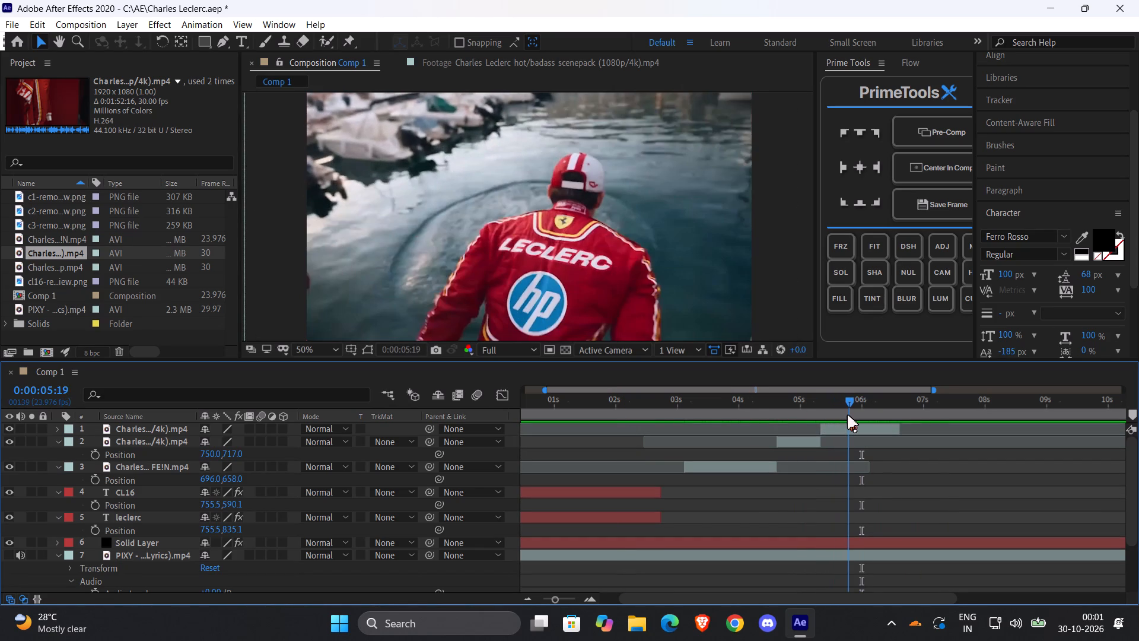
pyautogui.moveTo(848, 415); pyautogui.dragTo(857, 420)
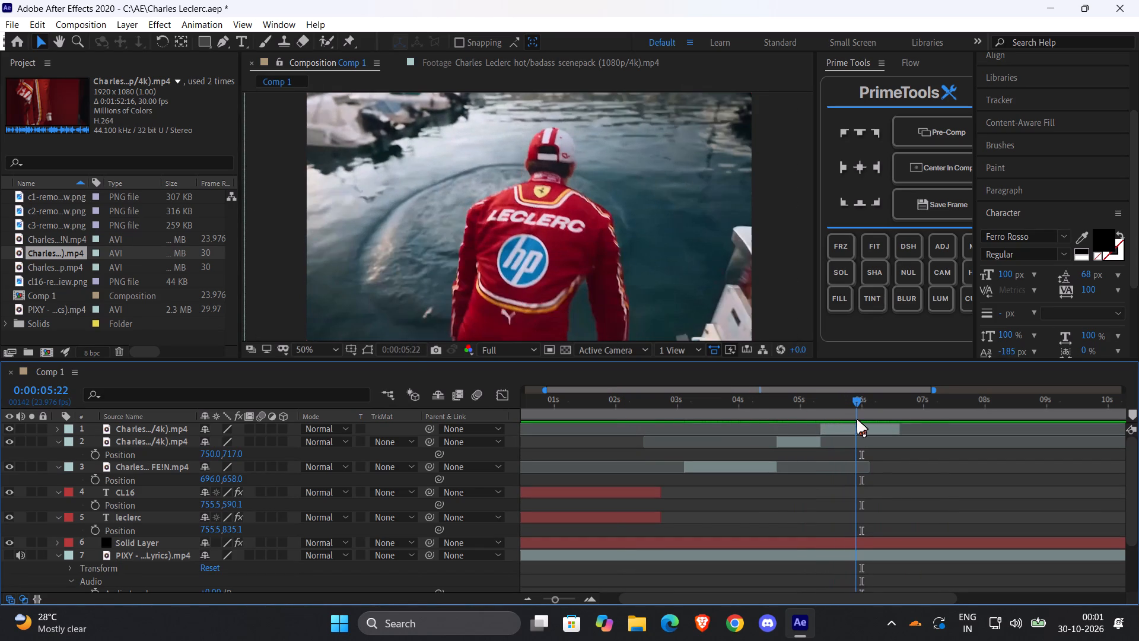
# Trim the harbour shot layer's start to about 0:00:05:23, during the jump, and move the layer back to start at 0:00:05:08.
pyautogui.moveTo(857, 420); pyautogui.dragTo(860, 423)
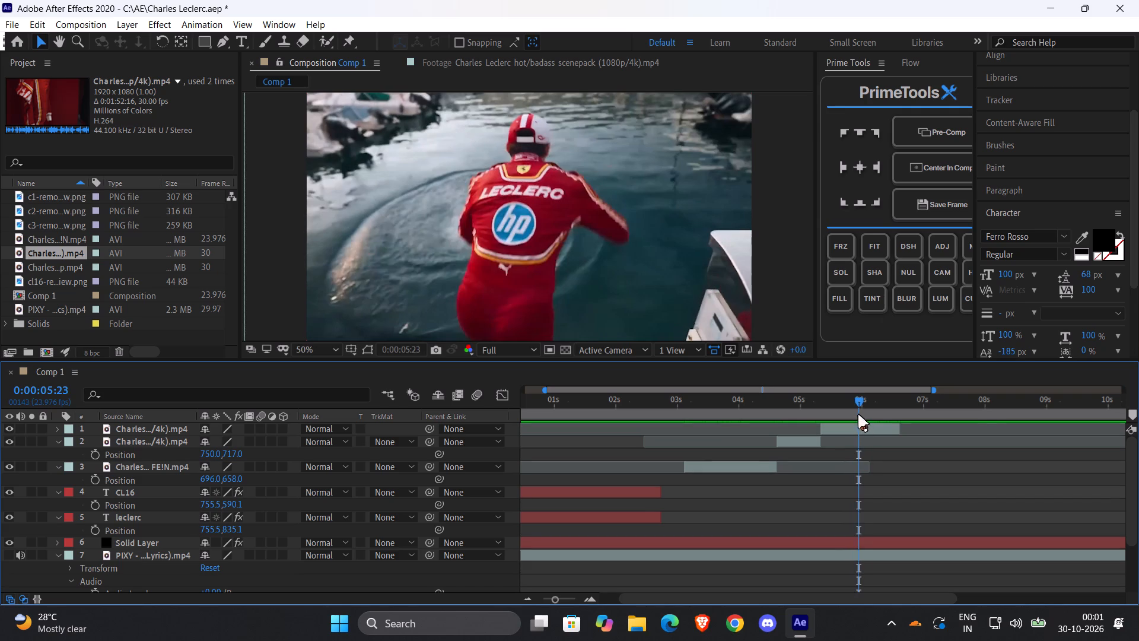
pyautogui.moveTo(822, 430); pyautogui.dragTo(855, 435)
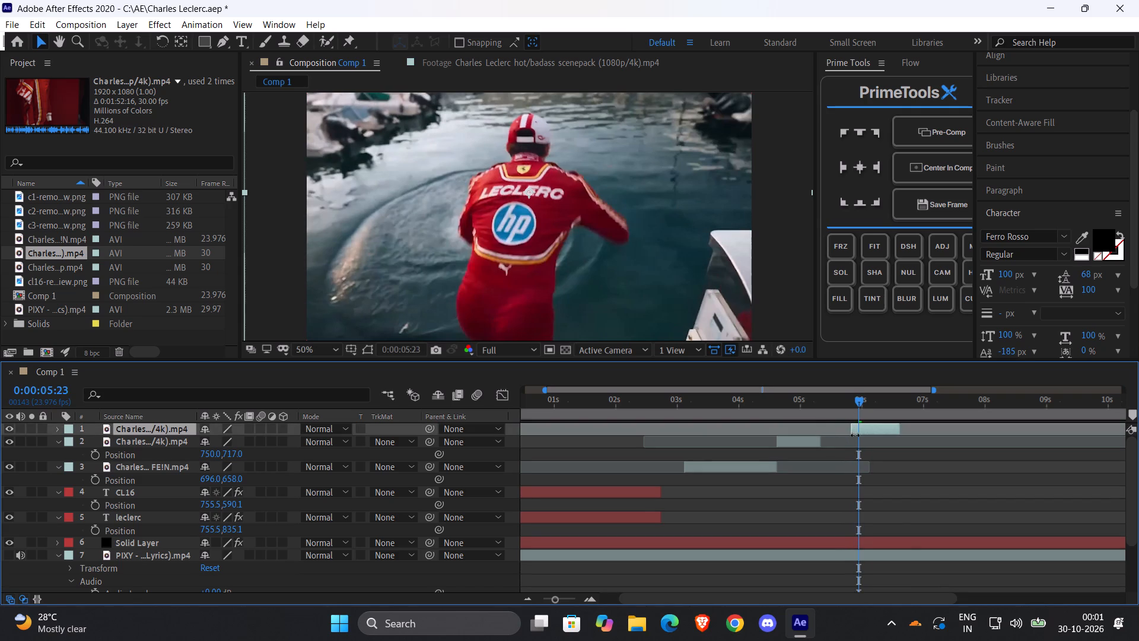
pyautogui.moveTo(855, 435); pyautogui.dragTo(862, 437)
pyautogui.moveTo(878, 430); pyautogui.dragTo(840, 434)
# Preview the sequence through the harbour shot to check the new cut against the music.
pyautogui.moveTo(834, 418); pyautogui.dragTo(710, 417)
pyautogui.press('space')
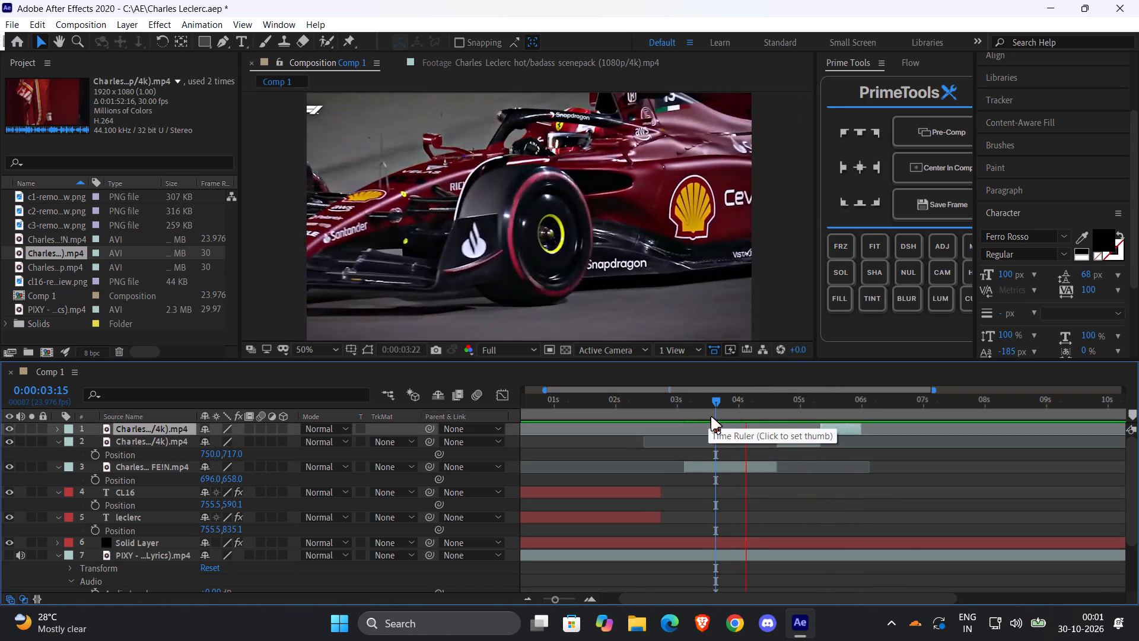
pyautogui.moveTo(765, 414); pyautogui.dragTo(727, 415)
pyautogui.press('space')
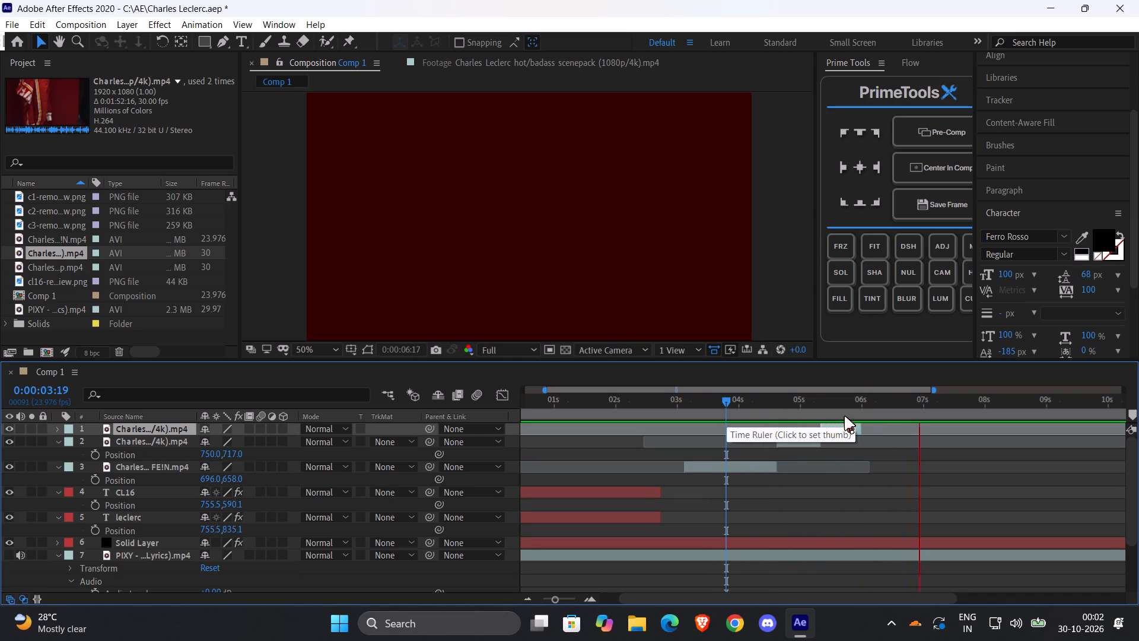
pyautogui.moveTo(845, 416); pyautogui.dragTo(794, 418)
pyautogui.press('space')
pyautogui.press('space')
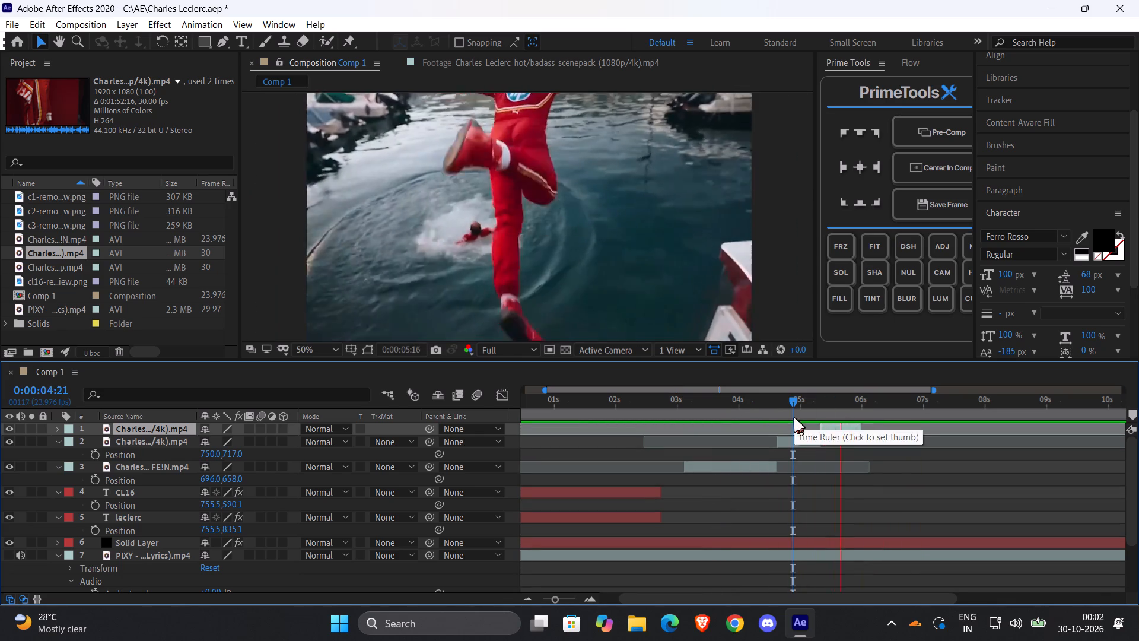
# Shift the harbour shot layer about 10 frames later and extend its start back to 0:00:05:08, restoring part of the run-up.
pyautogui.moveTo(847, 427); pyautogui.dragTo(873, 431)
pyautogui.moveTo(845, 434); pyautogui.dragTo(829, 434)
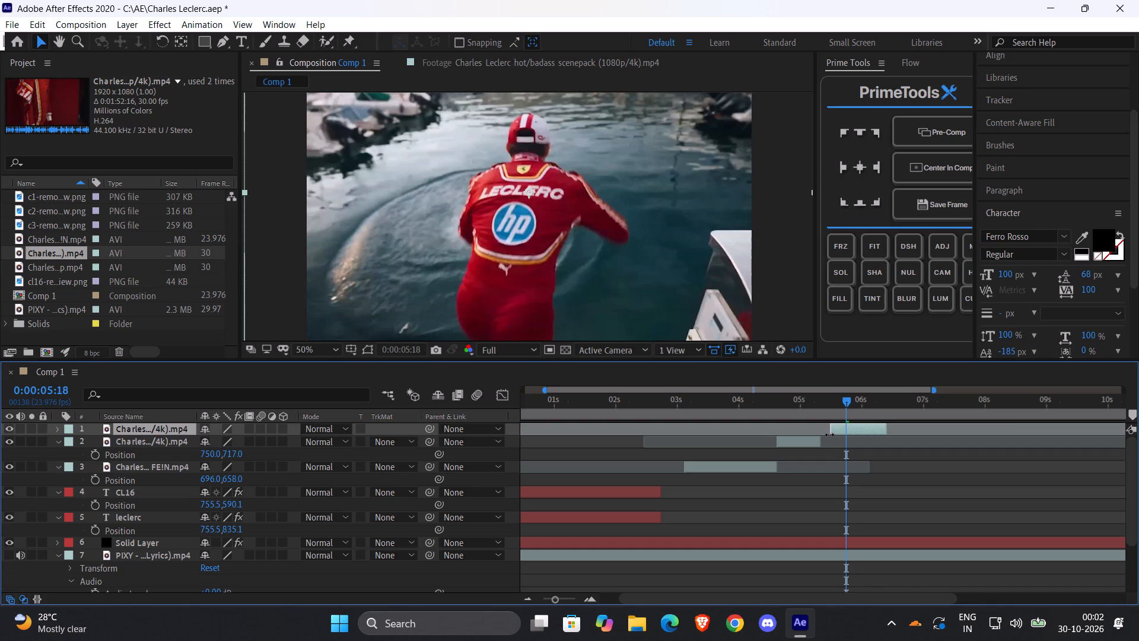
pyautogui.moveTo(829, 434); pyautogui.dragTo(820, 436)
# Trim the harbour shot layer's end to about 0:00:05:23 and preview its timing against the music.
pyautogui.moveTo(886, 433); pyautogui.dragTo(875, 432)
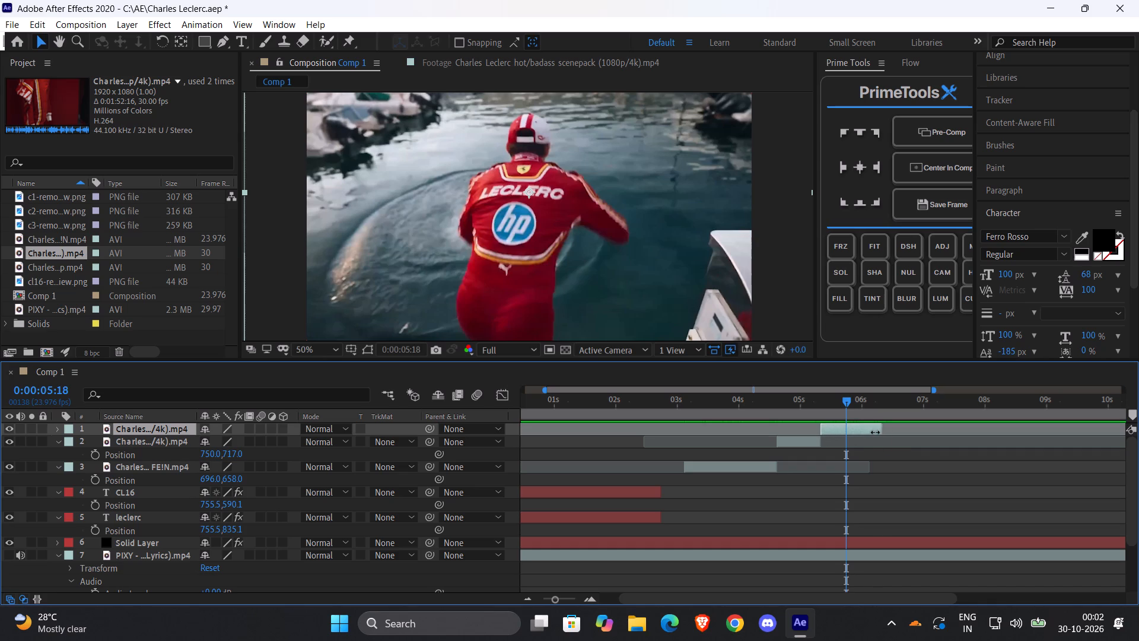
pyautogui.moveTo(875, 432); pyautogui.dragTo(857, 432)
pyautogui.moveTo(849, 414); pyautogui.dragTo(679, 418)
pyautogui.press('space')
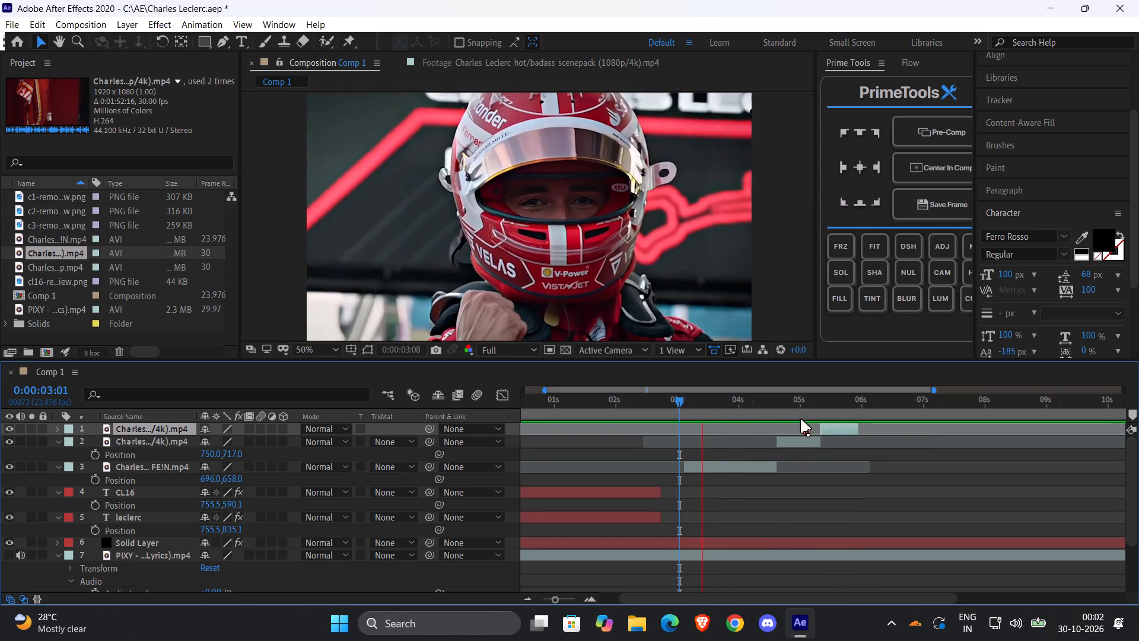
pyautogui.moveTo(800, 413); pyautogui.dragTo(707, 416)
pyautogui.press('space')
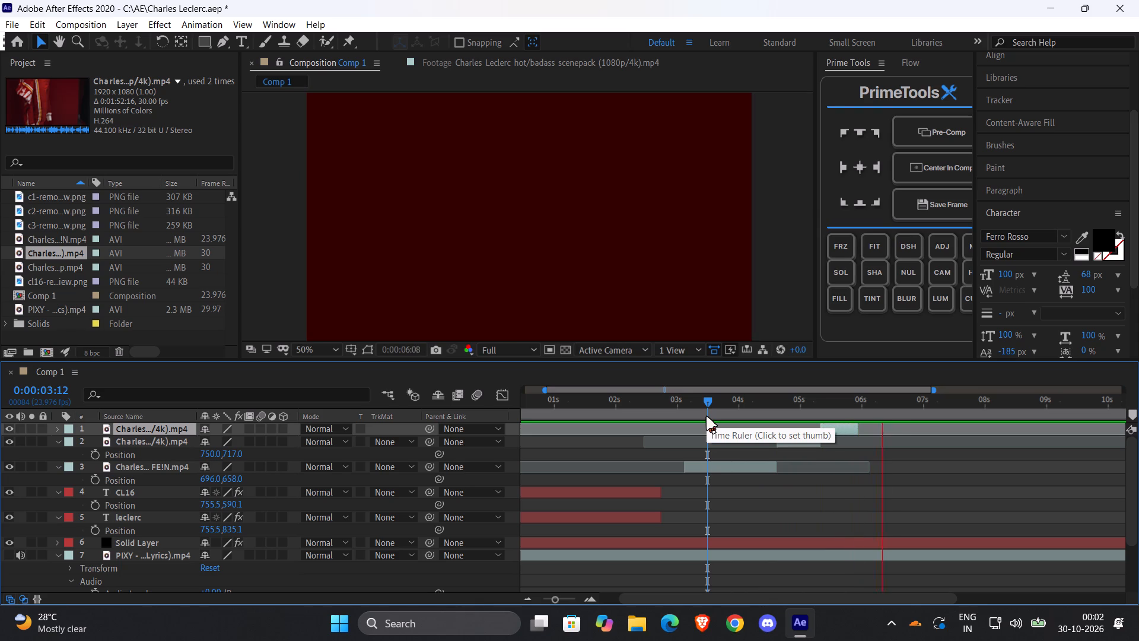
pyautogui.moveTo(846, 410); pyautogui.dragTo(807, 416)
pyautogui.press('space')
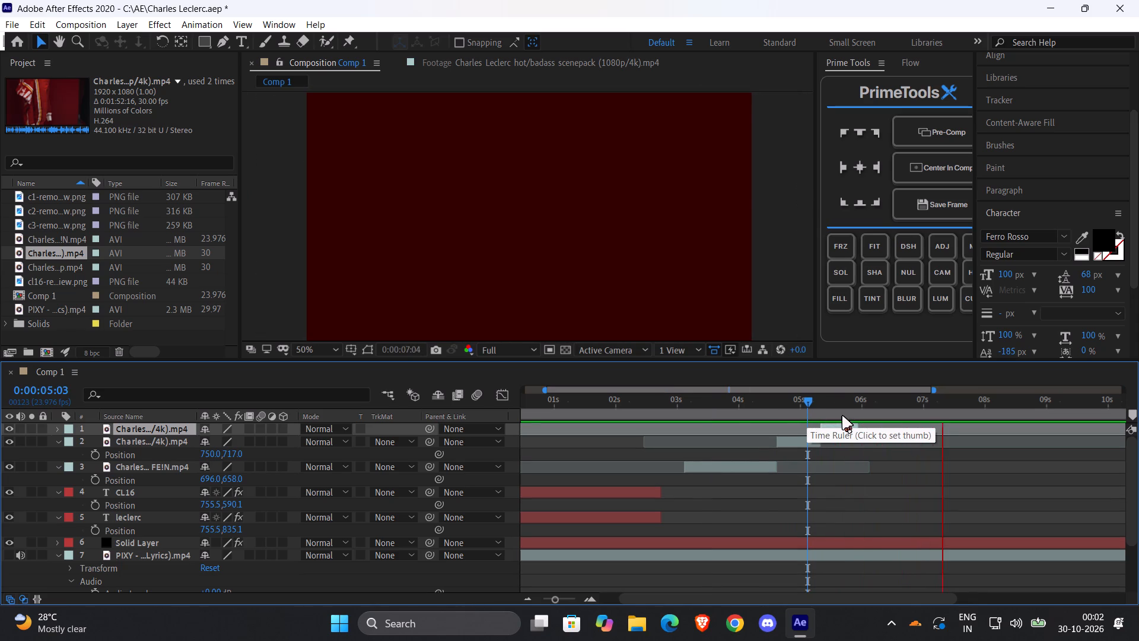
# Extend the harbour shot layer's end to about 0:00:06:11 and preview the dive from about 0:00:04:06.
pyautogui.click(842, 415)
pyautogui.moveTo(858, 431); pyautogui.dragTo(862, 431)
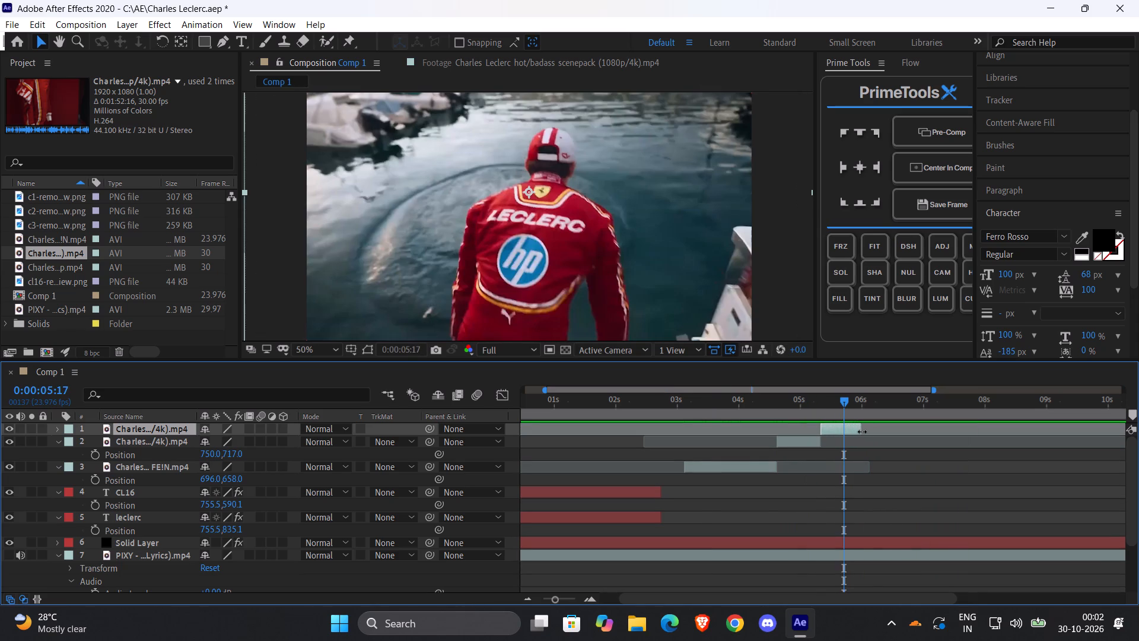
pyautogui.moveTo(862, 431); pyautogui.dragTo(889, 432)
pyautogui.moveTo(871, 411); pyautogui.dragTo(753, 417)
pyautogui.press('space')
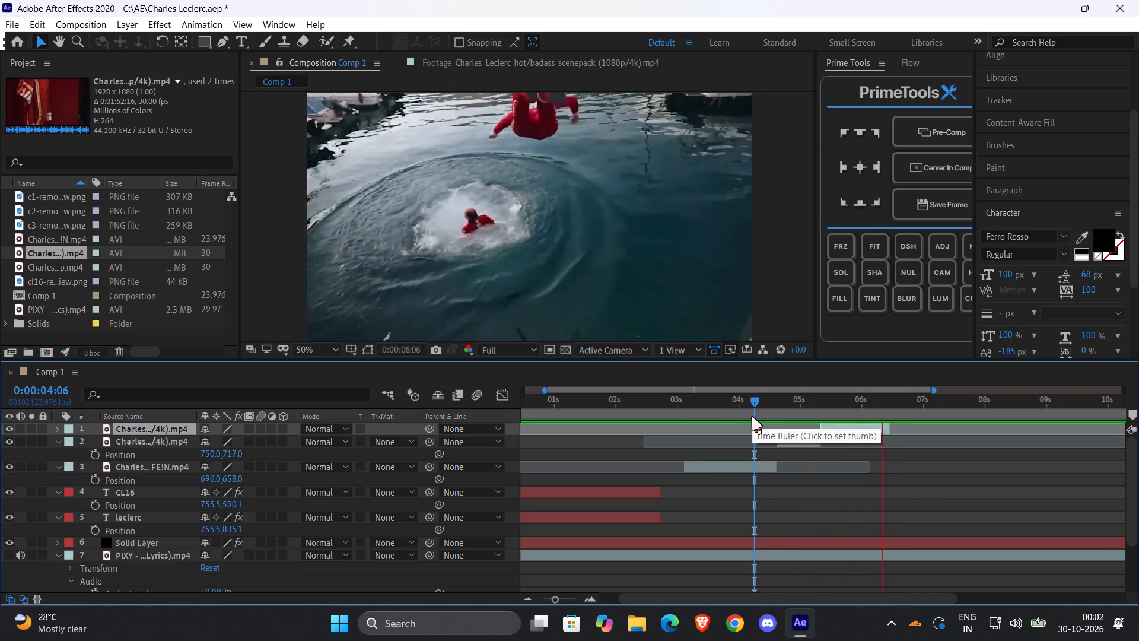
pyautogui.moveTo(848, 413); pyautogui.dragTo(803, 413)
pyautogui.press('space')
pyautogui.press('space')
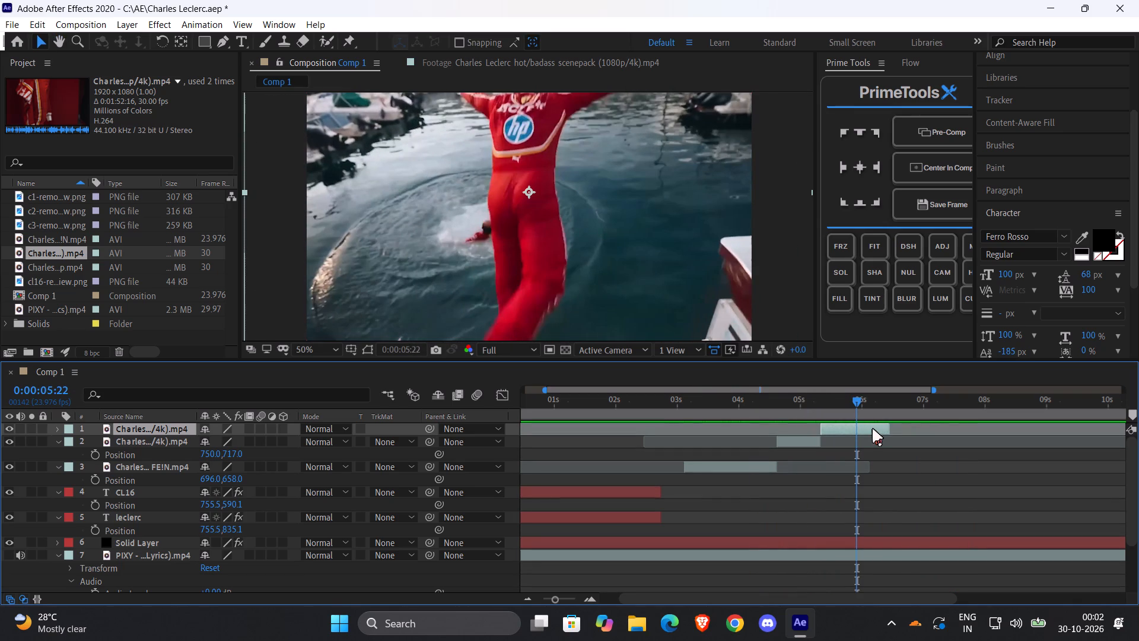
# Hide the harbour shot layer in Comp 1.
pyautogui.click(9, 431)
# Find the Driver of the Day close-up in the scenepack footage and set the footage In point at 0:00:26:13.
pyautogui.click(441, 58)
pyautogui.press('space')
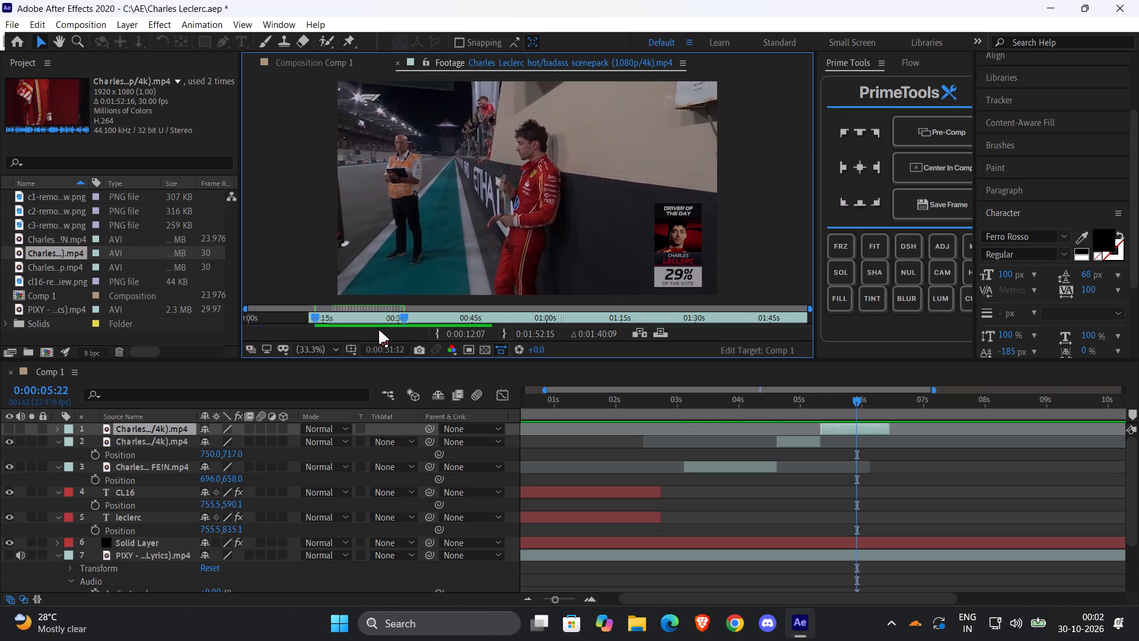
pyautogui.moveTo(408, 315); pyautogui.dragTo(402, 317)
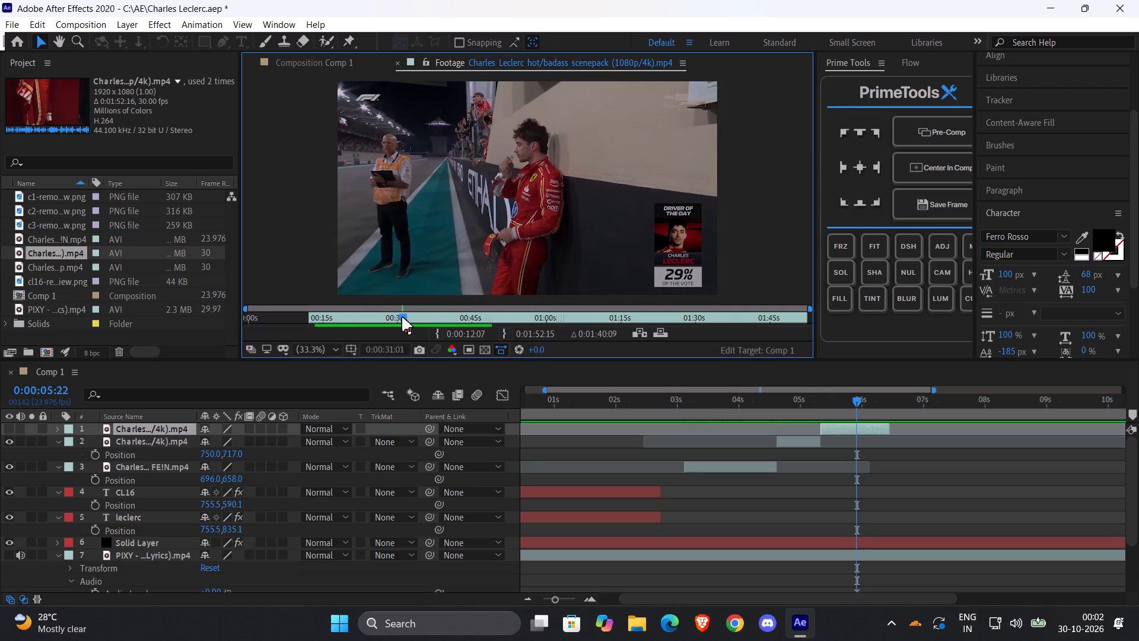
pyautogui.moveTo(402, 317); pyautogui.dragTo(383, 316)
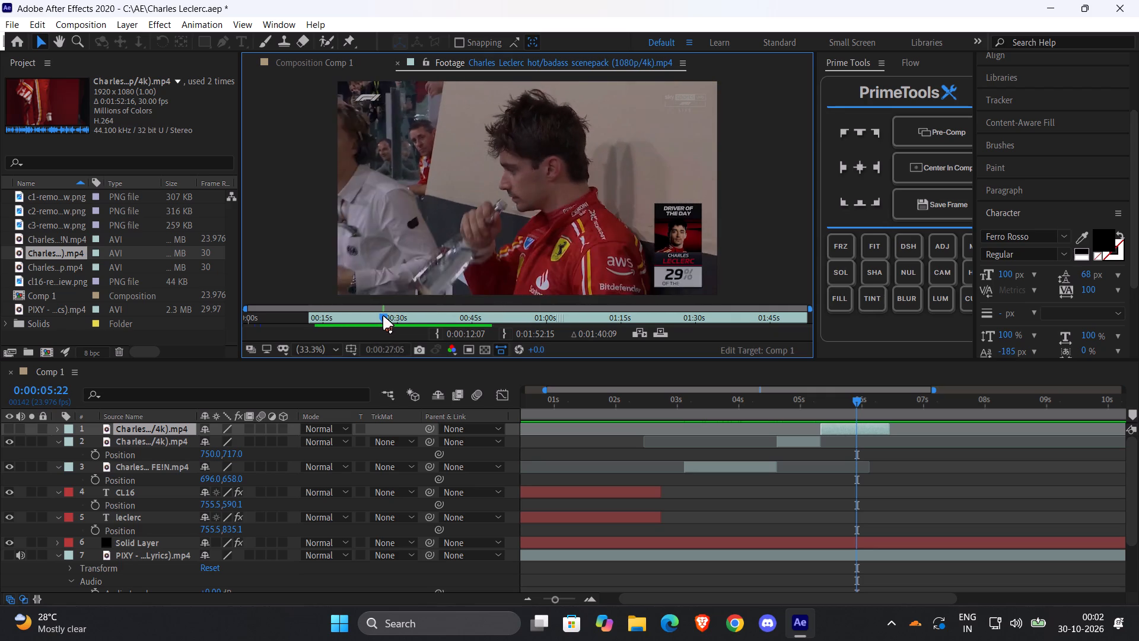
pyautogui.moveTo(383, 316); pyautogui.dragTo(374, 316)
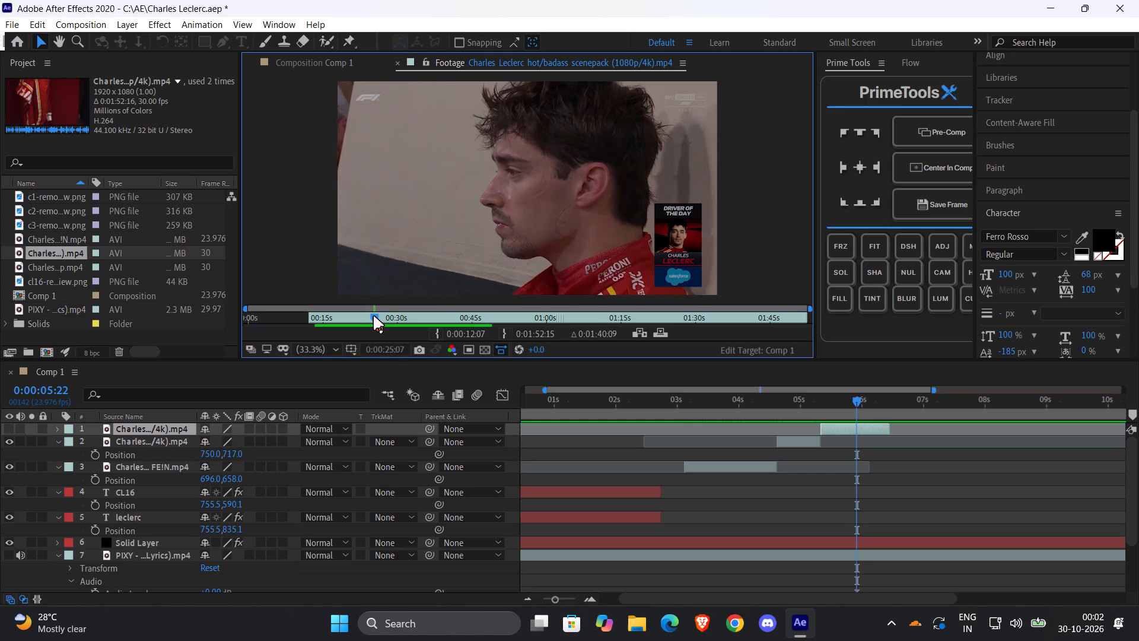
pyautogui.moveTo(374, 316); pyautogui.dragTo(370, 315)
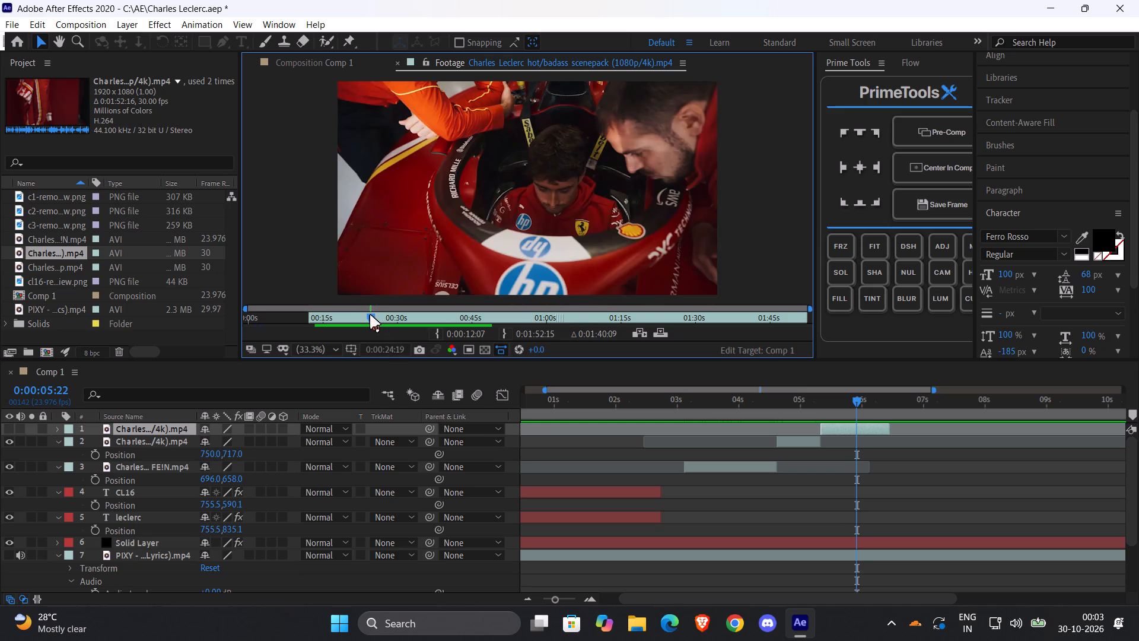
pyautogui.moveTo(370, 315); pyautogui.dragTo(379, 315)
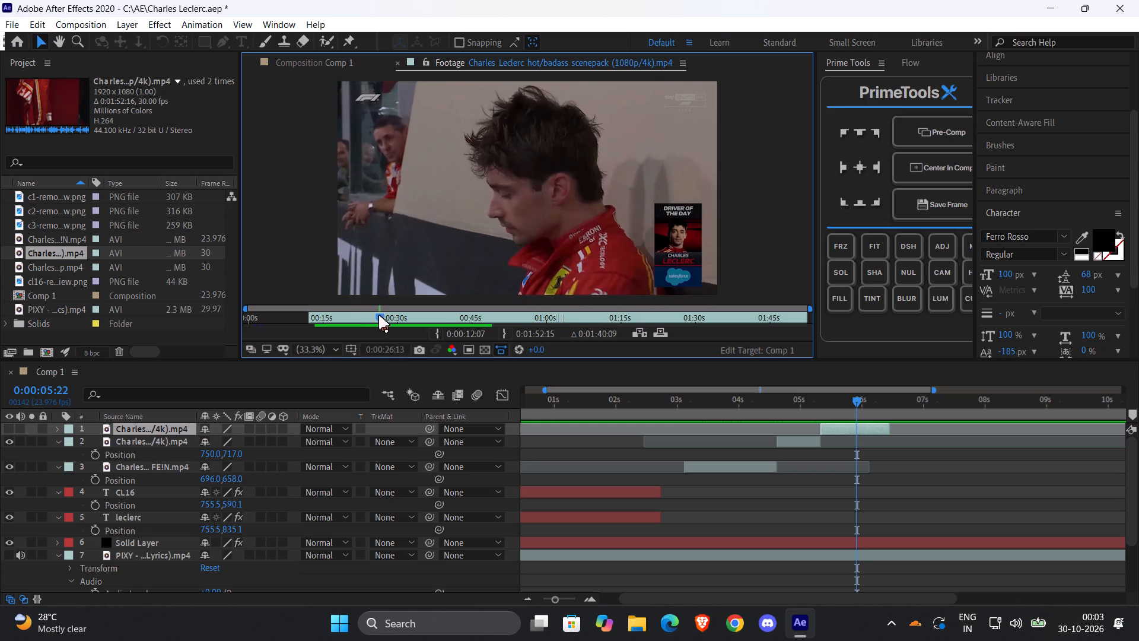
pyautogui.moveTo(379, 315); pyautogui.dragTo(385, 317)
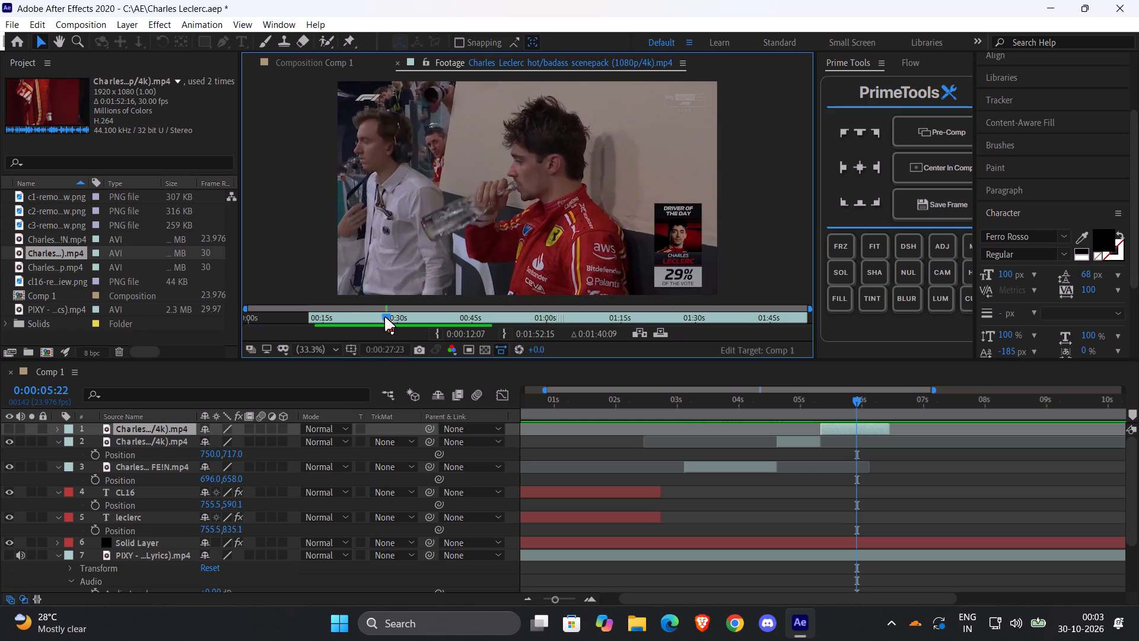
pyautogui.moveTo(385, 317); pyautogui.dragTo(379, 316)
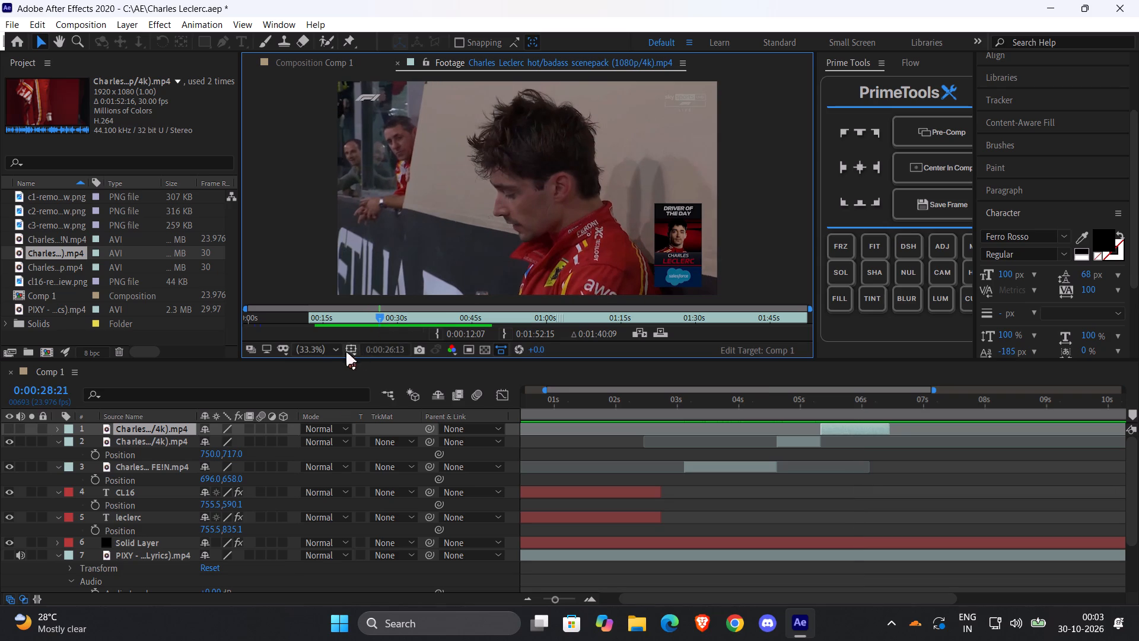
pyautogui.click(438, 332)
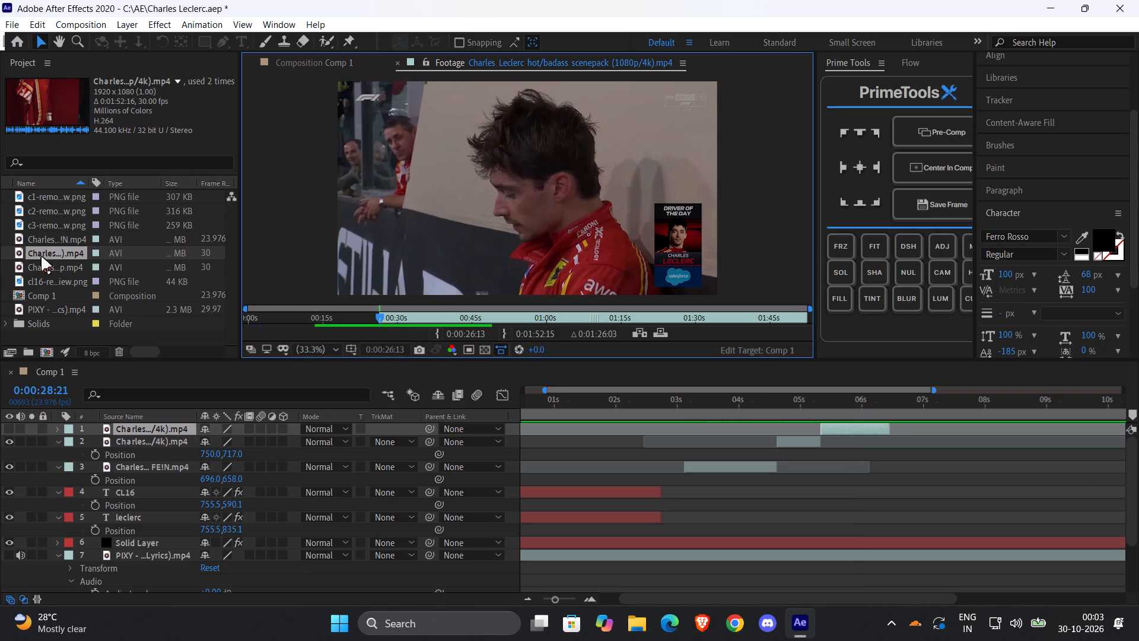
# Add the scenepack clip as the top layer of Comp 1 and start it at 0:00:06:11, directly after the harbour shot.
pyautogui.moveTo(56, 252); pyautogui.dragTo(57, 423)
pyautogui.click(832, 440)
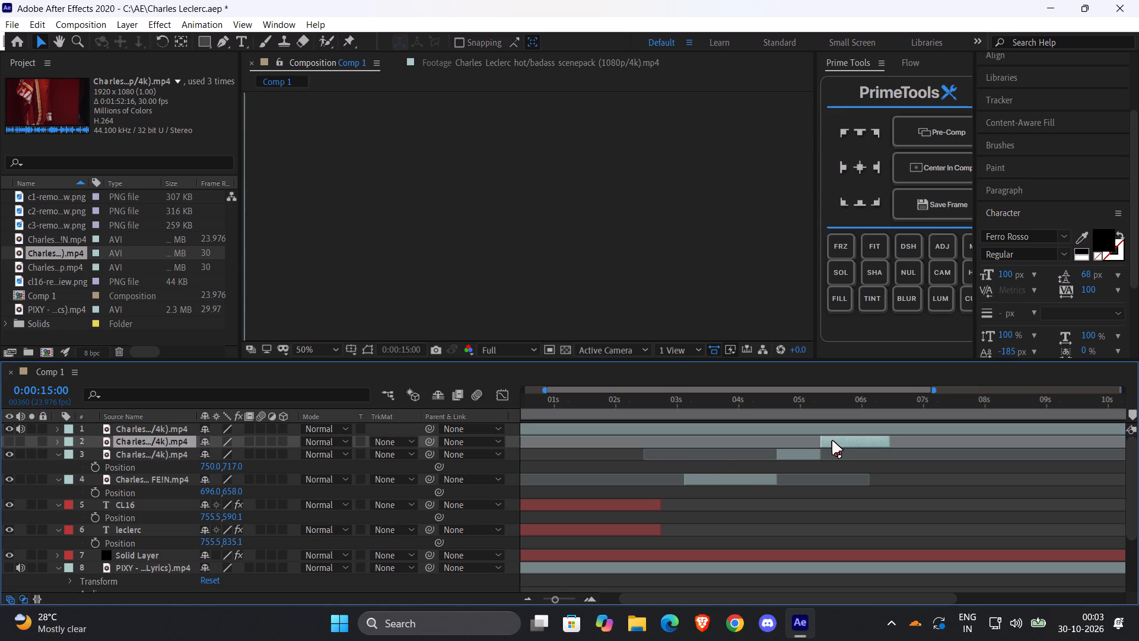
pyautogui.press('o')
pyautogui.press('pagedown')
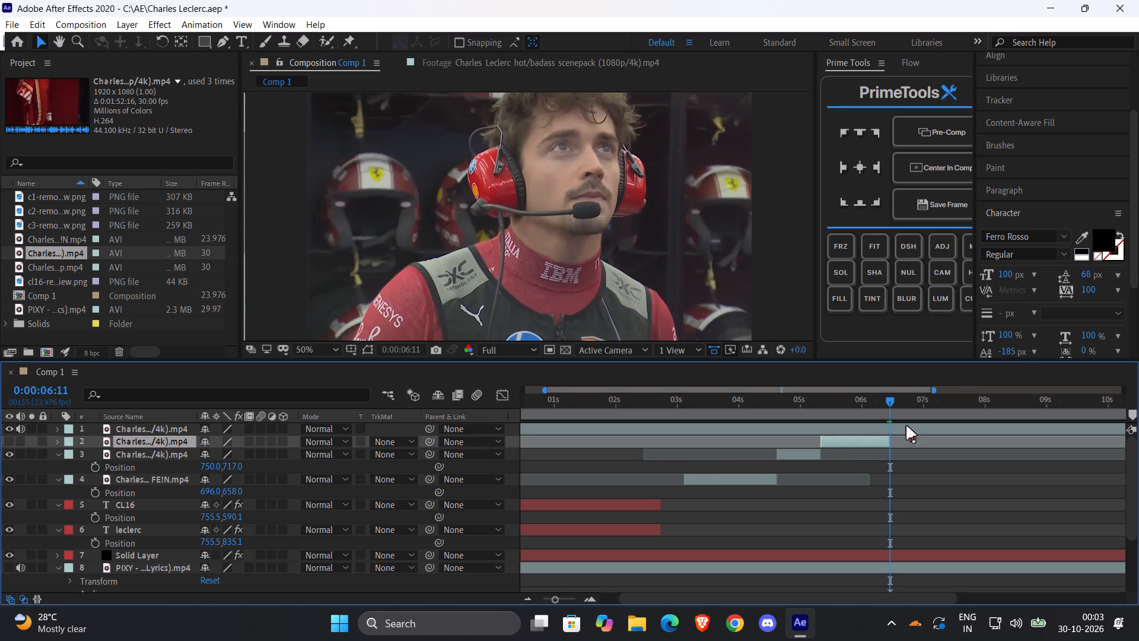
pyautogui.click(882, 431)
pyautogui.press('[')
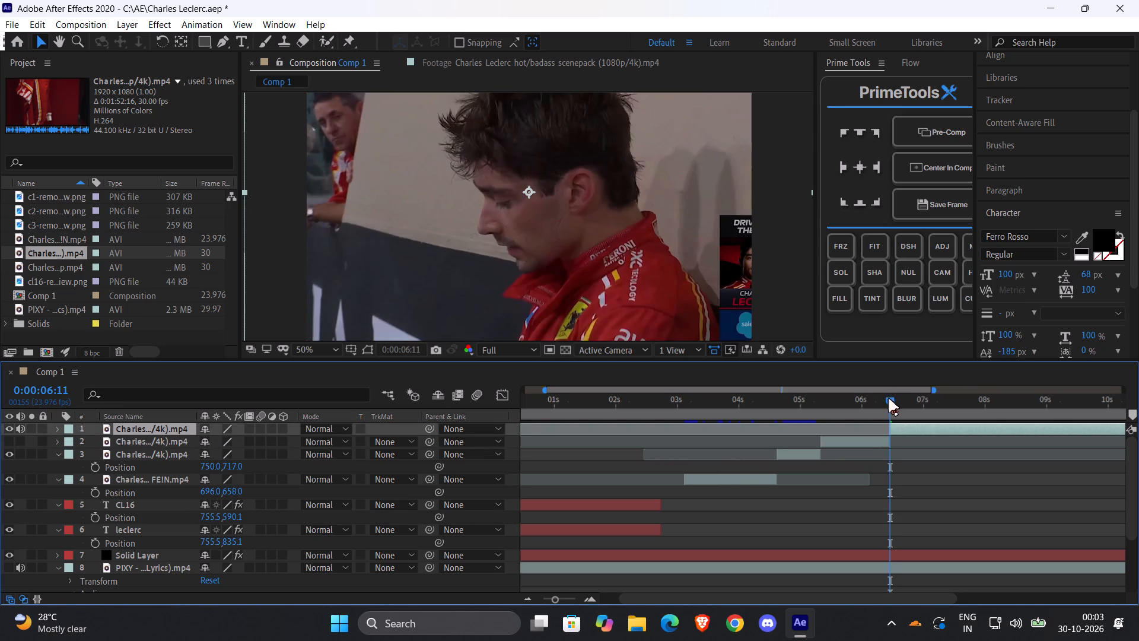
# Scrub through the new Driver of the Day shot and set its layer Scale to 79%.
pyautogui.moveTo(891, 400); pyautogui.dragTo(947, 400)
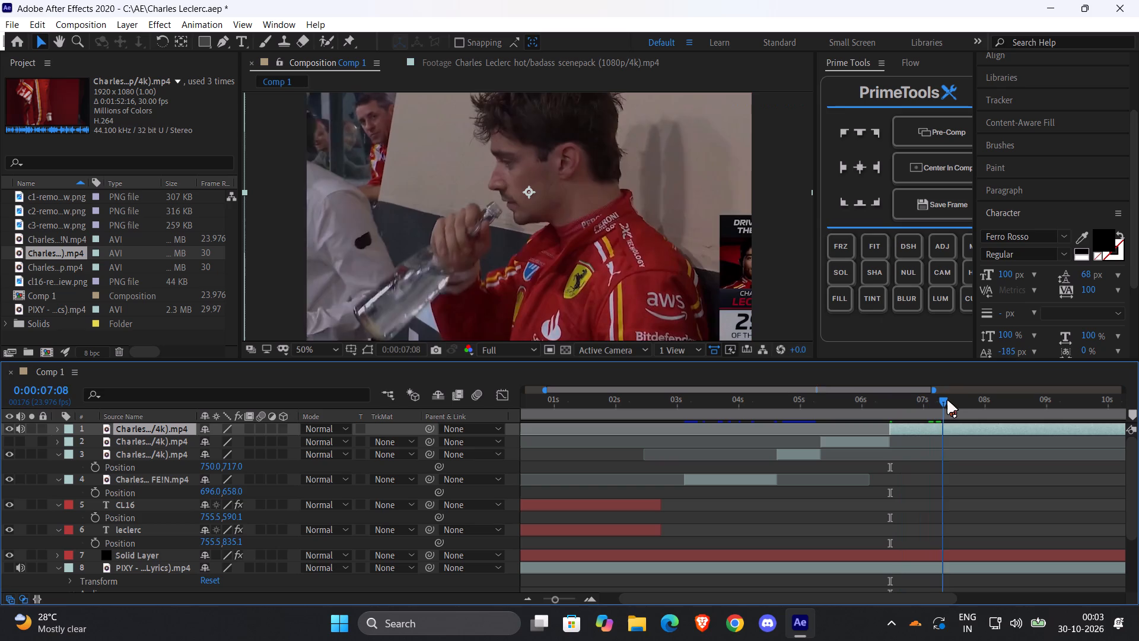
pyautogui.moveTo(947, 400); pyautogui.dragTo(912, 411)
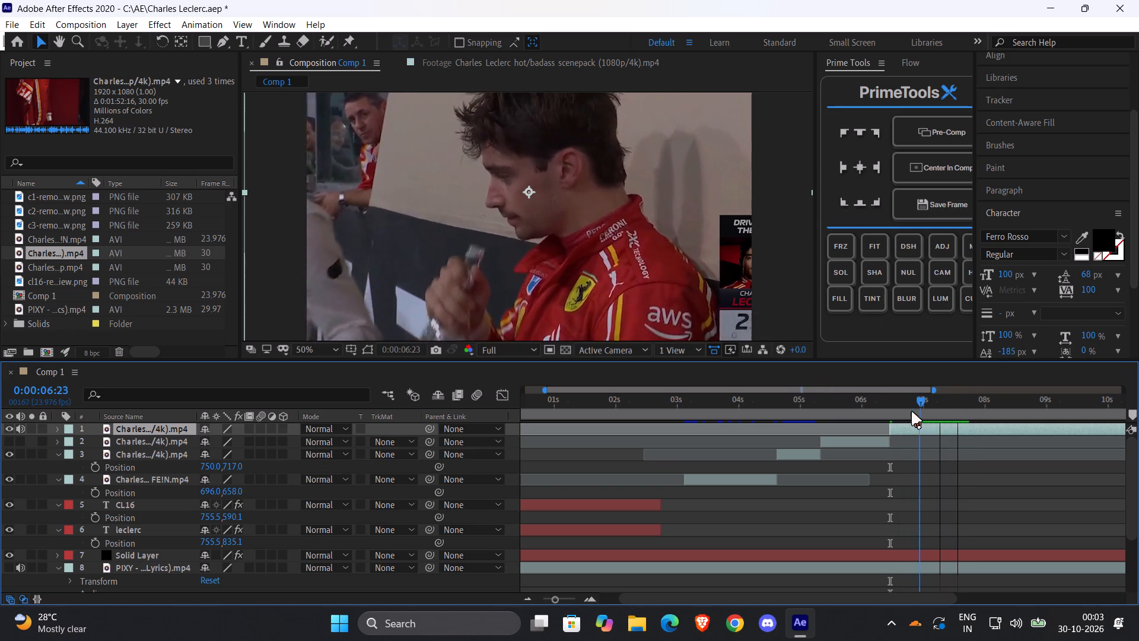
pyautogui.moveTo(912, 411); pyautogui.dragTo(887, 415)
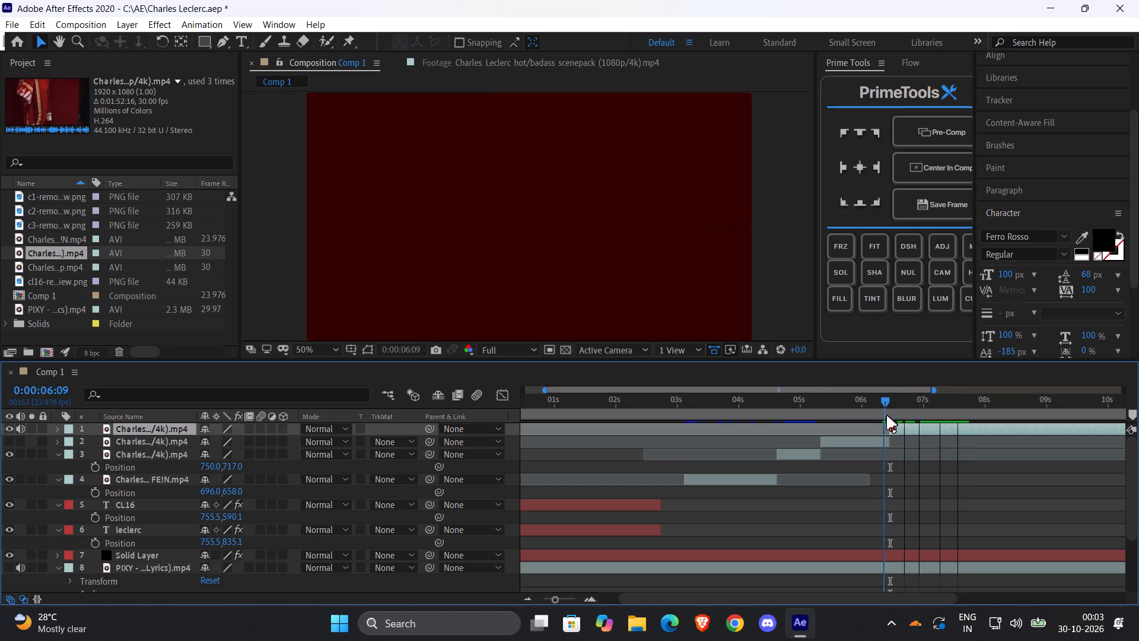
pyautogui.moveTo(887, 415); pyautogui.dragTo(908, 410)
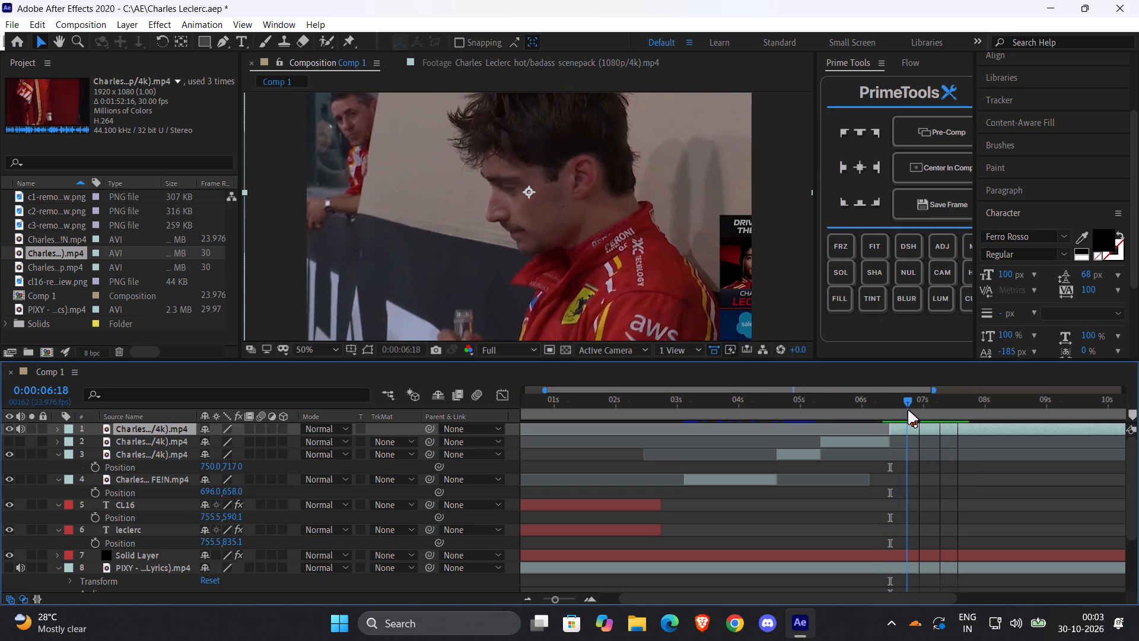
pyautogui.moveTo(908, 410); pyautogui.dragTo(907, 410)
pyautogui.press('s')
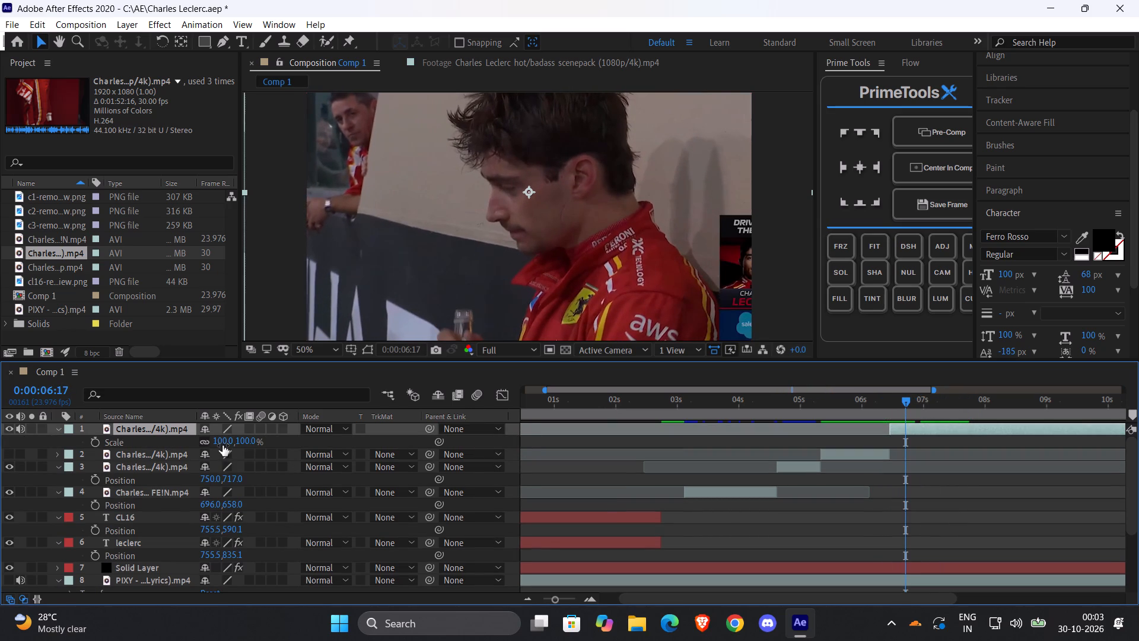
pyautogui.moveTo(222, 443); pyautogui.dragTo(210, 446)
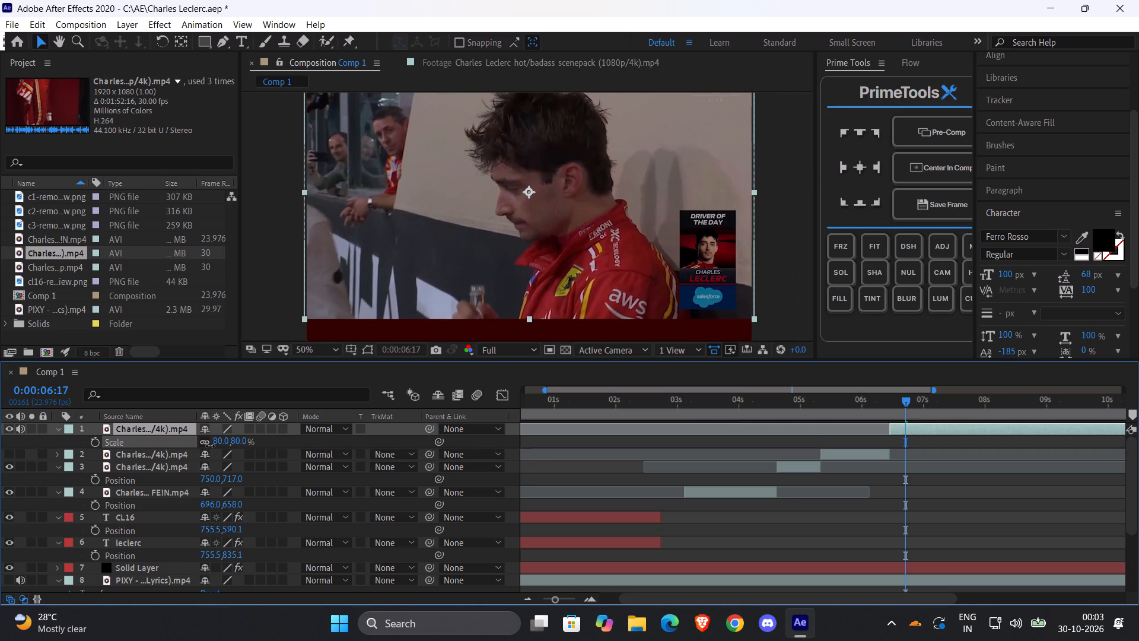
pyautogui.moveTo(210, 446); pyautogui.dragTo(209, 446)
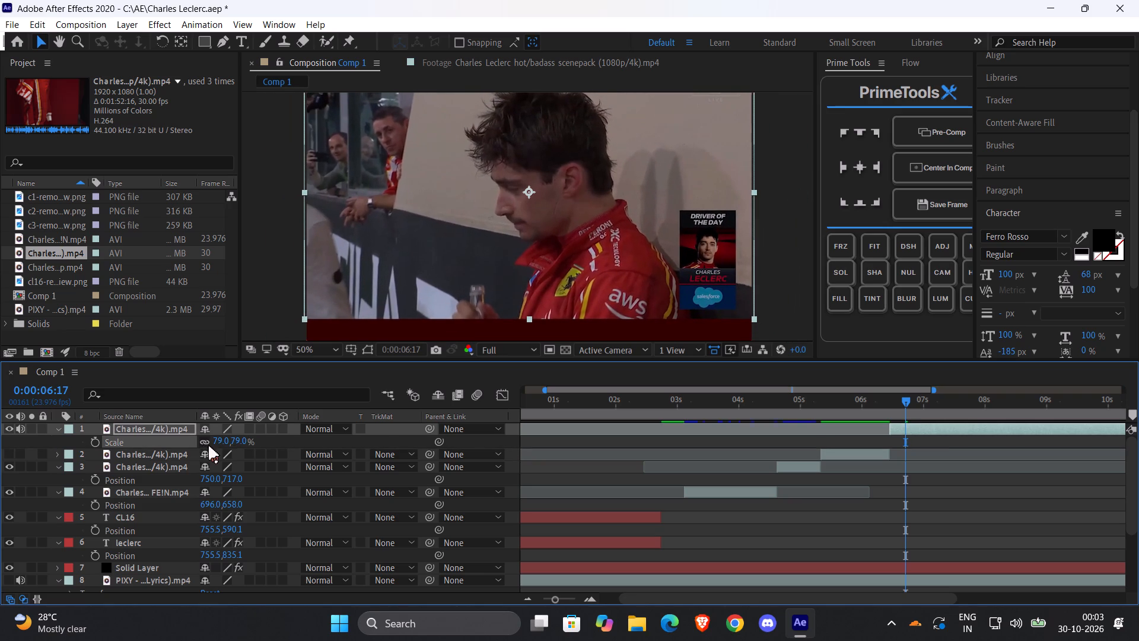
# Lower the Driver of the Day shot in the frame by setting its layer Position to 750, 622.
pyautogui.press('p')
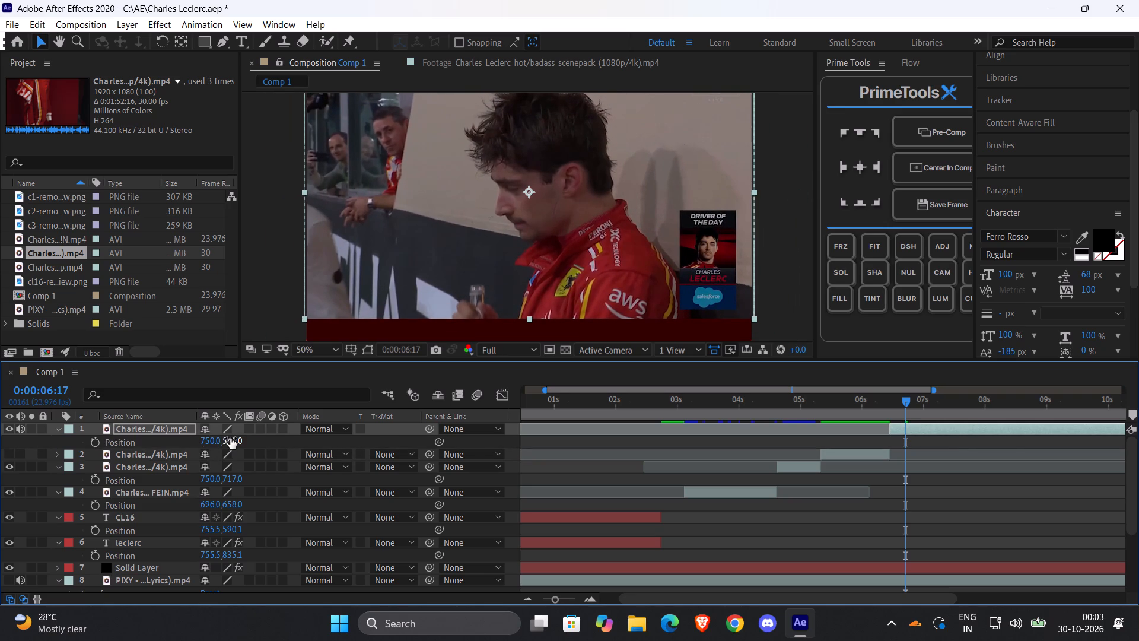
pyautogui.moveTo(231, 438); pyautogui.dragTo(233, 495)
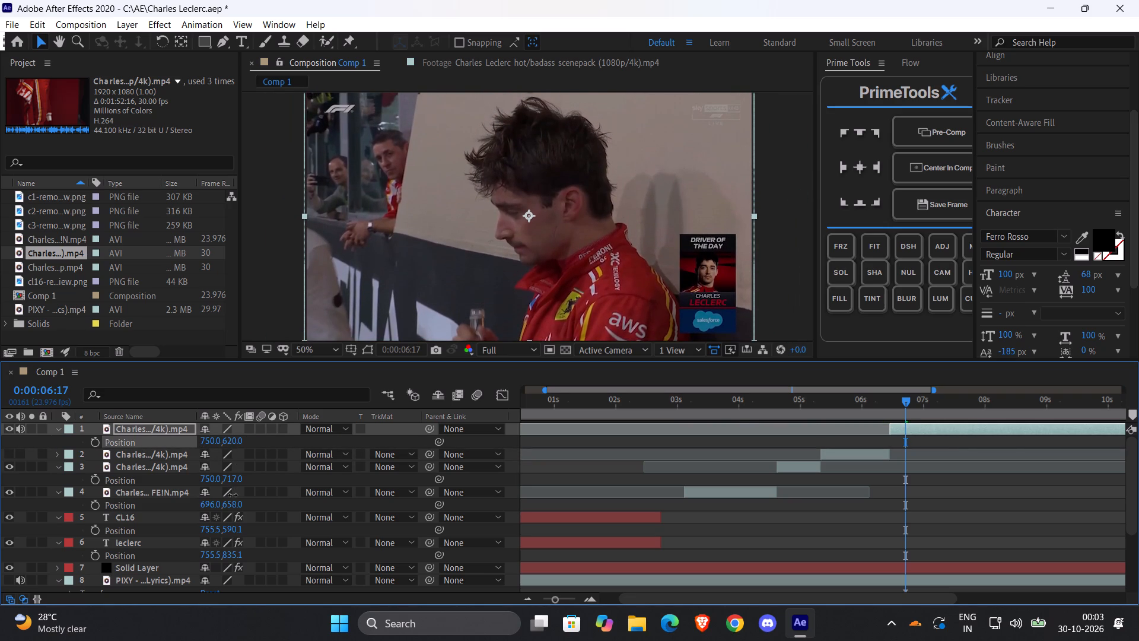
pyautogui.moveTo(233, 495); pyautogui.dragTo(235, 500)
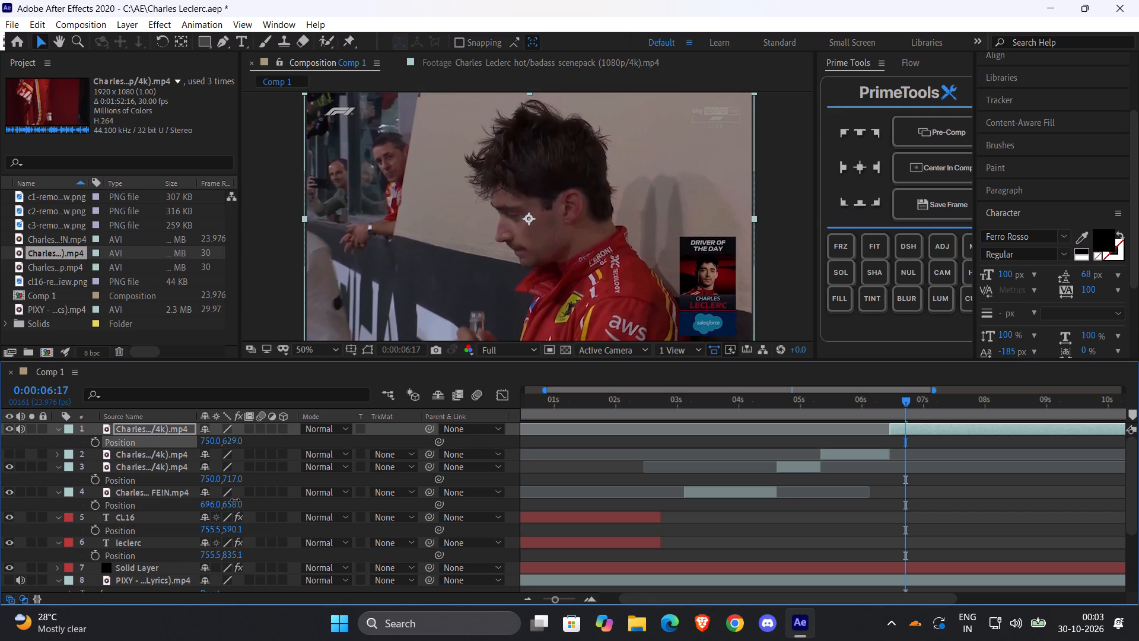
pyautogui.moveTo(235, 500); pyautogui.dragTo(235, 494)
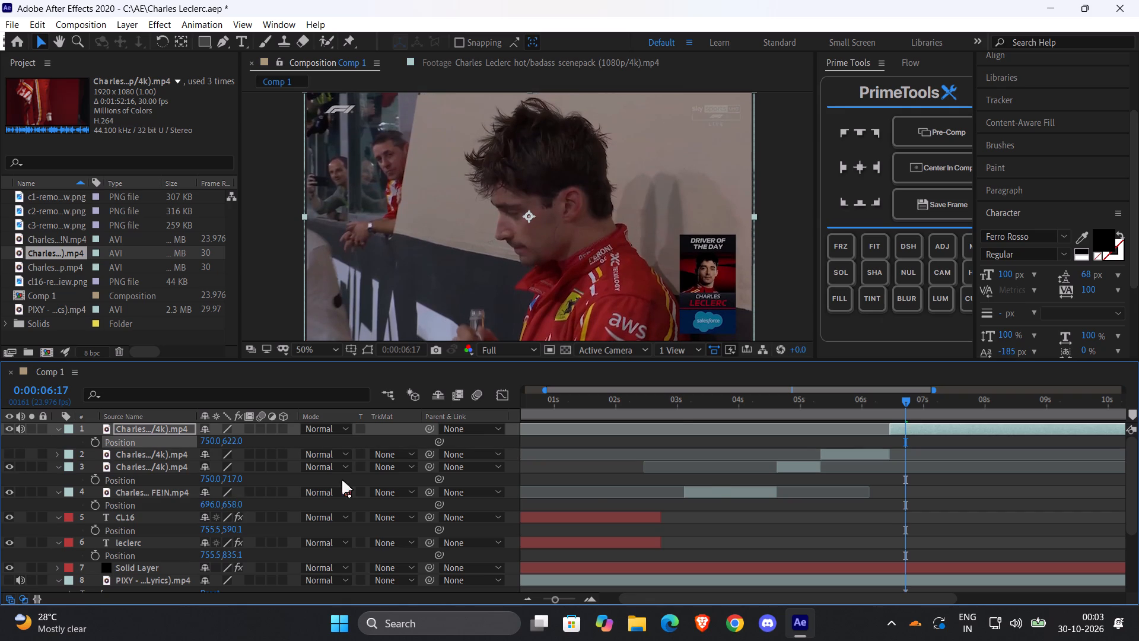
# Move the Driver of the Day layer earlier so it starts directly after the garage shot, aligned with the hidden harbour layer's start.
pyautogui.click(864, 452)
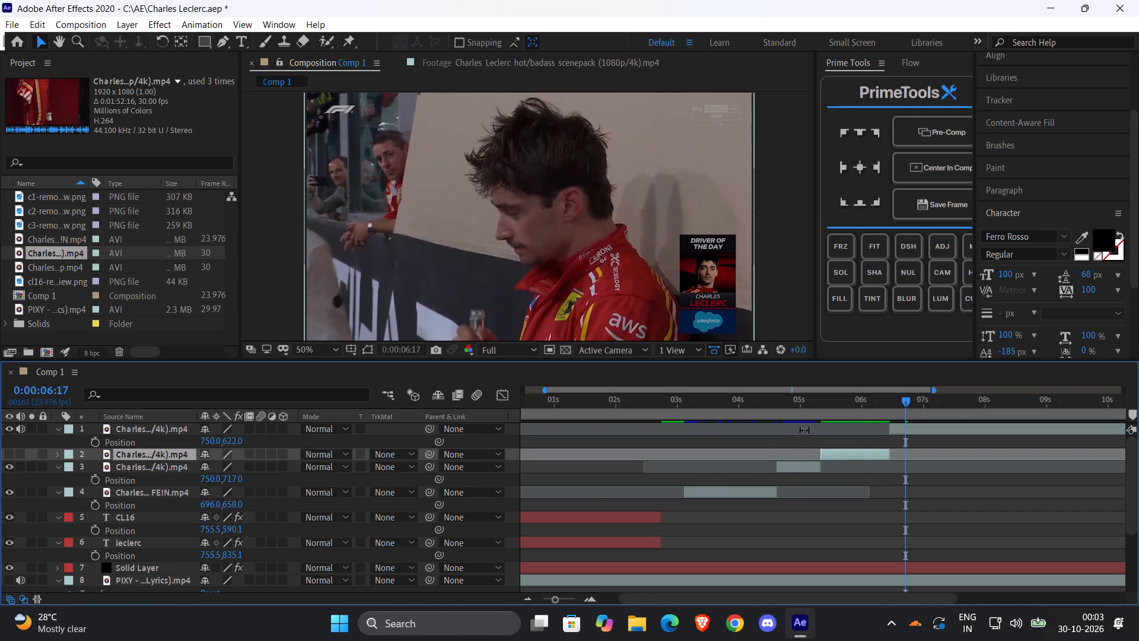
pyautogui.click(860, 413)
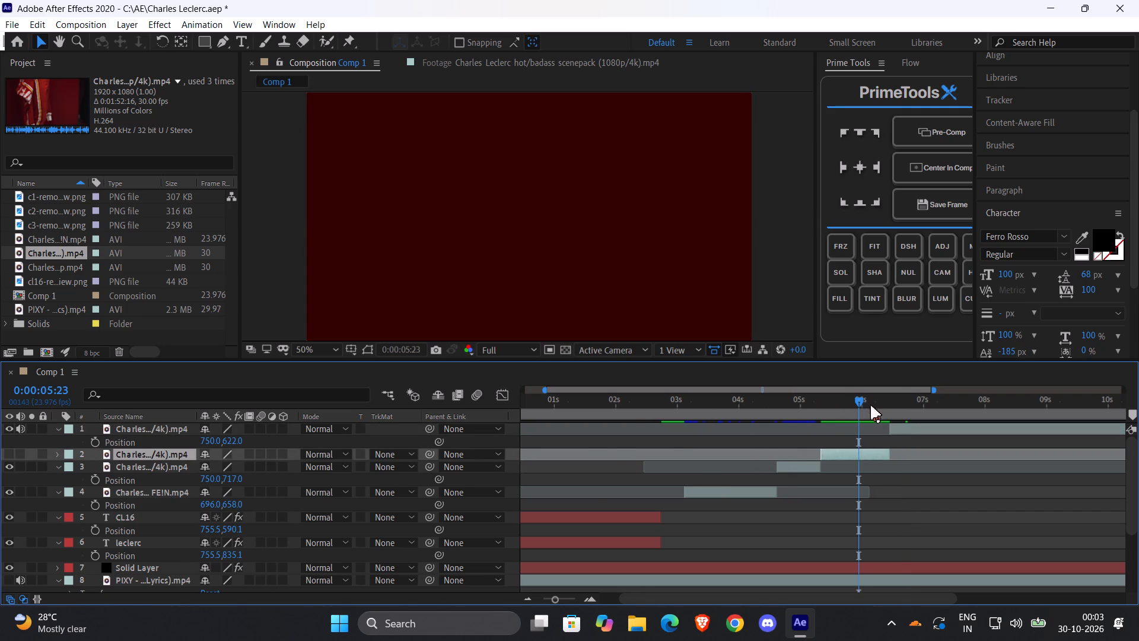
pyautogui.click(791, 403)
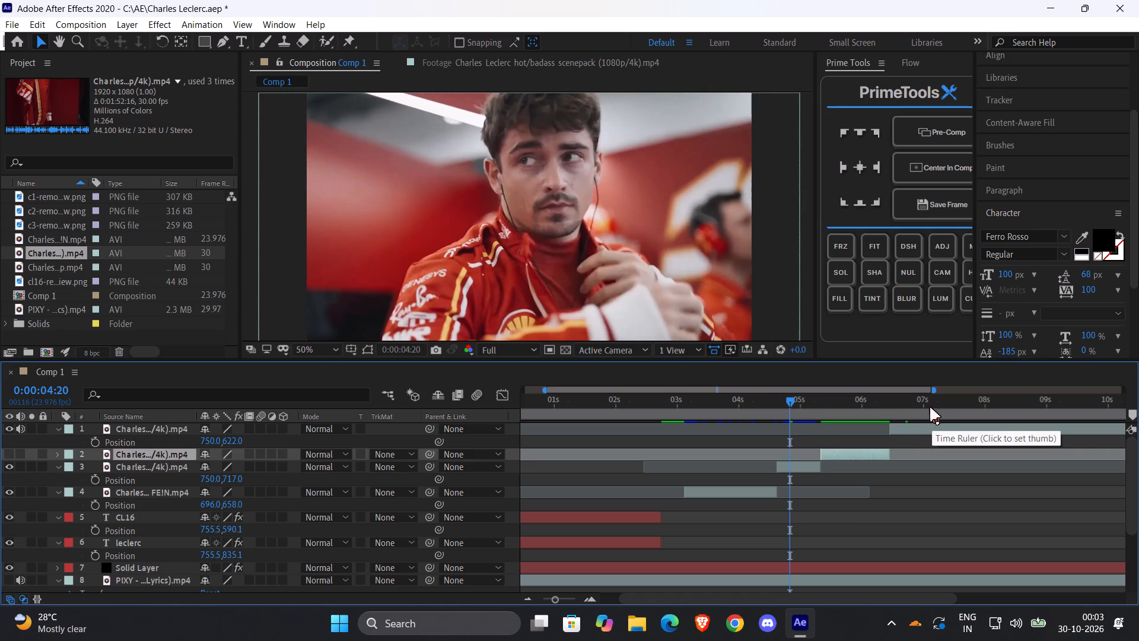
pyautogui.click(920, 427)
pyautogui.moveTo(920, 427); pyautogui.dragTo(852, 446)
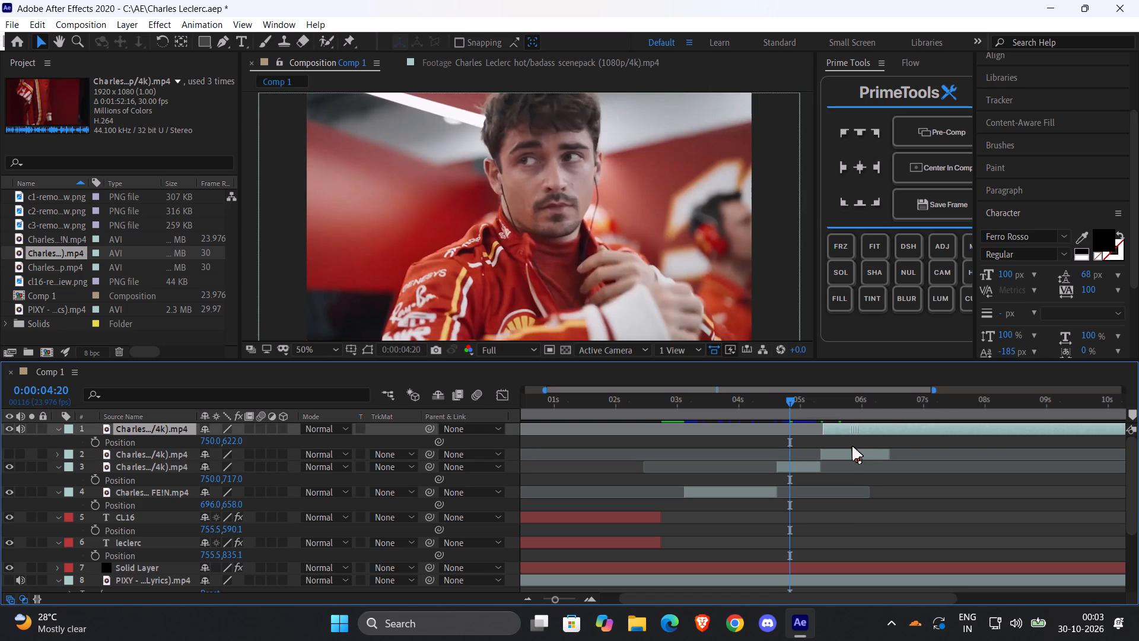
pyautogui.moveTo(852, 446); pyautogui.dragTo(851, 448)
# Scrub and play back the cuts from the car shot through the garage shot into the Driver of the Day shot.
pyautogui.moveTo(821, 412); pyautogui.dragTo(851, 407)
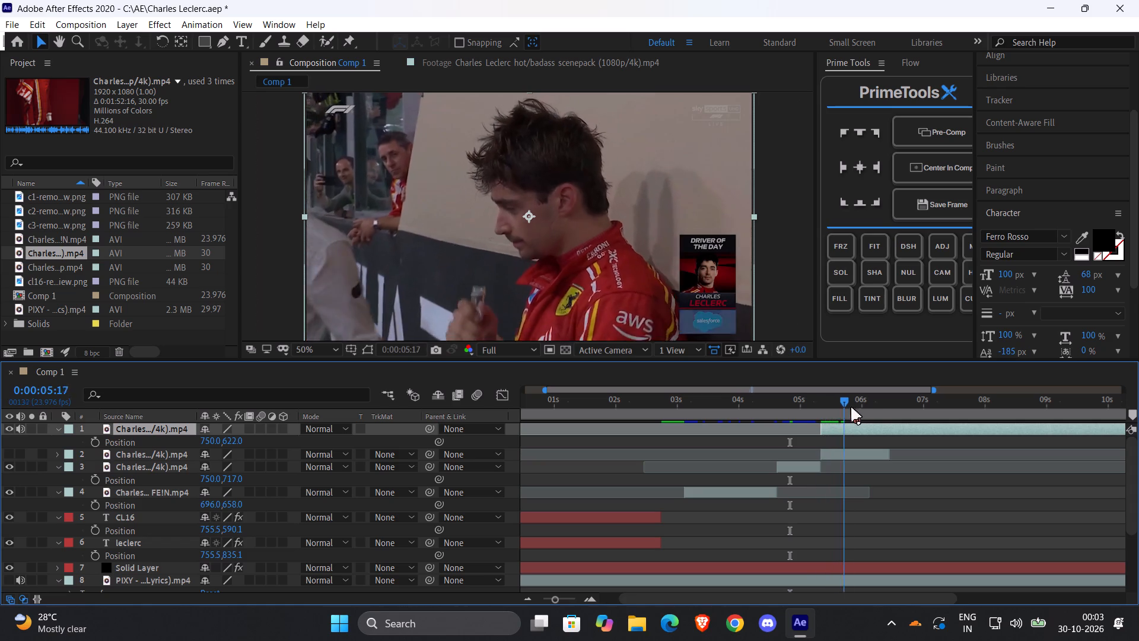
pyautogui.moveTo(851, 407); pyautogui.dragTo(795, 405)
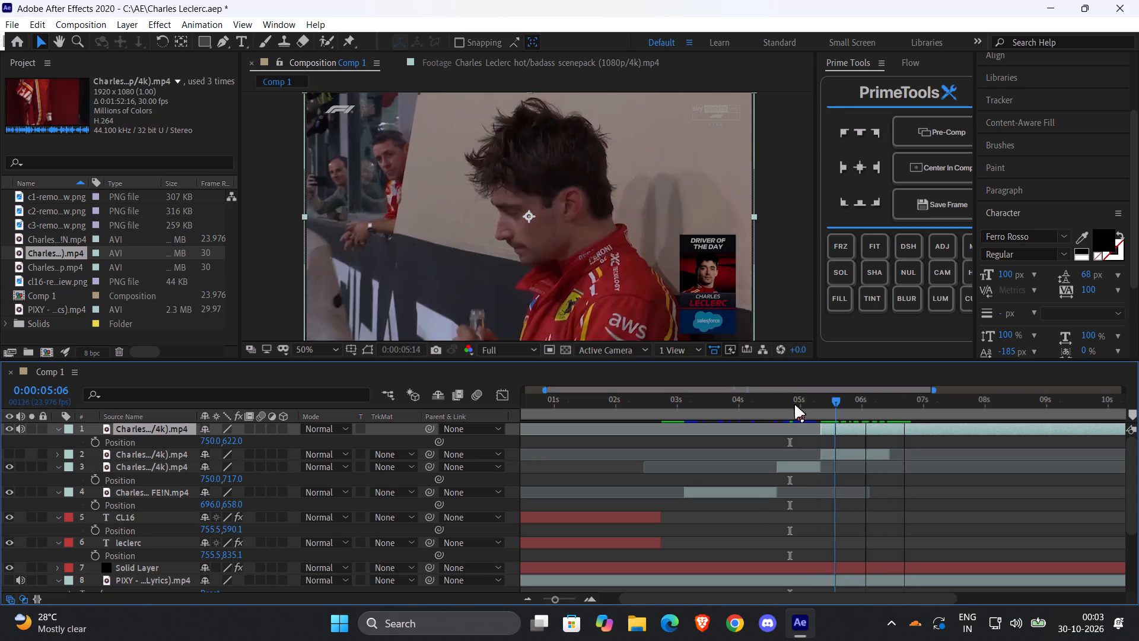
pyautogui.moveTo(795, 405); pyautogui.dragTo(756, 413)
pyautogui.press('c')
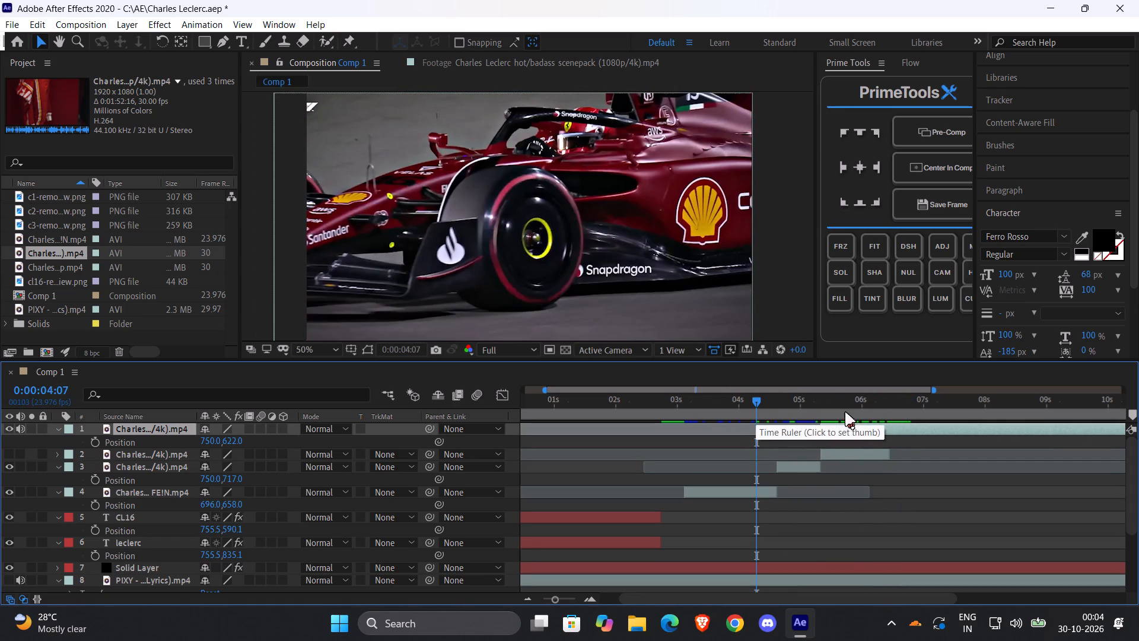
pyautogui.press('c')
pyautogui.moveTo(782, 414); pyautogui.dragTo(766, 415)
pyautogui.press('space')
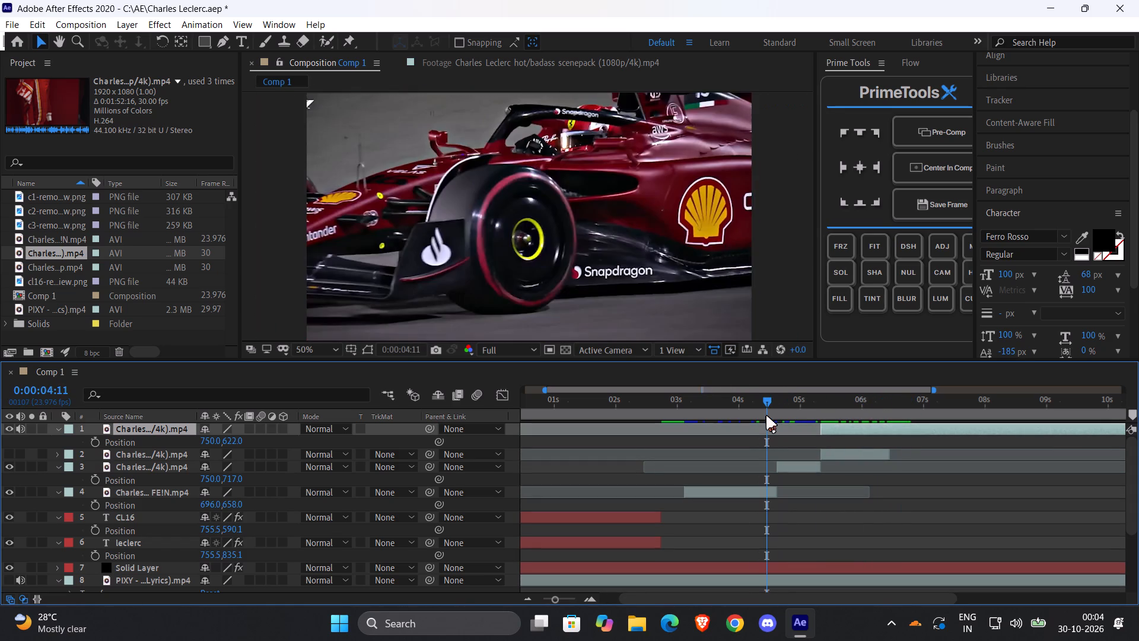
pyautogui.moveTo(804, 409); pyautogui.dragTo(777, 418)
pyautogui.press('space')
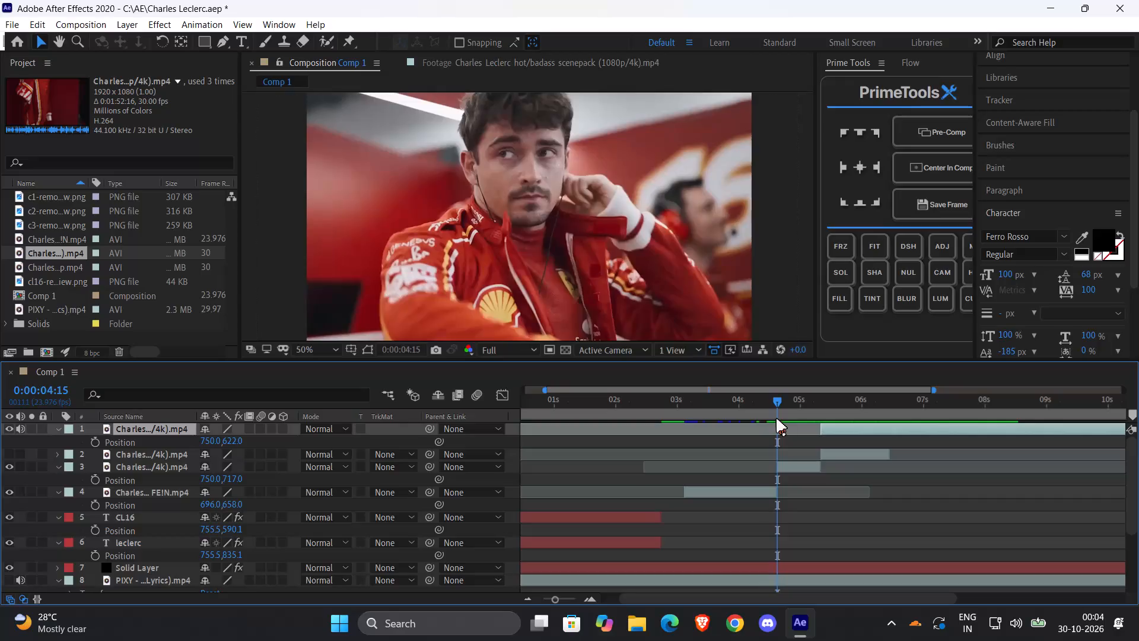
pyautogui.press('space')
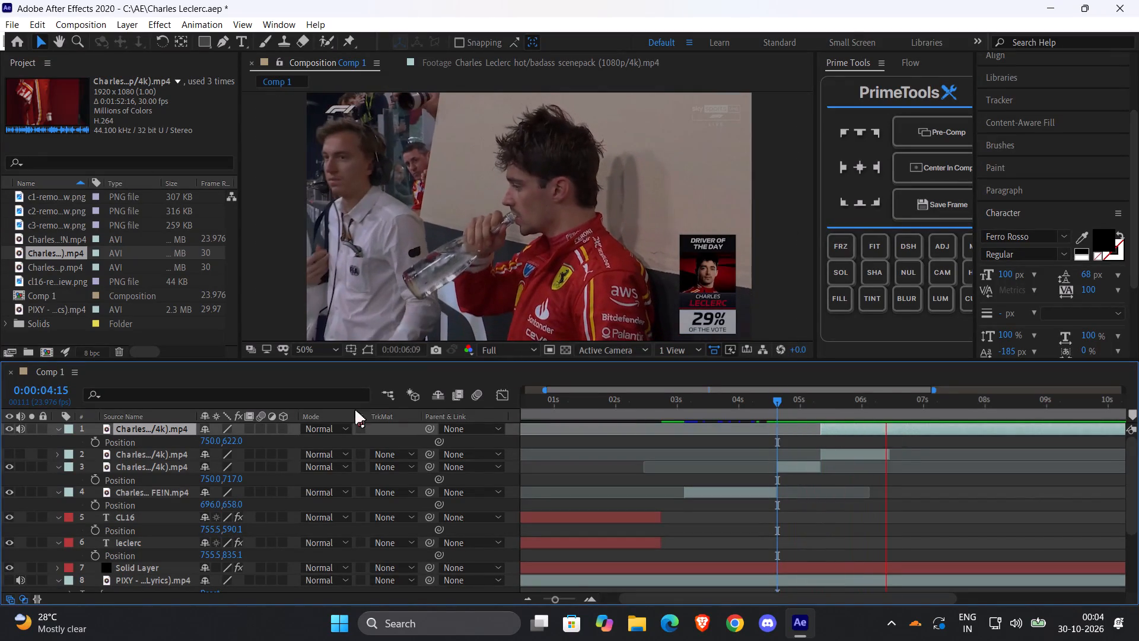
# Mute the audio of the Driver of the Day layer.
pyautogui.click(18, 433)
# Split the Driver of the Day layer at 0:00:06:11, delete the remainder after the split, and play back the result.
pyautogui.moveTo(854, 417); pyautogui.dragTo(840, 417)
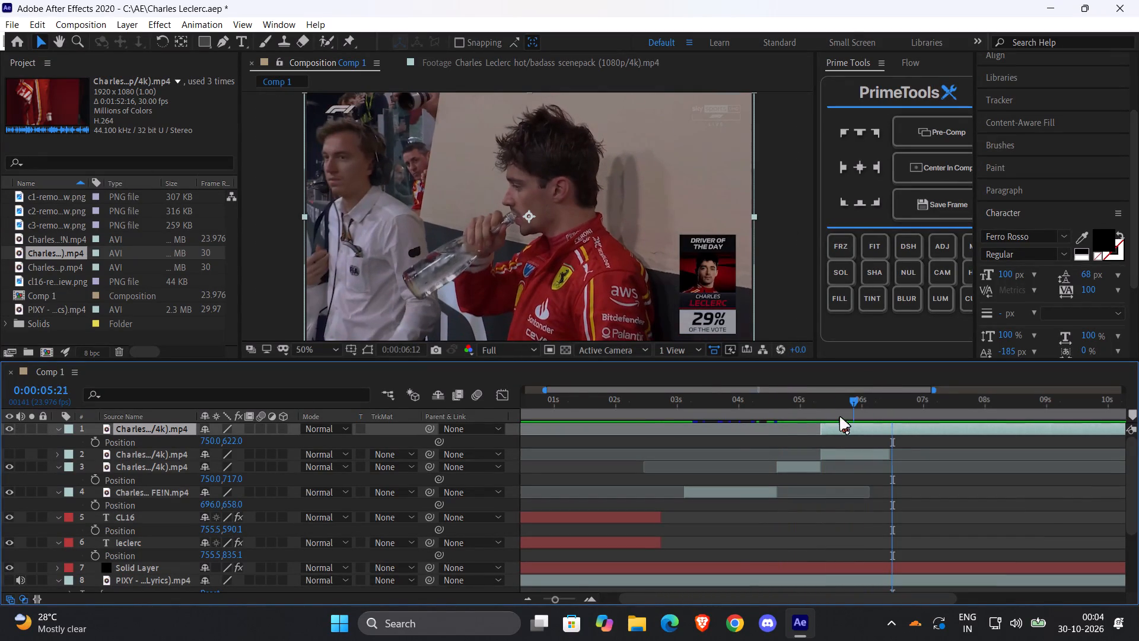
pyautogui.moveTo(840, 417); pyautogui.dragTo(752, 419)
pyautogui.press('space')
pyautogui.moveTo(777, 414); pyautogui.dragTo(772, 415)
pyautogui.press('space')
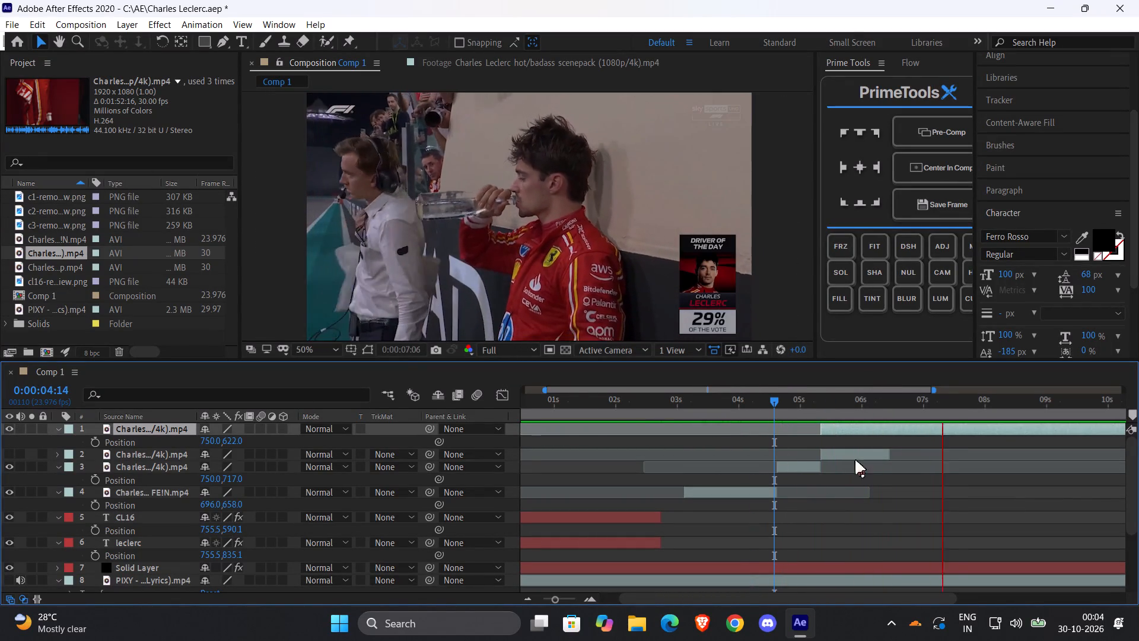
pyautogui.moveTo(878, 410); pyautogui.dragTo(812, 418)
pyautogui.press('space')
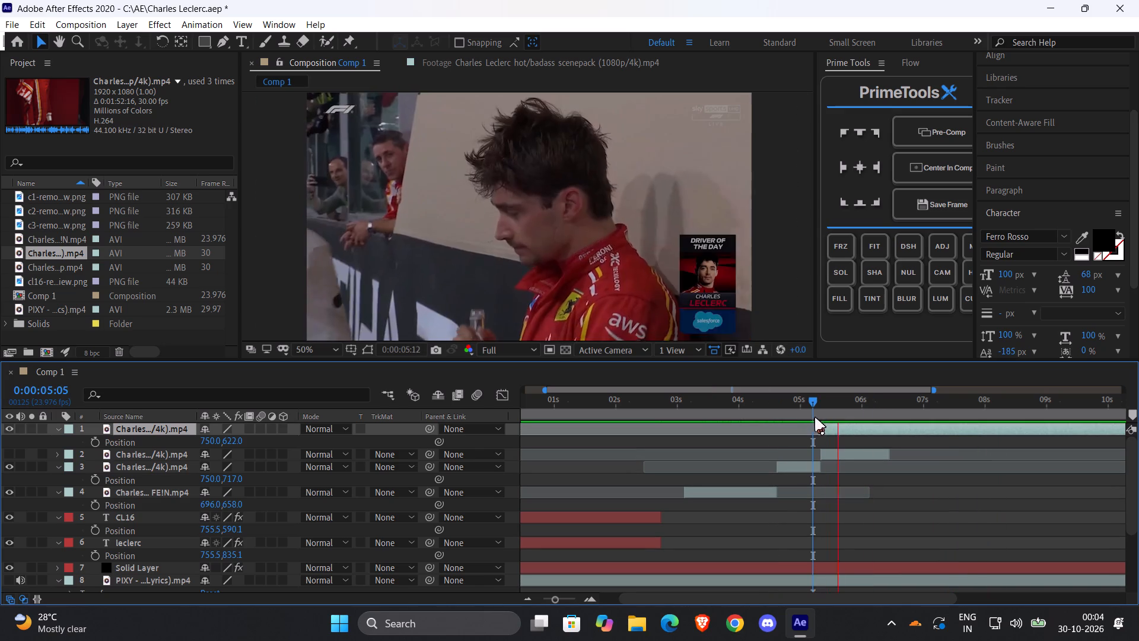
pyautogui.moveTo(866, 409); pyautogui.dragTo(890, 465)
pyautogui.hotkey('ctrl', 'shift', 'd')
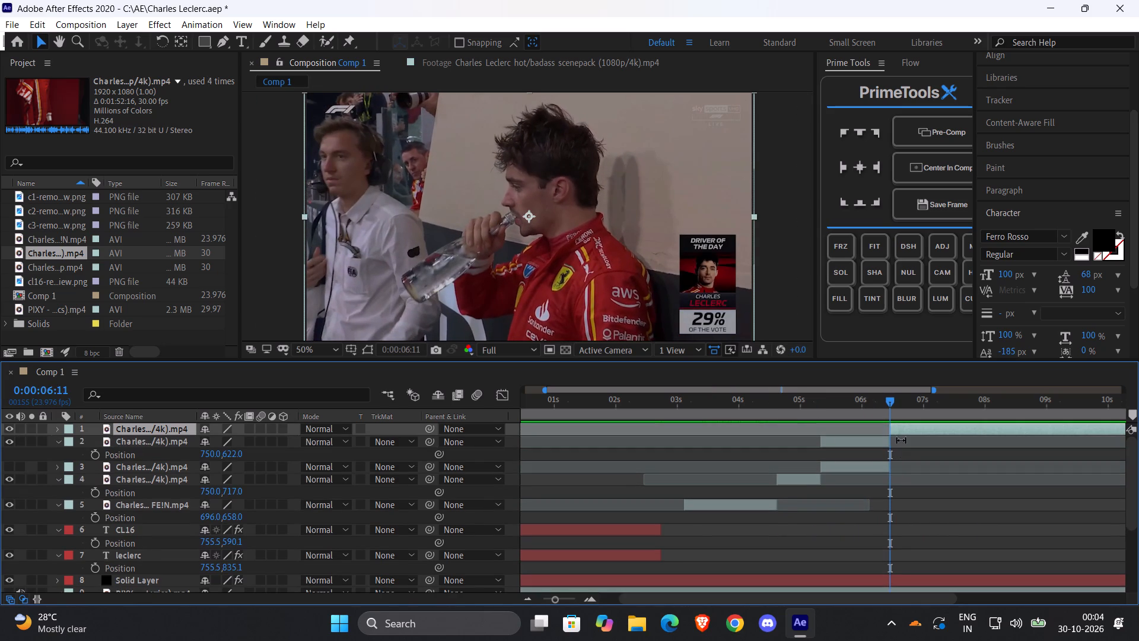
pyautogui.press('Delete')
pyautogui.moveTo(850, 419); pyautogui.dragTo(778, 428)
pyautogui.press('space')
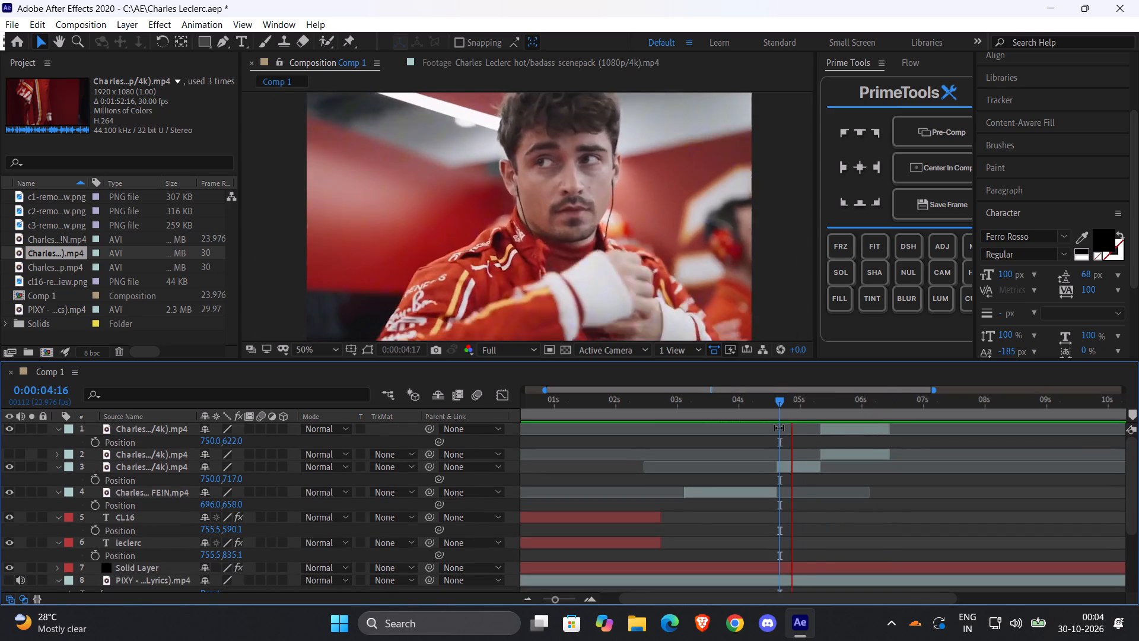
pyautogui.press('space')
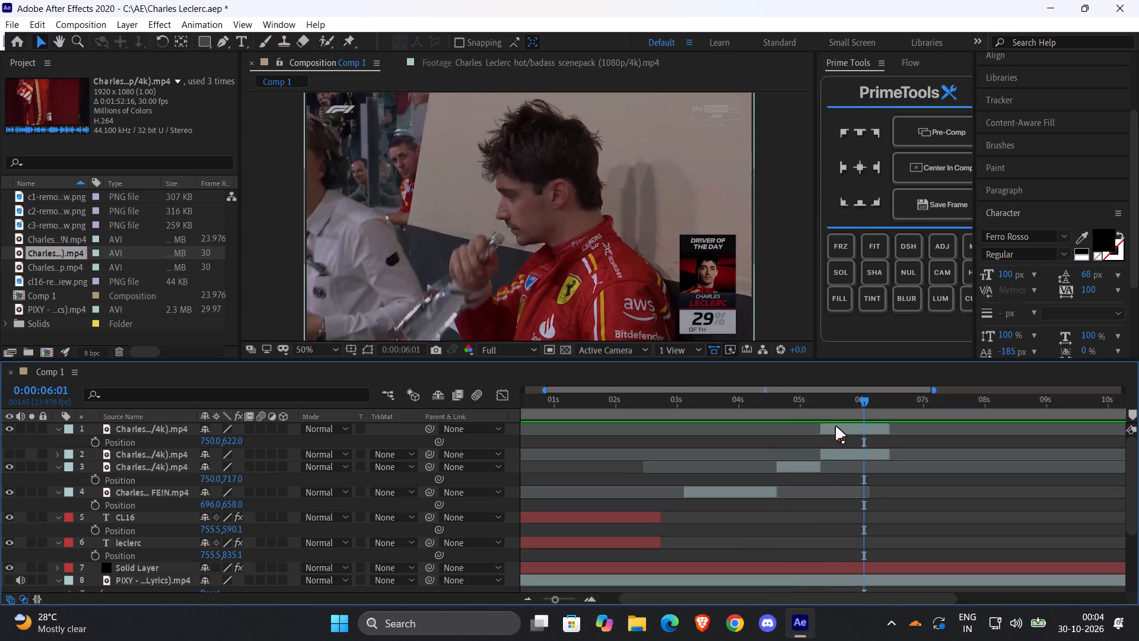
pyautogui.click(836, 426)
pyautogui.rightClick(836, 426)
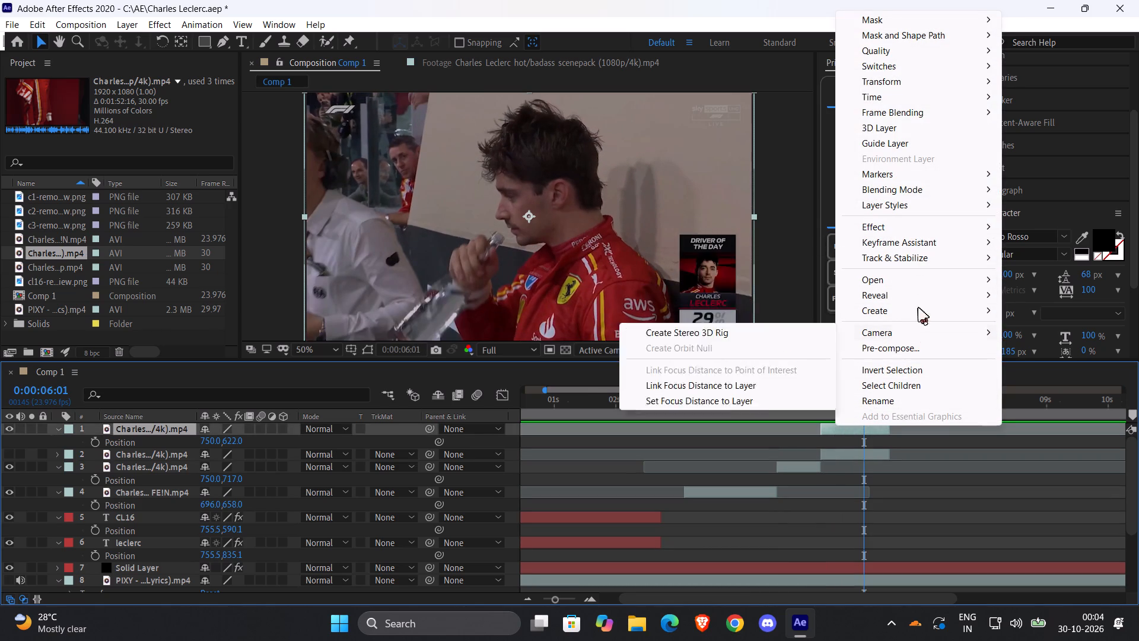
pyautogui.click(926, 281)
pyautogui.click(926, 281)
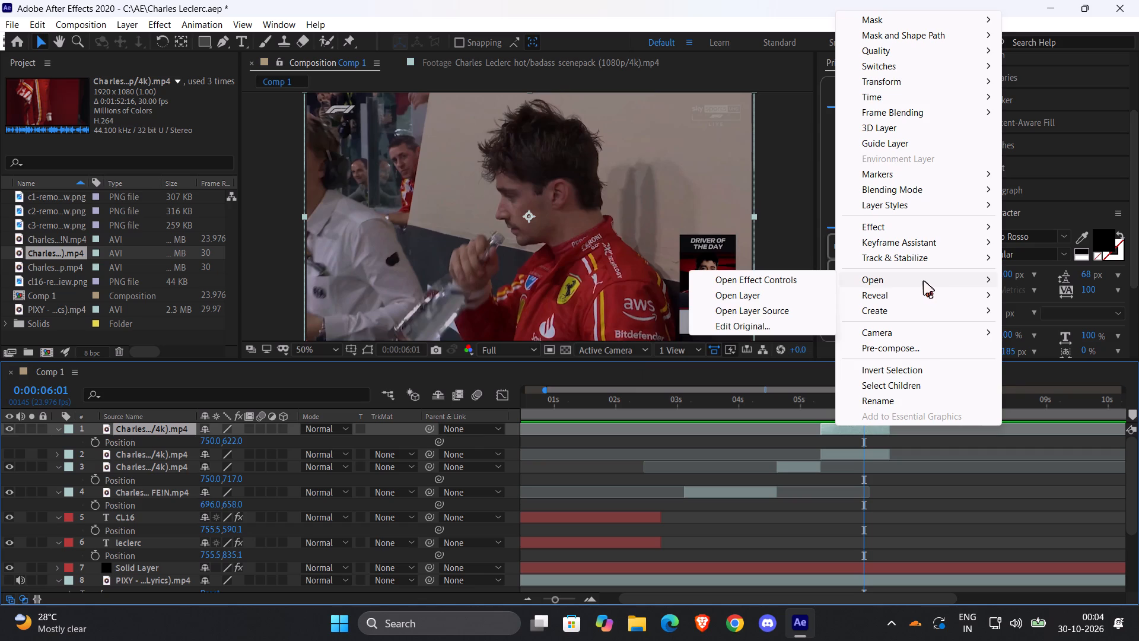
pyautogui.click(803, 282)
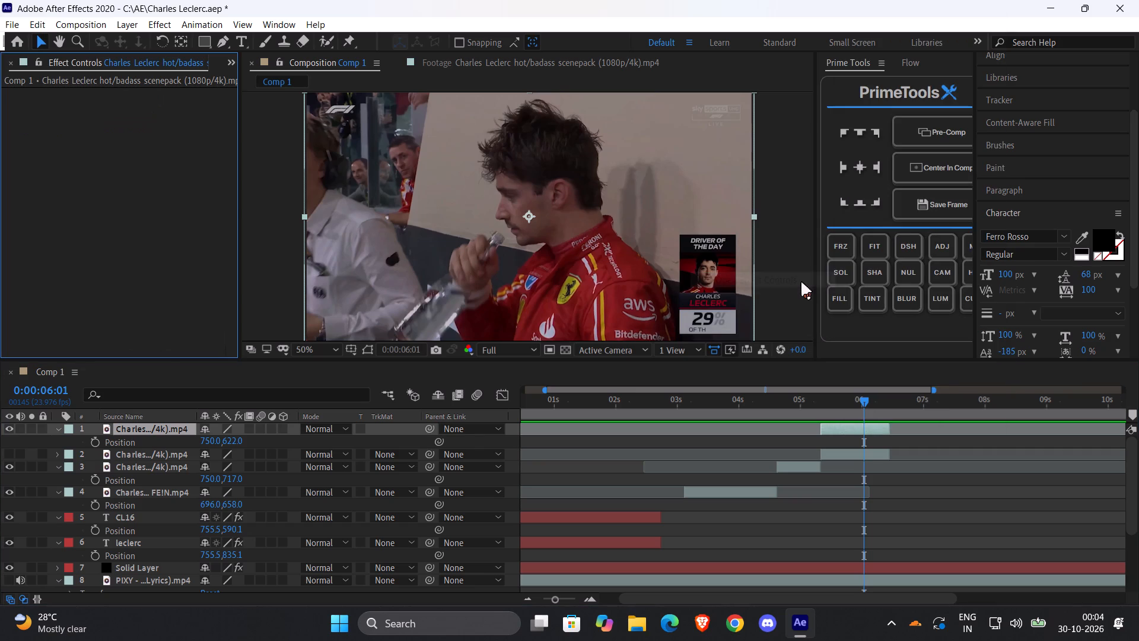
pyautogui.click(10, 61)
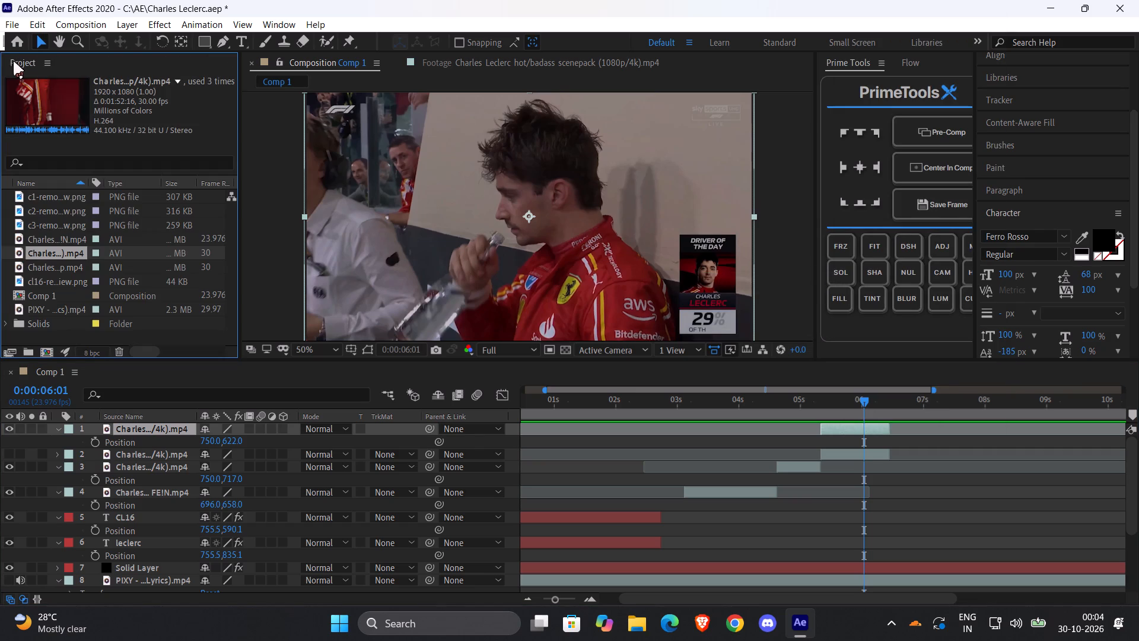
# Play back and scrub Comp 1 from the helmet shot through the Driver of the Day shot to check the cuts against the music.
pyautogui.moveTo(842, 412); pyautogui.dragTo(806, 414)
pyautogui.press('space')
pyautogui.moveTo(814, 414); pyautogui.dragTo(800, 415)
pyautogui.press('space')
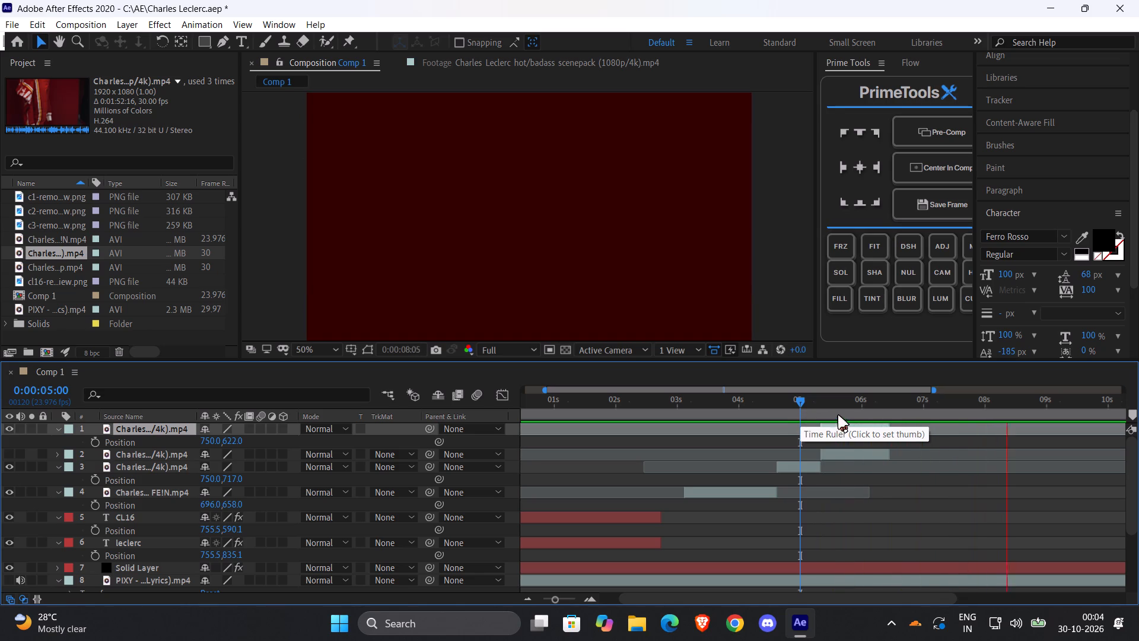
pyautogui.moveTo(839, 413); pyautogui.dragTo(769, 424)
pyautogui.press('space')
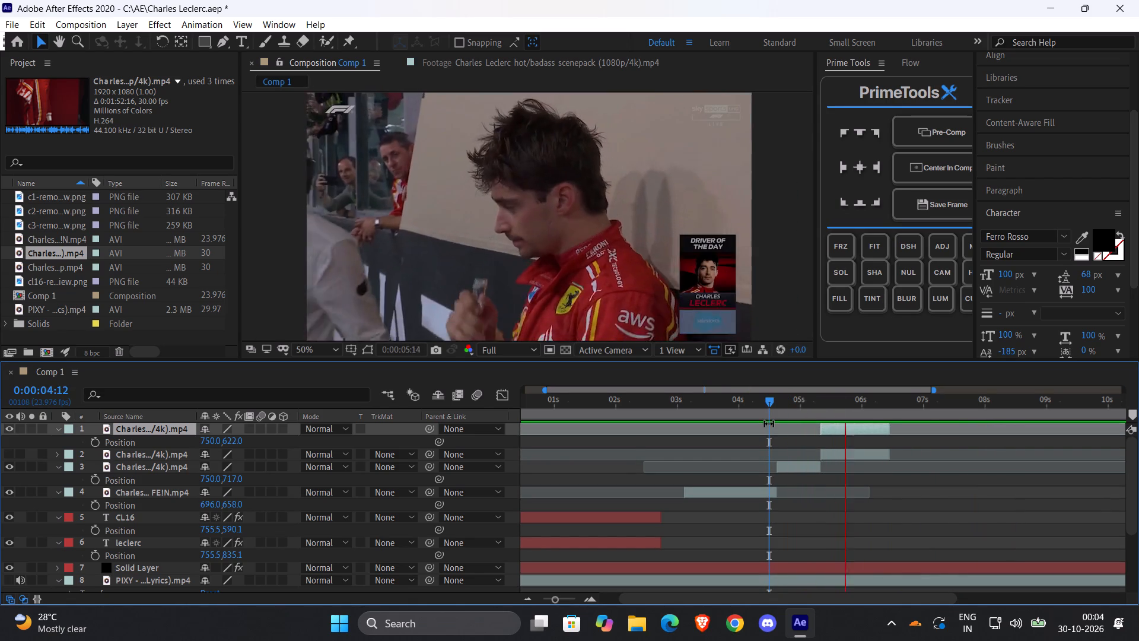
pyautogui.press('space')
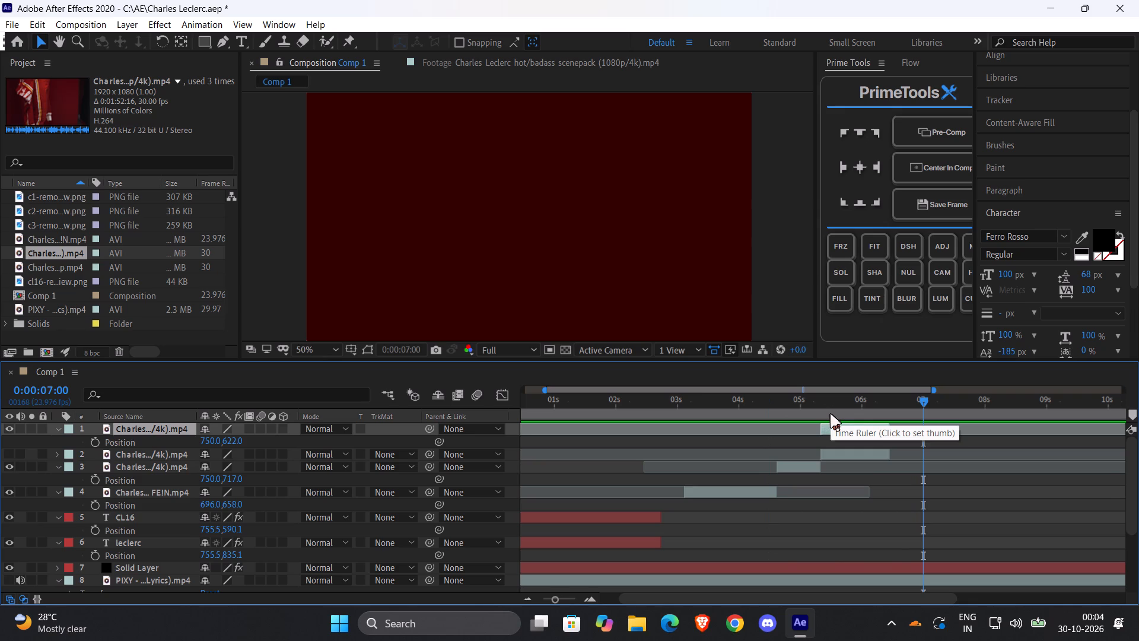
pyautogui.moveTo(855, 410); pyautogui.dragTo(875, 410)
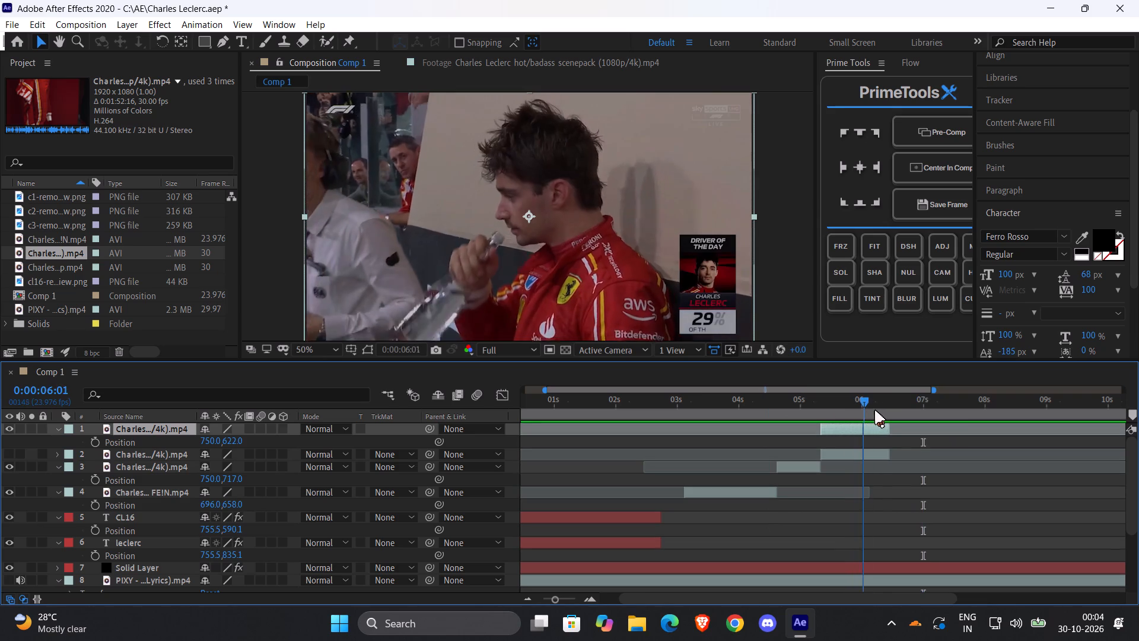
pyautogui.moveTo(875, 410); pyautogui.dragTo(838, 415)
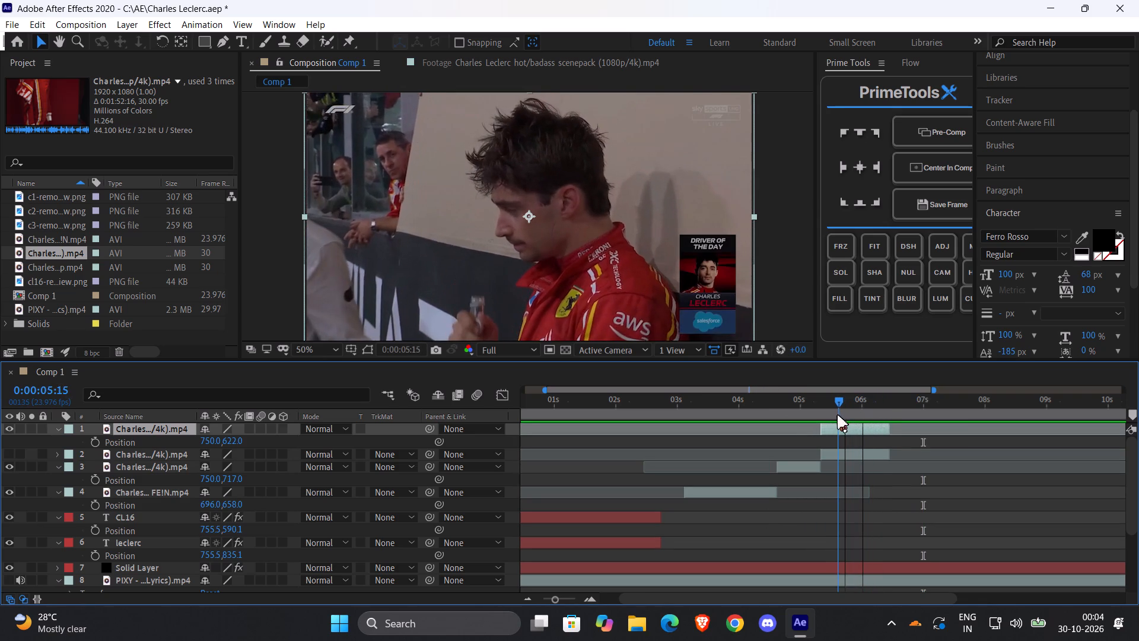
pyautogui.moveTo(838, 415); pyautogui.dragTo(785, 436)
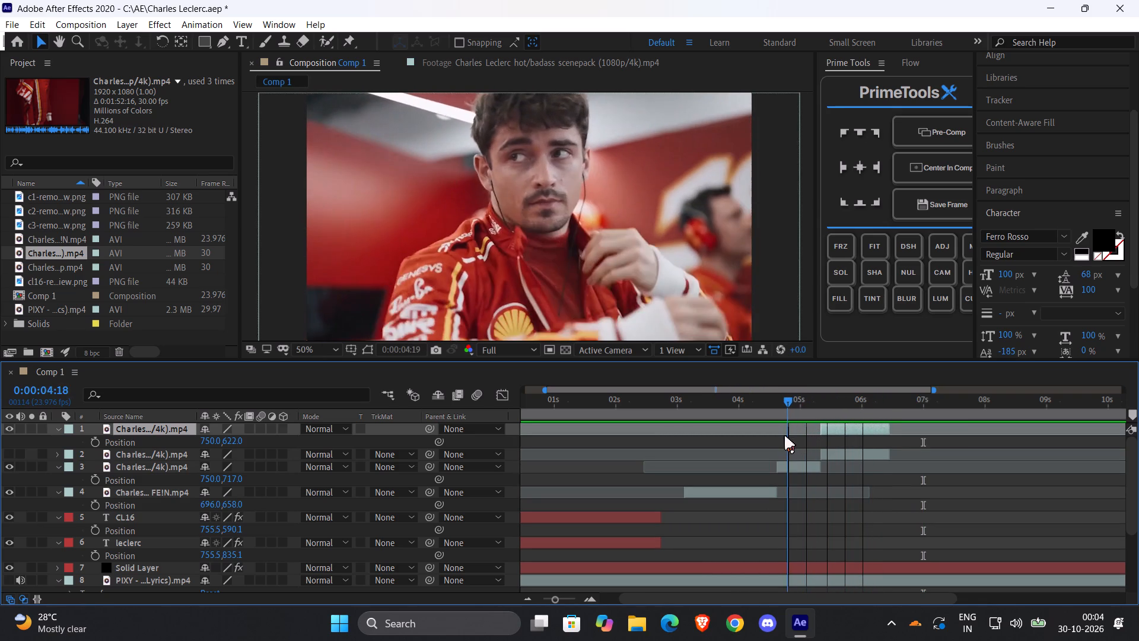
pyautogui.moveTo(785, 436); pyautogui.dragTo(691, 434)
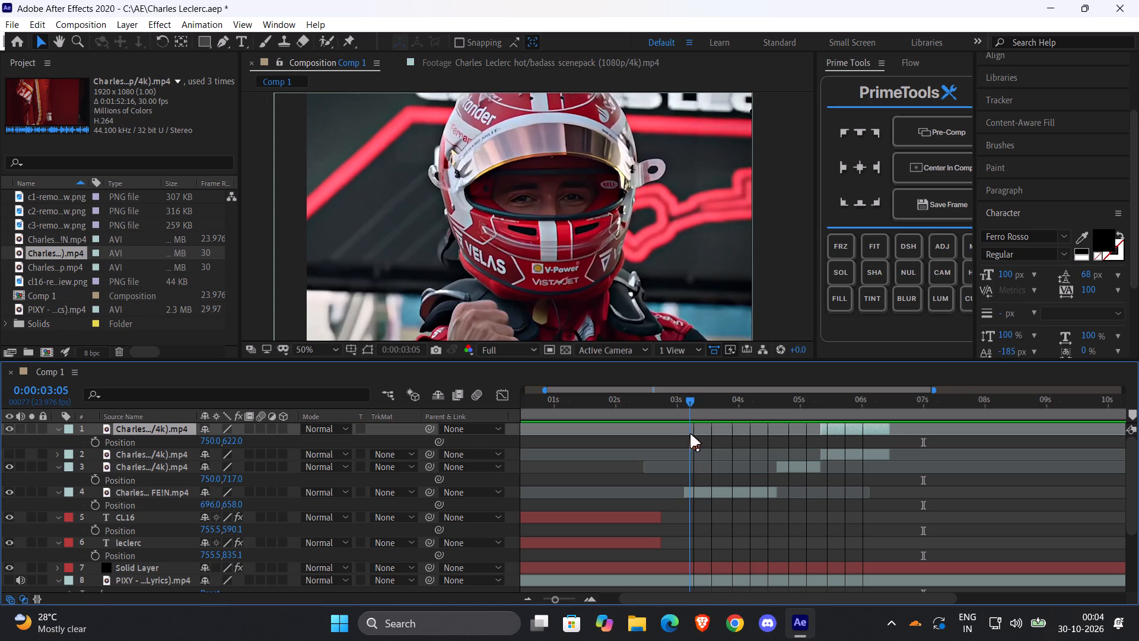
pyautogui.moveTo(691, 434); pyautogui.dragTo(766, 426)
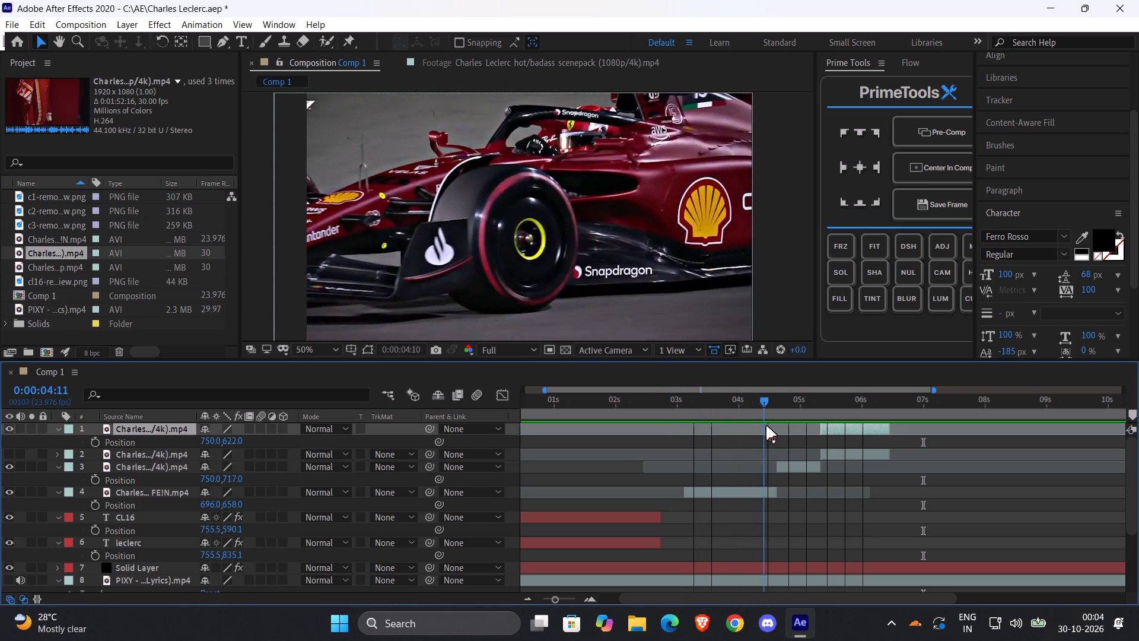
pyautogui.moveTo(766, 426); pyautogui.dragTo(817, 423)
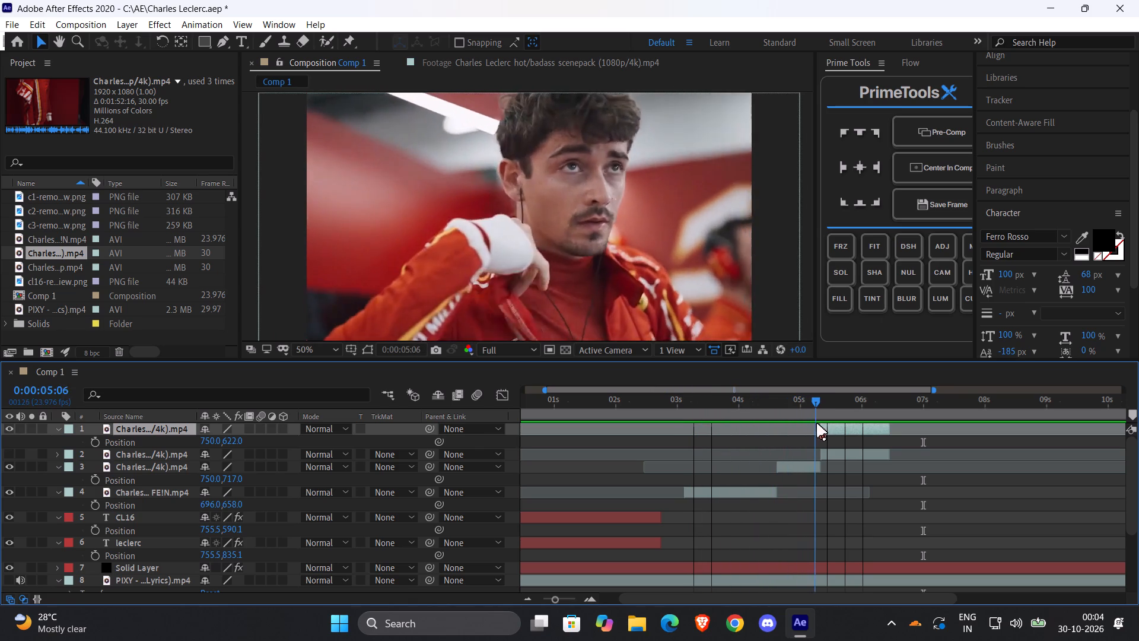
pyautogui.moveTo(817, 423); pyautogui.dragTo(876, 425)
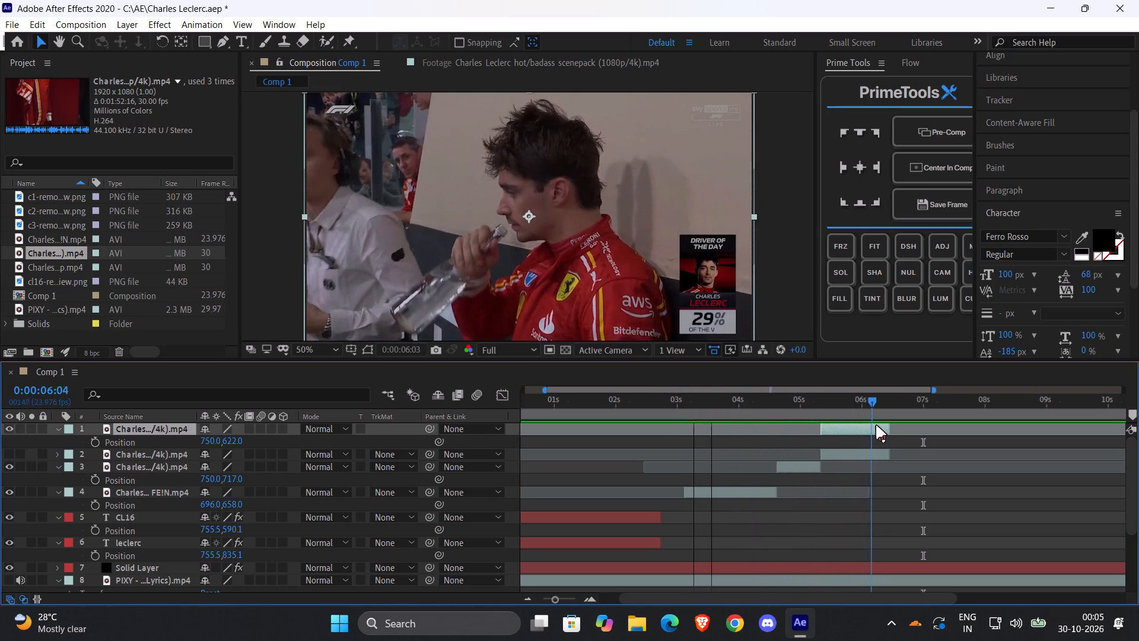
pyautogui.moveTo(876, 425); pyautogui.dragTo(877, 426)
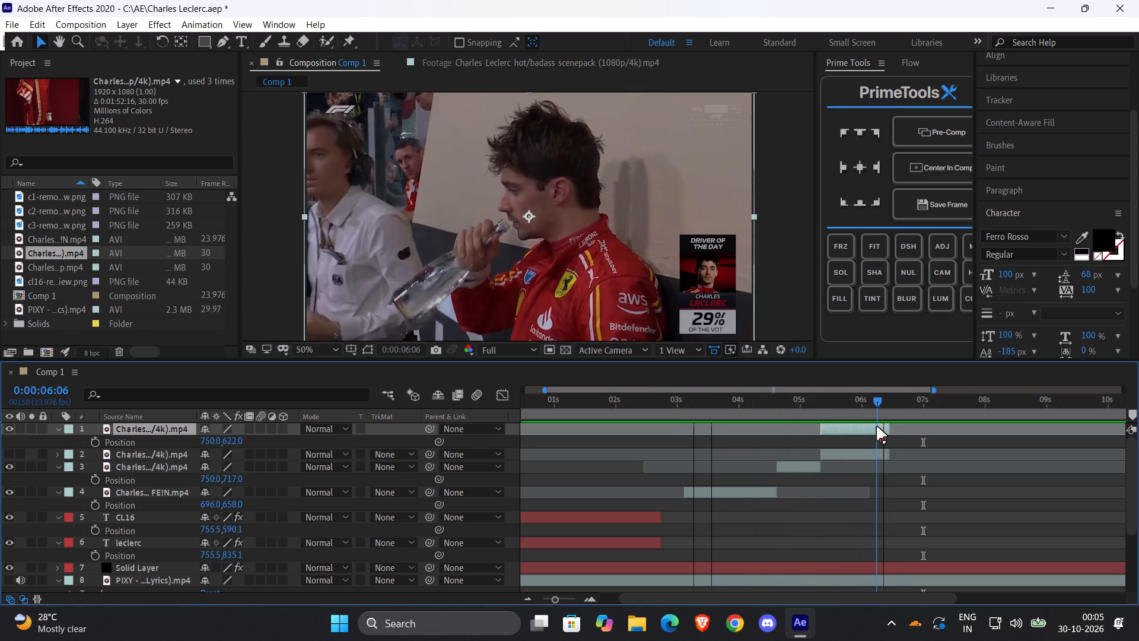
# Play back and scrub the cut from the garage shot into the Driver of the Day shot against the music.
pyautogui.moveTo(877, 426); pyautogui.dragTo(811, 429)
pyautogui.press('space')
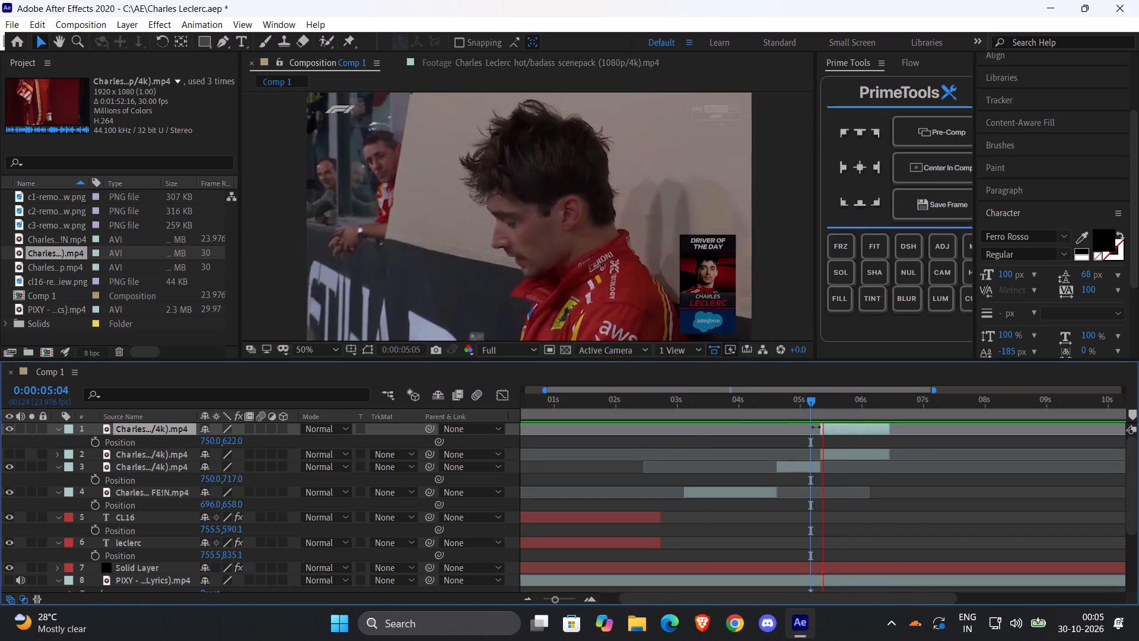
pyautogui.moveTo(835, 416); pyautogui.dragTo(801, 416)
pyautogui.press('space')
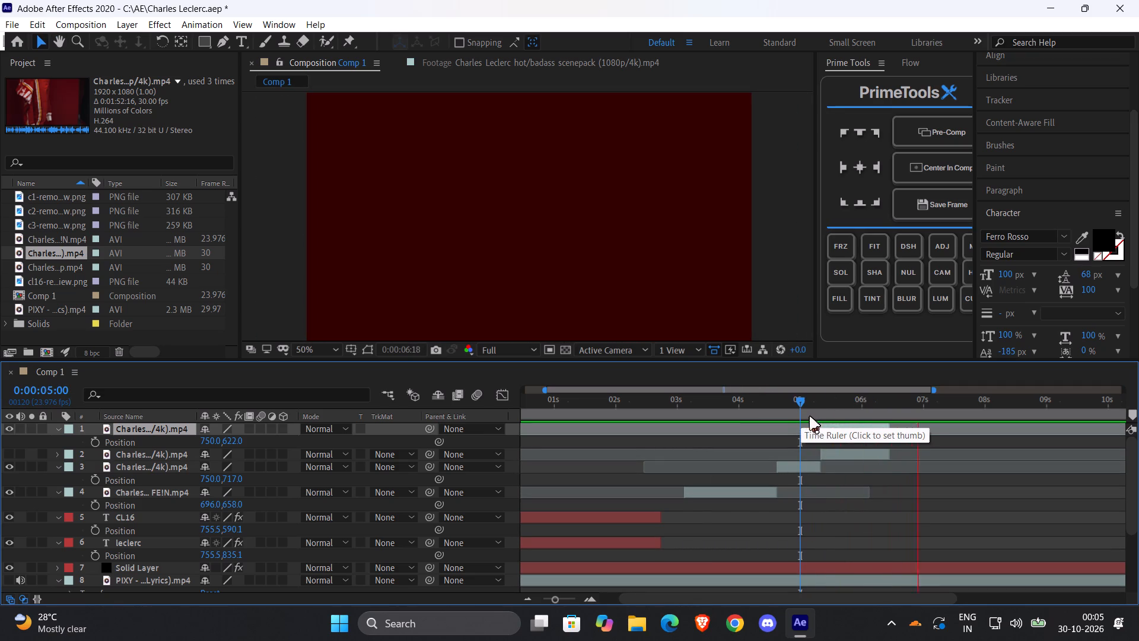
pyautogui.click(827, 416)
pyautogui.press('space')
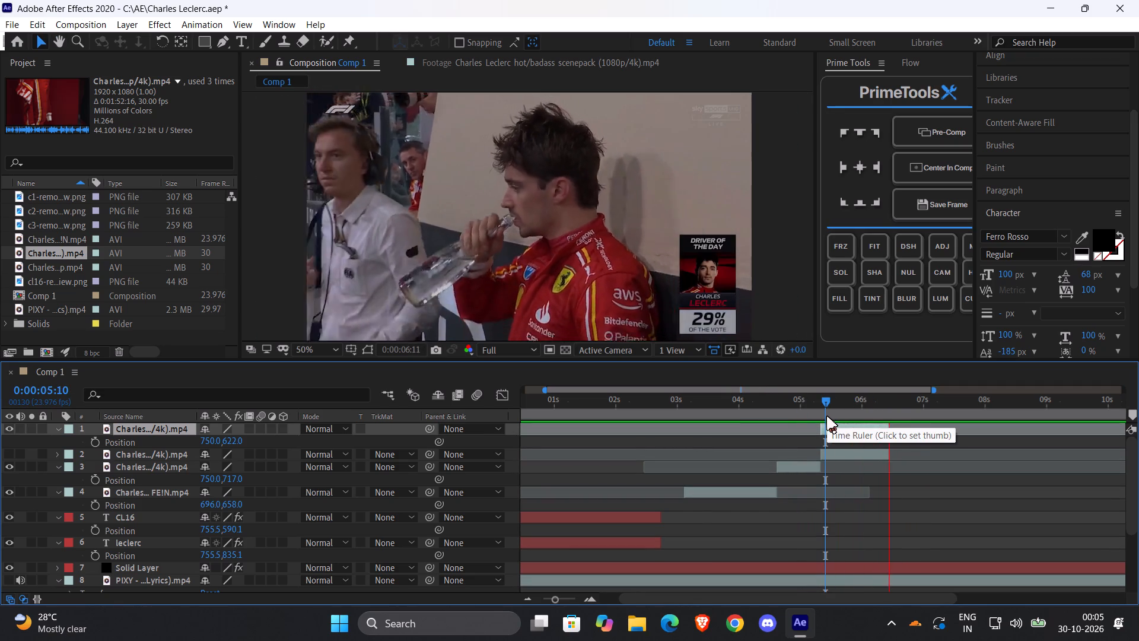
pyautogui.moveTo(855, 416); pyautogui.dragTo(807, 415)
pyautogui.press('space')
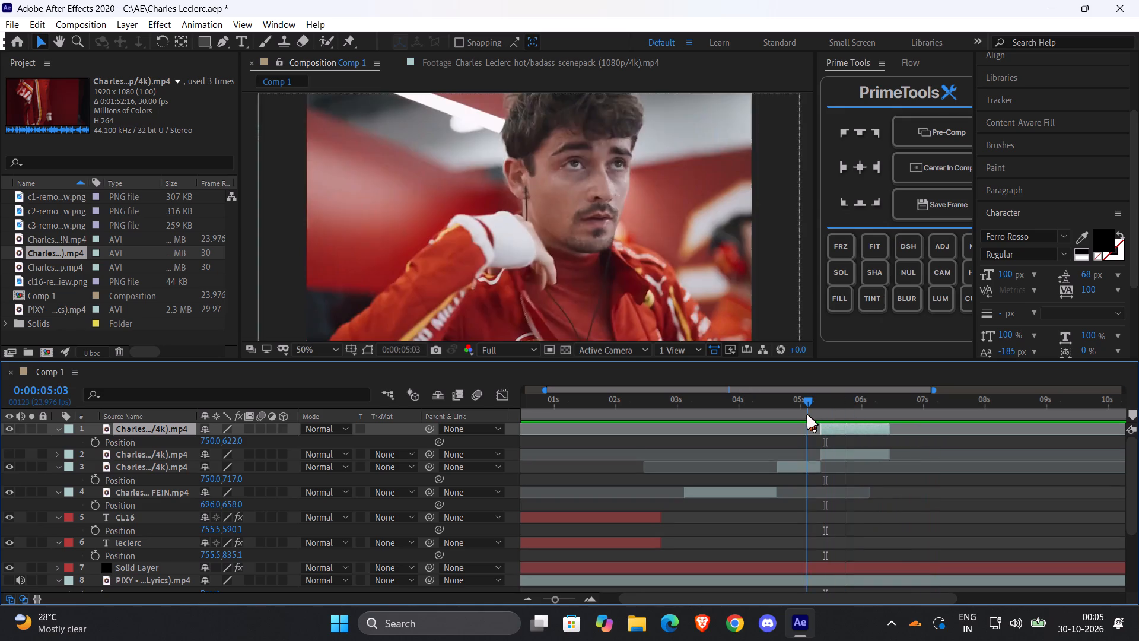
pyautogui.press('space')
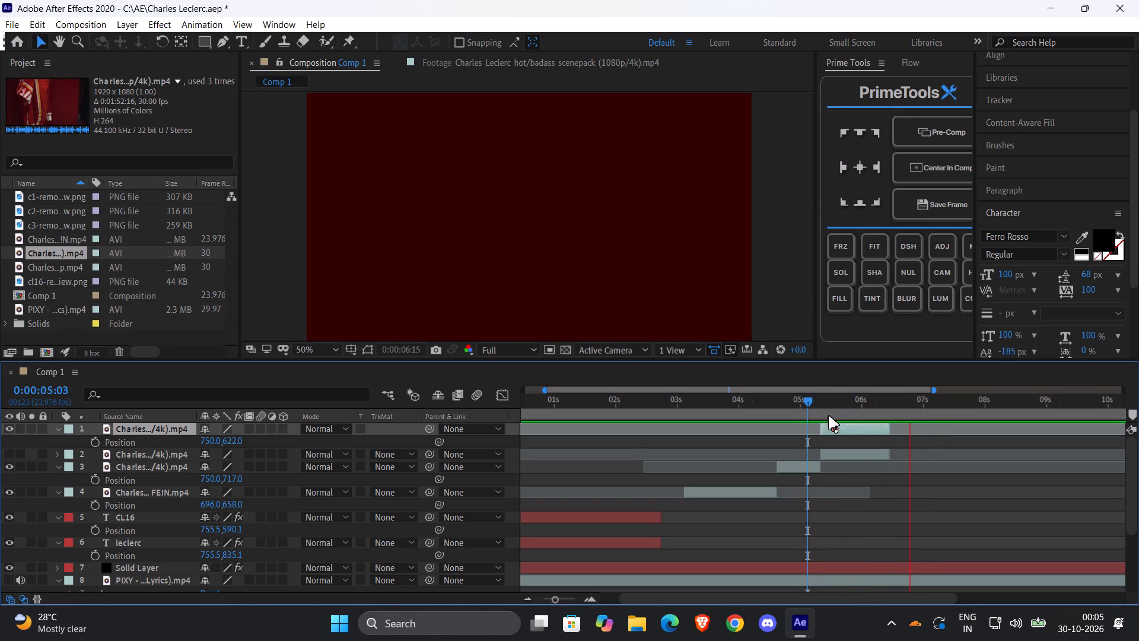
pyautogui.click(884, 414)
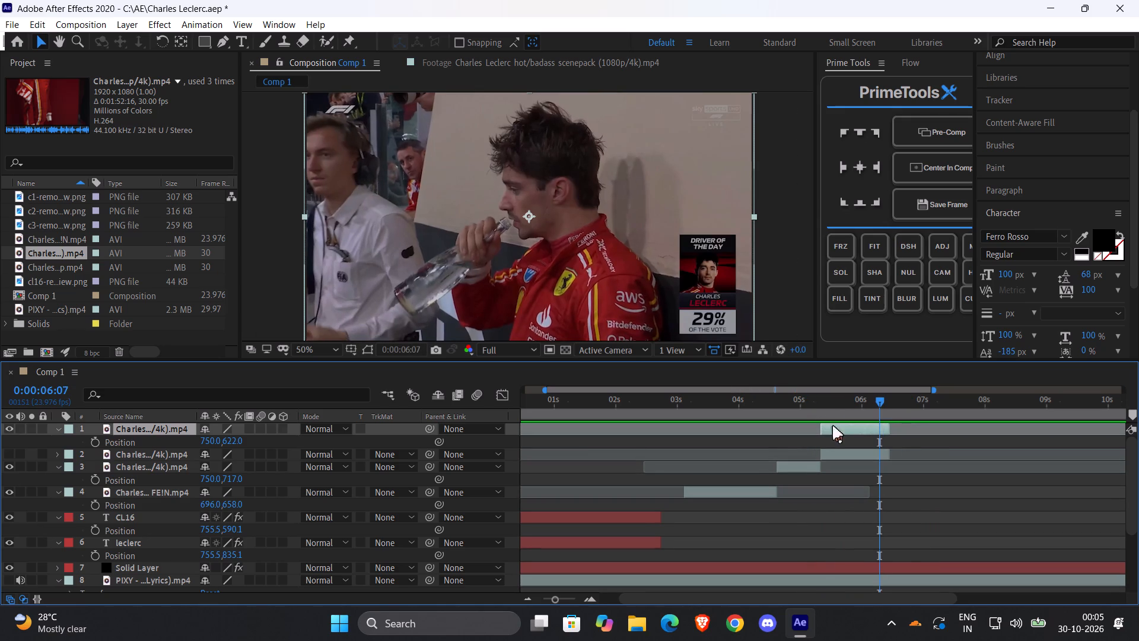
# Trim the end of the Driver of the Day layer back to 0:00:06:04.
pyautogui.moveTo(882, 410); pyautogui.dragTo(871, 410)
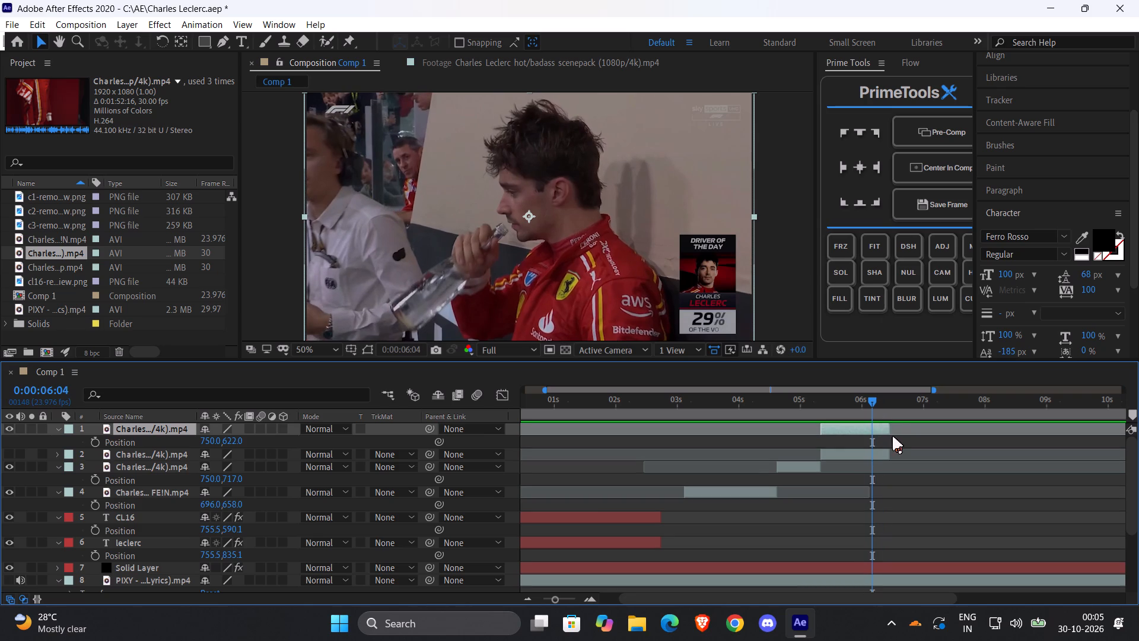
pyautogui.moveTo(889, 429); pyautogui.dragTo(877, 429)
pyautogui.moveTo(877, 429); pyautogui.dragTo(873, 430)
# Extend the Driver of the Day layer's start earlier and slide it later so it fills the gap from the garage shot to 0:00:06:11.
pyautogui.moveTo(819, 433); pyautogui.dragTo(810, 433)
pyautogui.moveTo(828, 426); pyautogui.dragTo(843, 426)
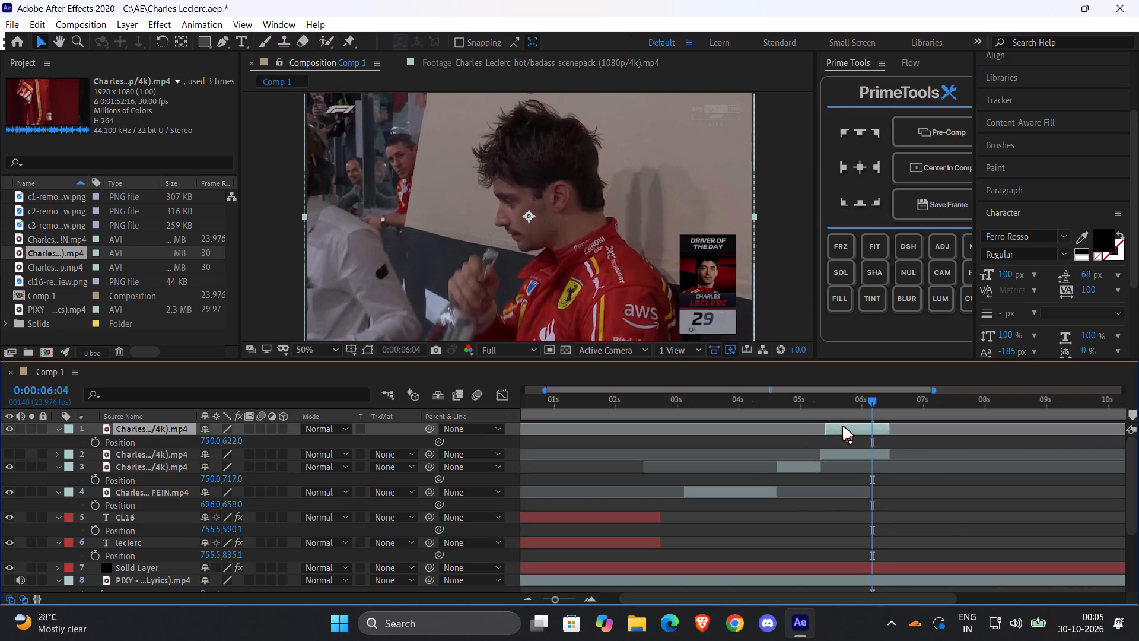
pyautogui.moveTo(843, 426); pyautogui.dragTo(844, 426)
pyautogui.moveTo(826, 428); pyautogui.dragTo(817, 430)
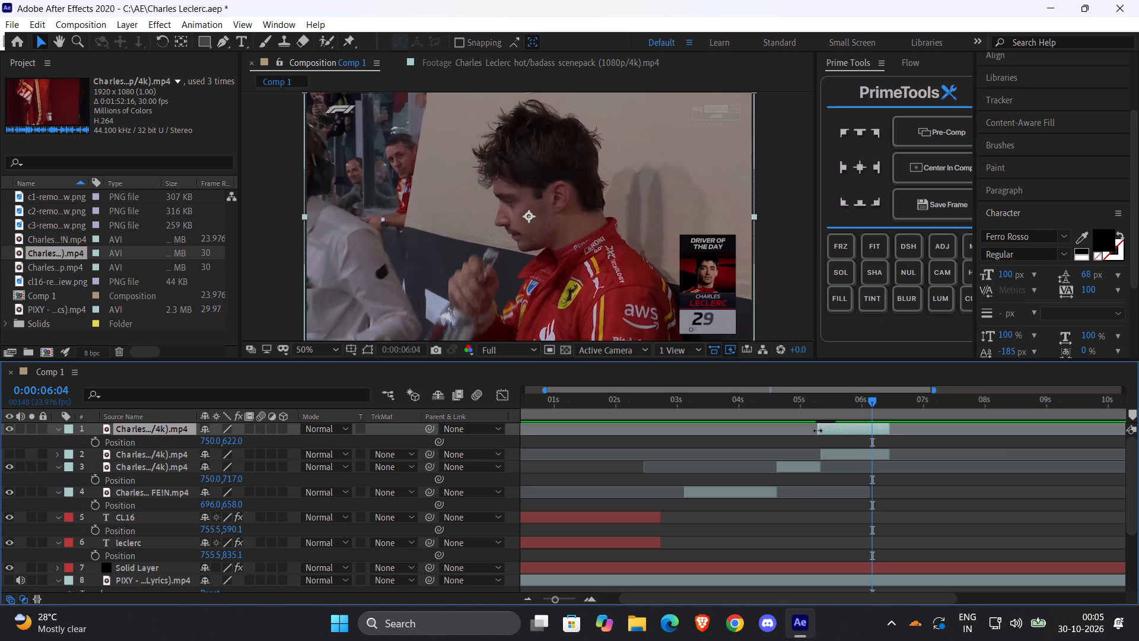
pyautogui.moveTo(817, 430); pyautogui.dragTo(820, 431)
# Play back and scrub from the garage shot through the shifted Driver of the Day shot to check the timing.
pyautogui.moveTo(831, 409); pyautogui.dragTo(819, 412)
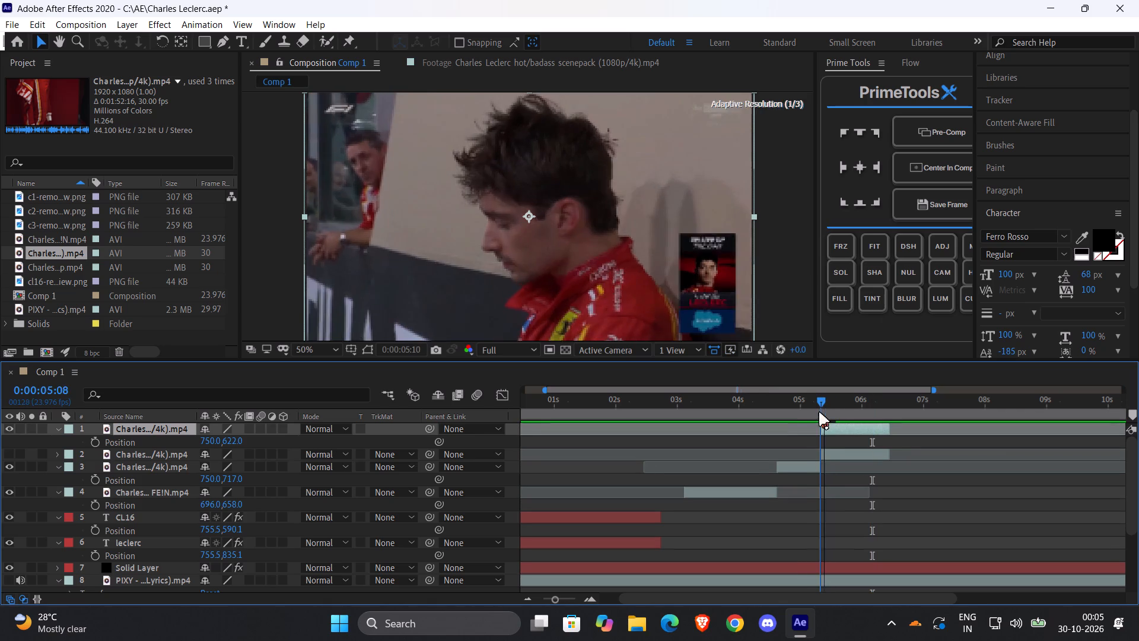
pyautogui.moveTo(819, 412); pyautogui.dragTo(803, 414)
pyautogui.press('space')
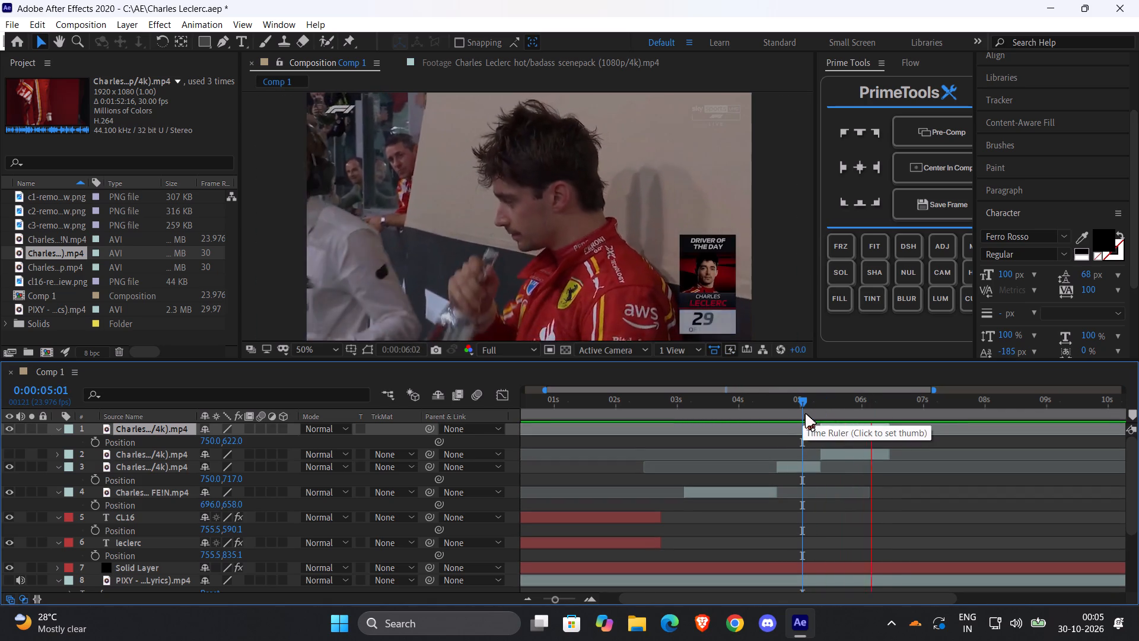
pyautogui.moveTo(850, 417); pyautogui.dragTo(779, 417)
pyautogui.press('space')
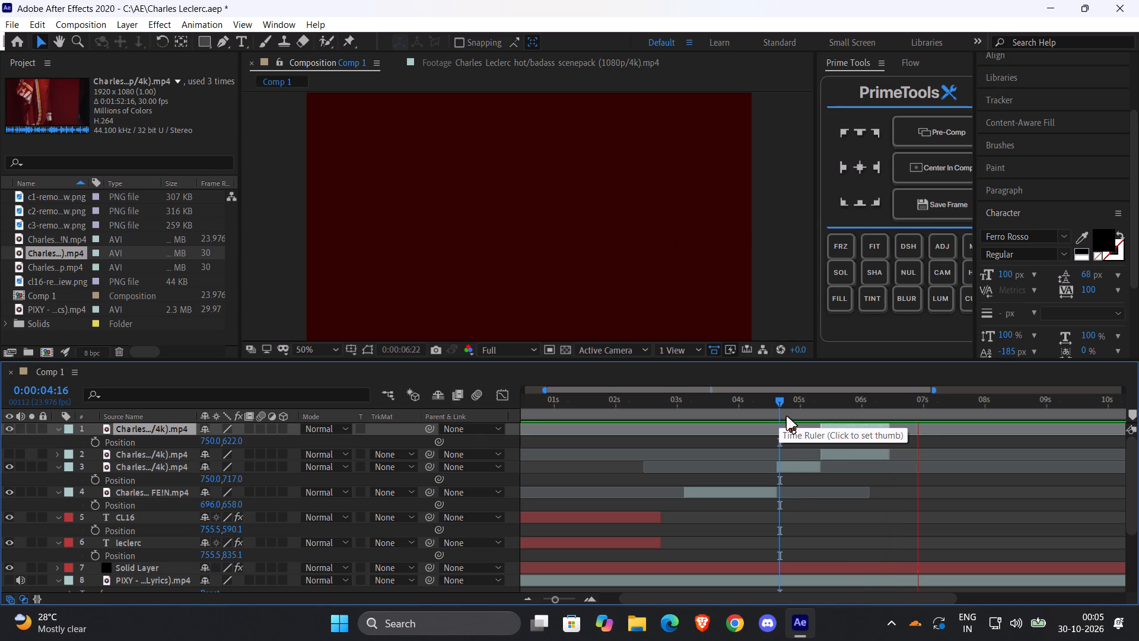
pyautogui.moveTo(831, 416); pyautogui.dragTo(864, 416)
pyautogui.moveTo(799, 410); pyautogui.dragTo(791, 410)
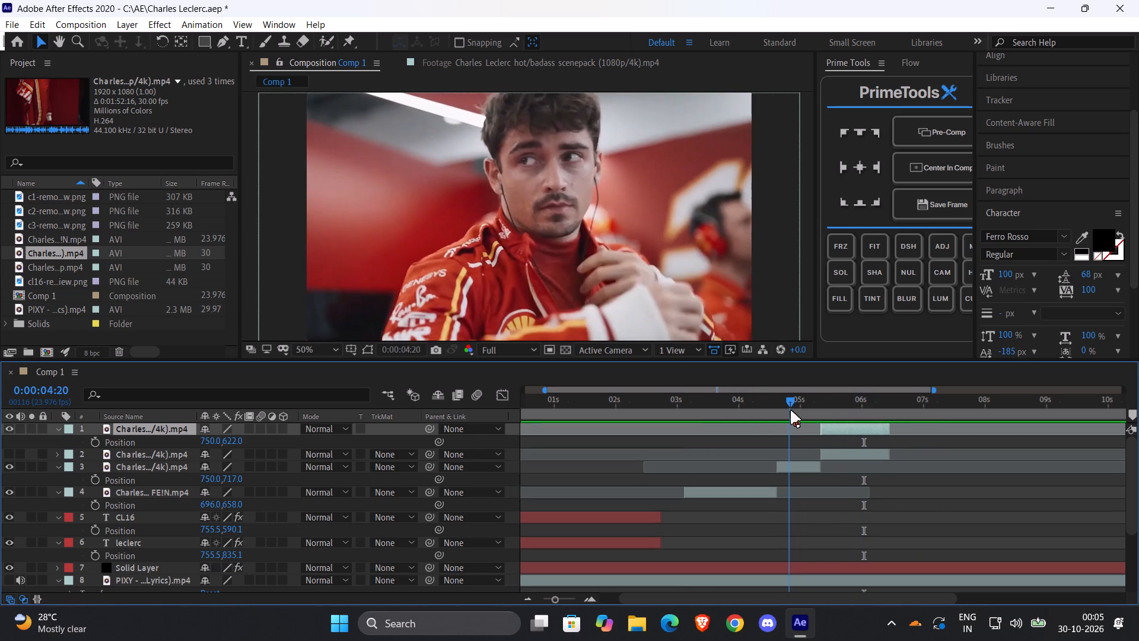
pyautogui.moveTo(791, 410); pyautogui.dragTo(766, 416)
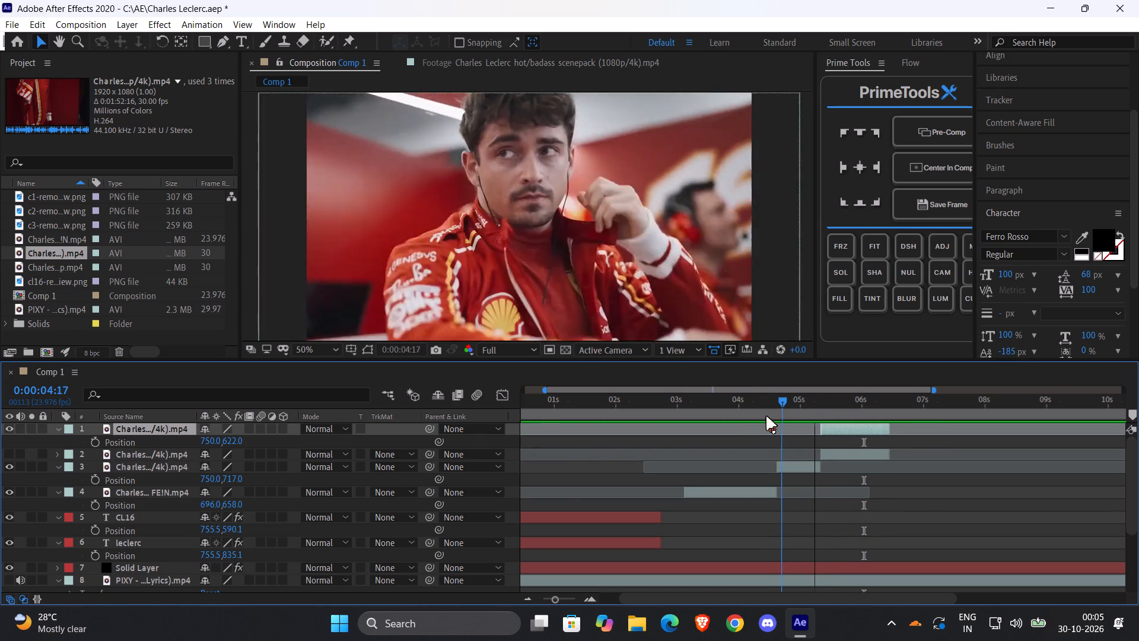
pyautogui.moveTo(766, 416); pyautogui.dragTo(852, 417)
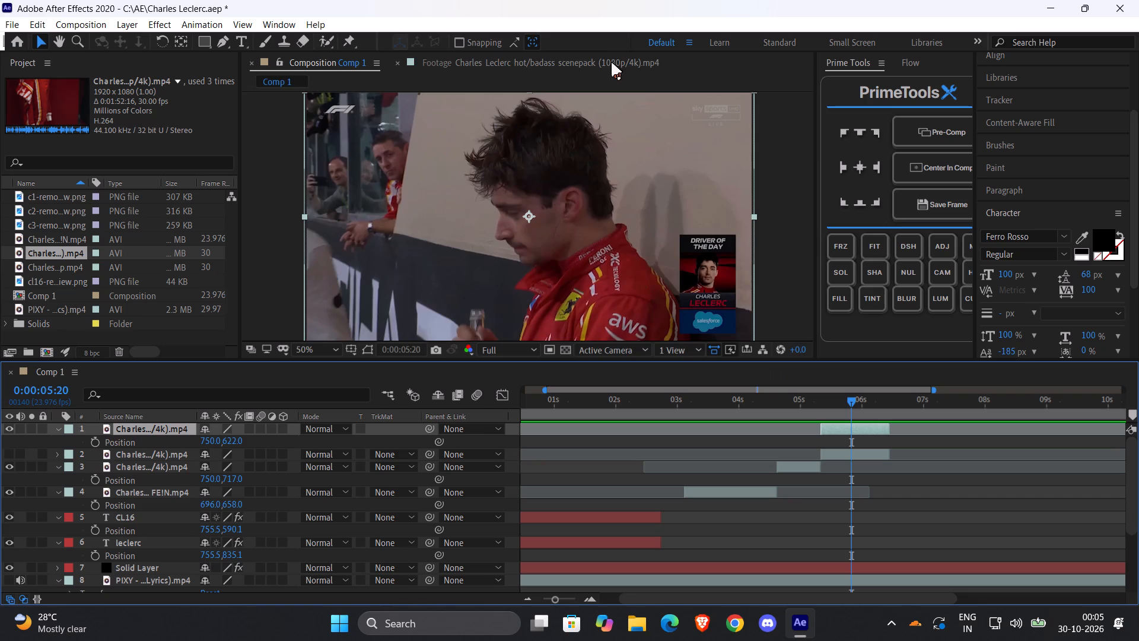
# Play the Charles Leclerc hot/badass scenepack footage to look for the next shot.
pyautogui.click(612, 62)
pyautogui.press('space')
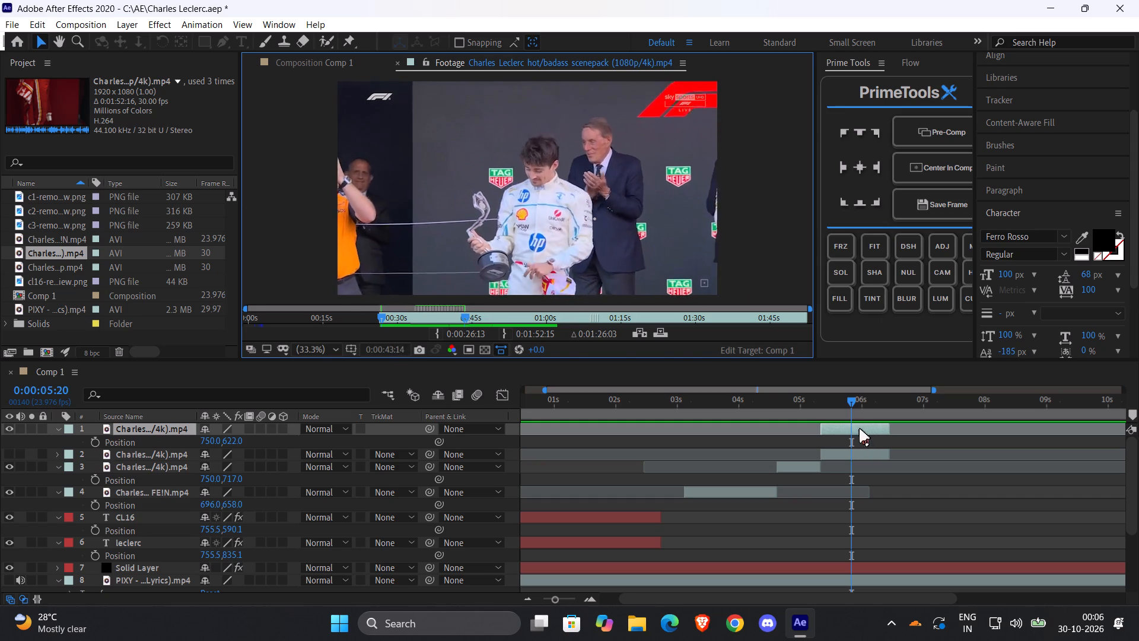
# Return to Comp 1, scrub the Driver of the Day shot, and save the project.
pyautogui.moveTo(848, 407); pyautogui.dragTo(825, 415)
pyautogui.click(833, 415)
pyautogui.click(833, 415)
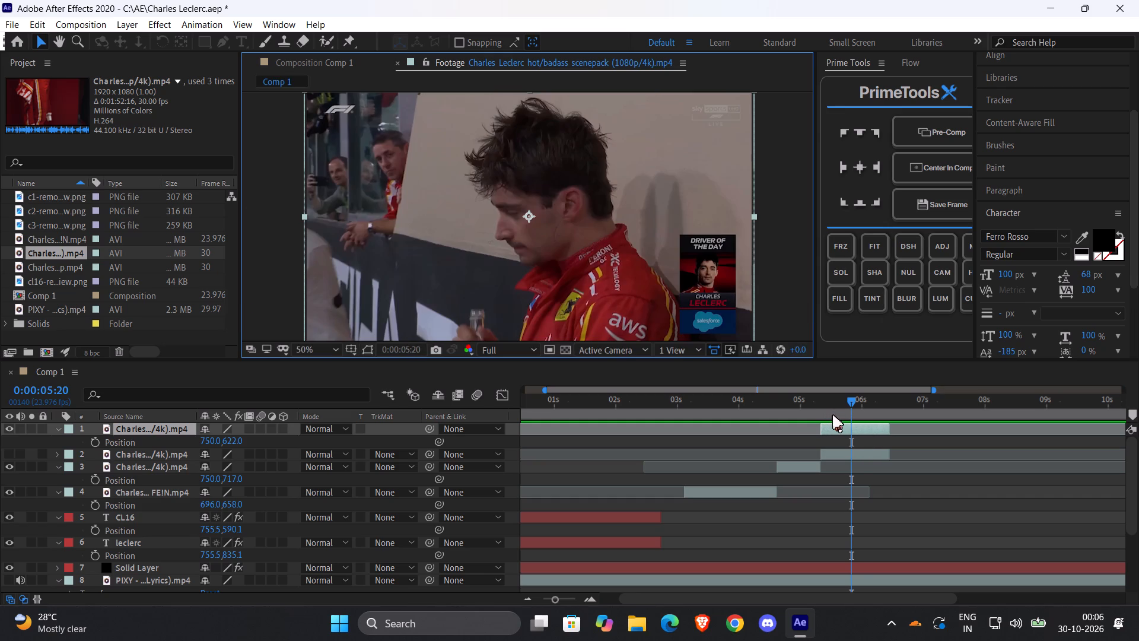
pyautogui.moveTo(861, 410); pyautogui.dragTo(841, 411)
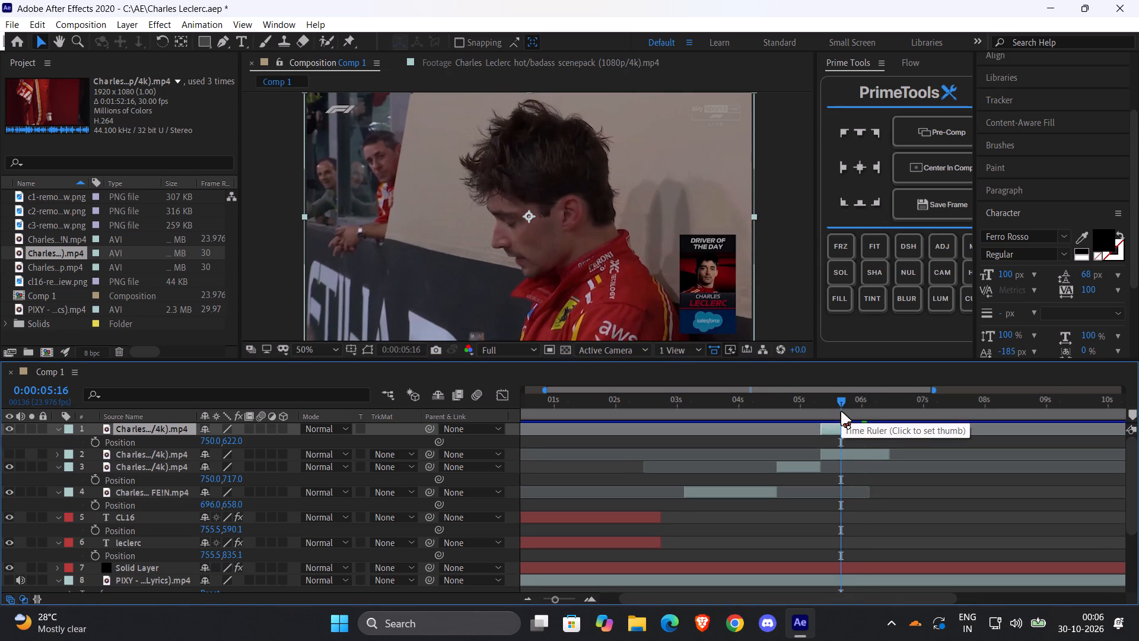
pyautogui.hotkey('ctrl', 's')
# Play back the Driver of the Day shot from its opening frames to its end against the music.
pyautogui.moveTo(872, 410); pyautogui.dragTo(828, 415)
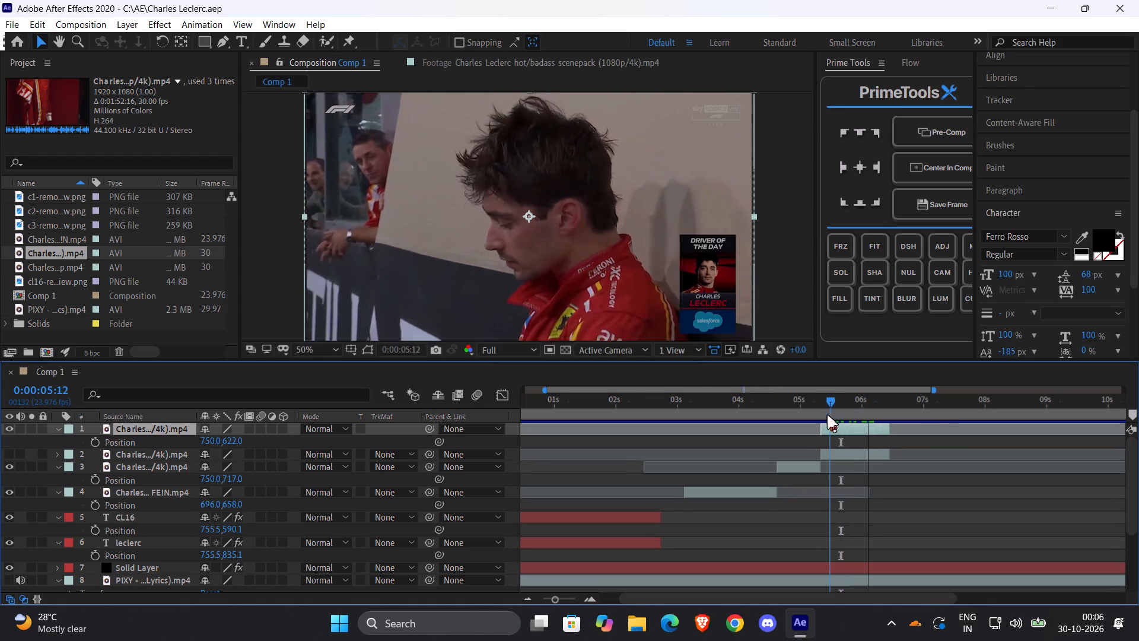
pyautogui.moveTo(828, 415); pyautogui.dragTo(820, 415)
pyautogui.press('space')
pyautogui.moveTo(842, 414); pyautogui.dragTo(822, 417)
pyautogui.press('space')
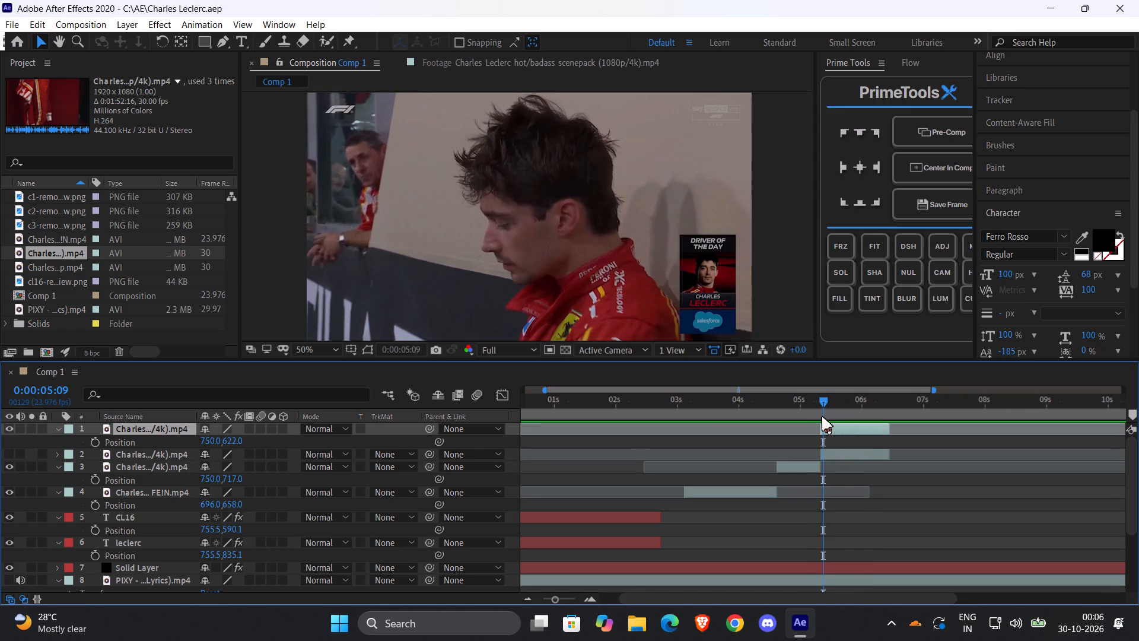
pyautogui.press('space')
# Find the garage shot of Leclerc wearing a headset in the scenepack footage and set the In point at 0:00:31:28.
pyautogui.click(434, 63)
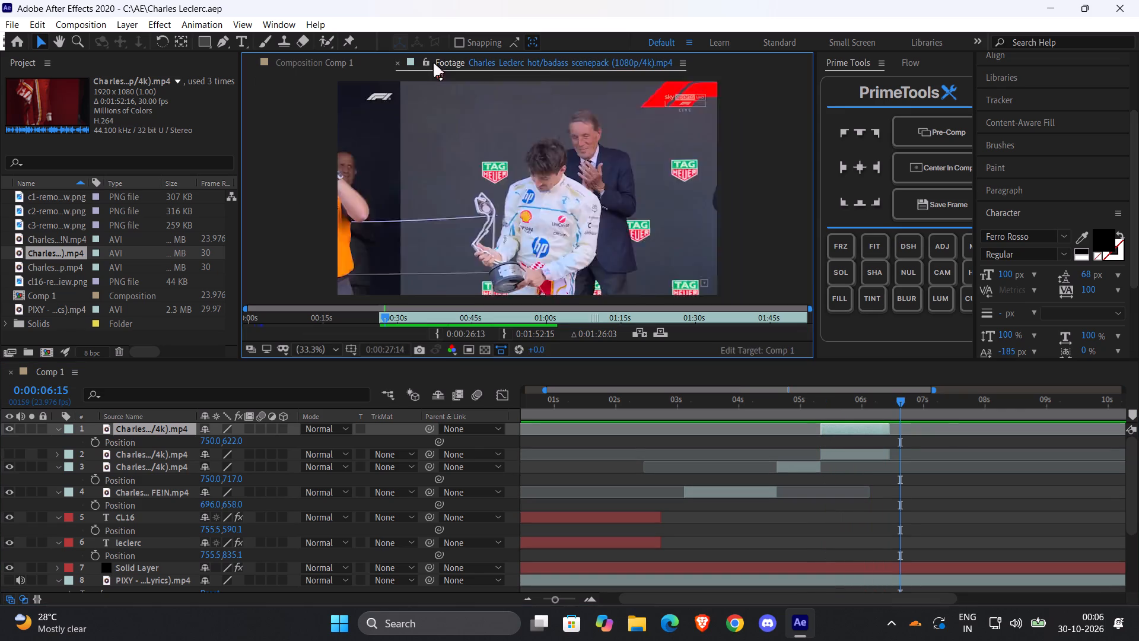
pyautogui.press('space')
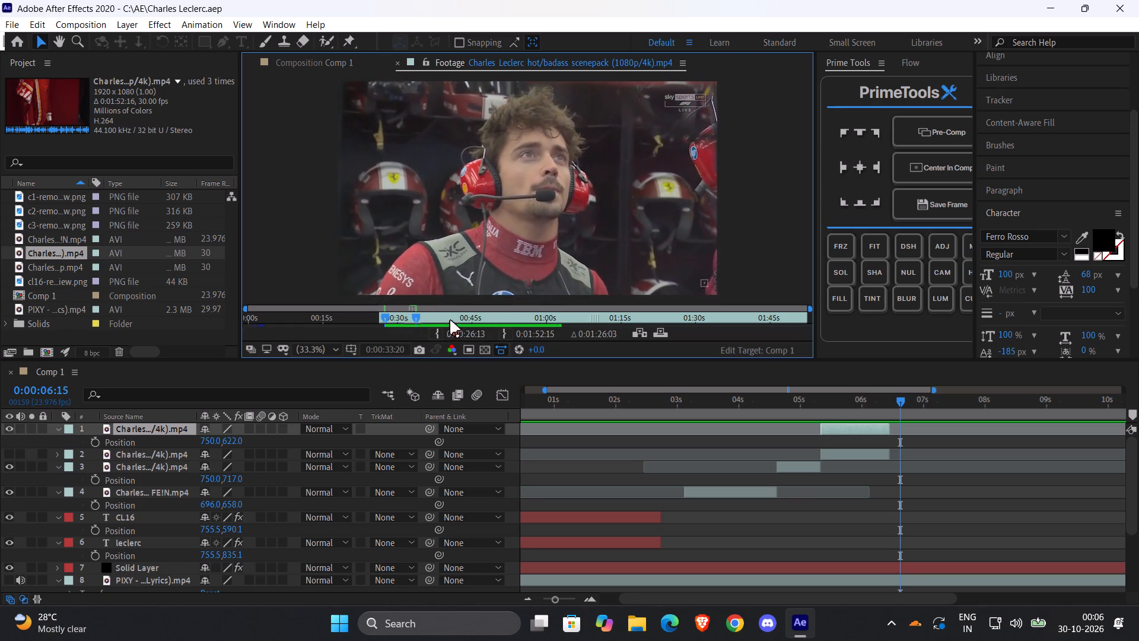
pyautogui.moveTo(383, 319); pyautogui.dragTo(408, 319)
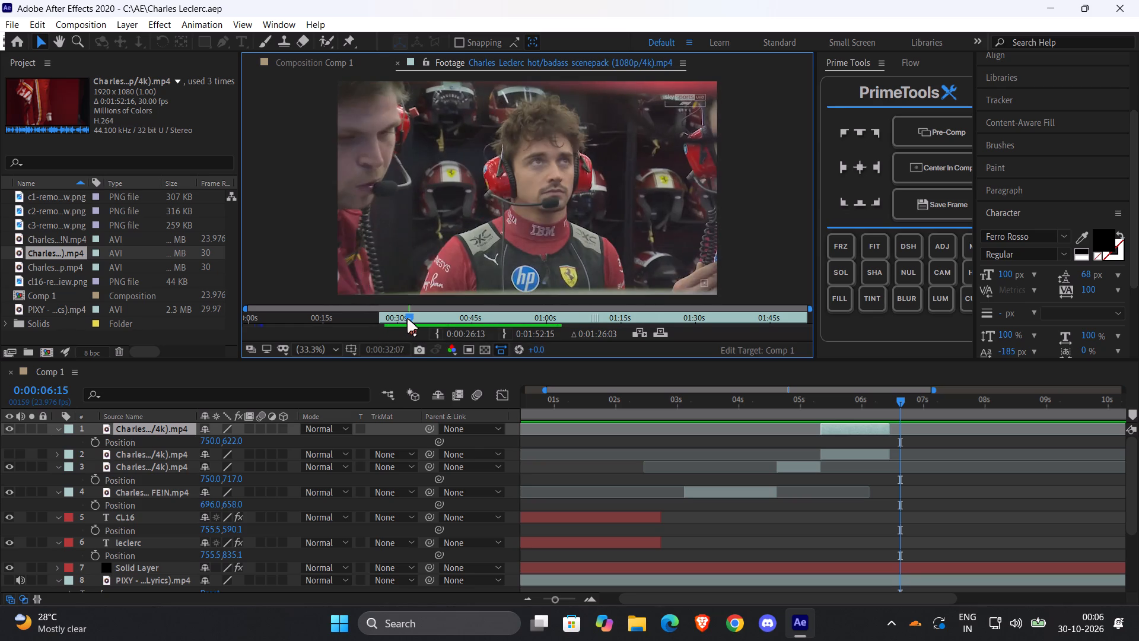
pyautogui.moveTo(408, 319); pyautogui.dragTo(420, 322)
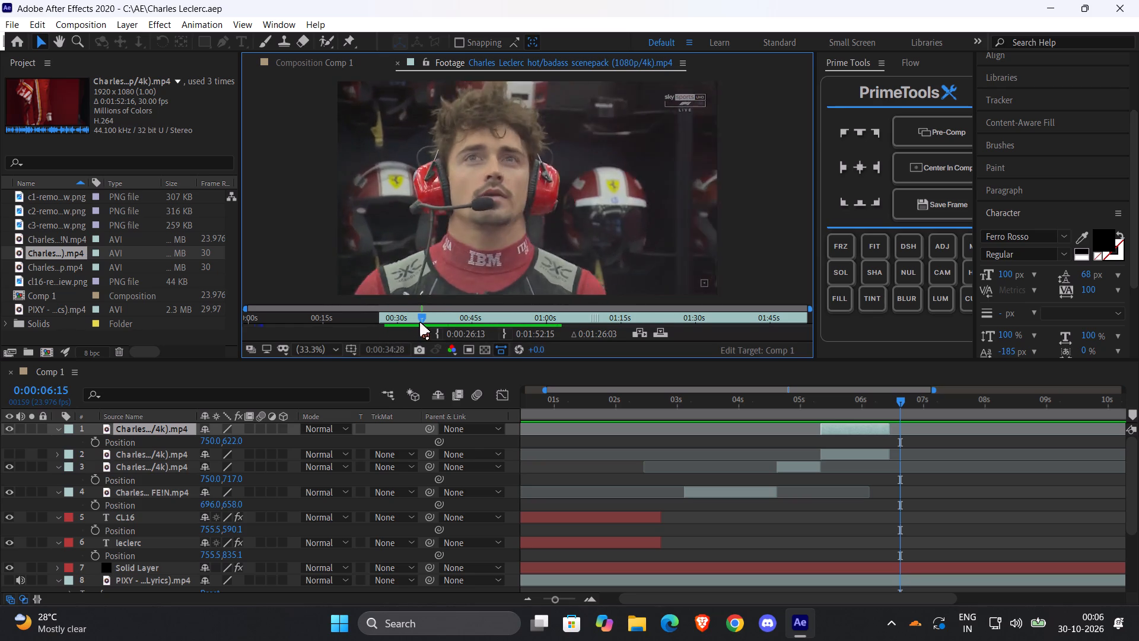
pyautogui.moveTo(420, 322); pyautogui.dragTo(408, 331)
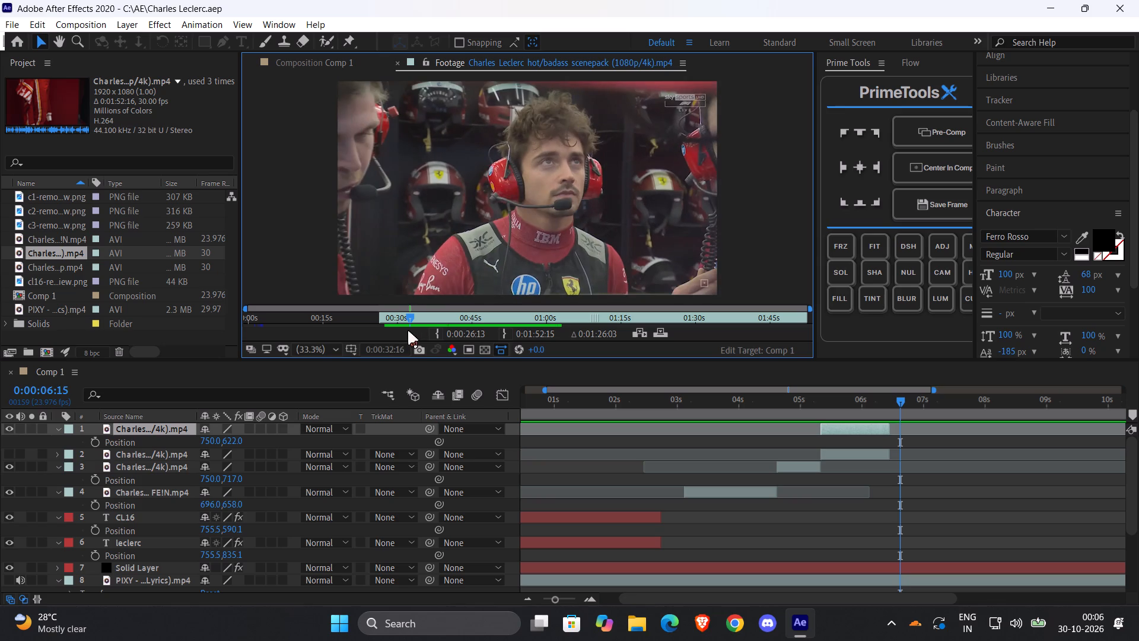
pyautogui.moveTo(408, 331); pyautogui.dragTo(409, 335)
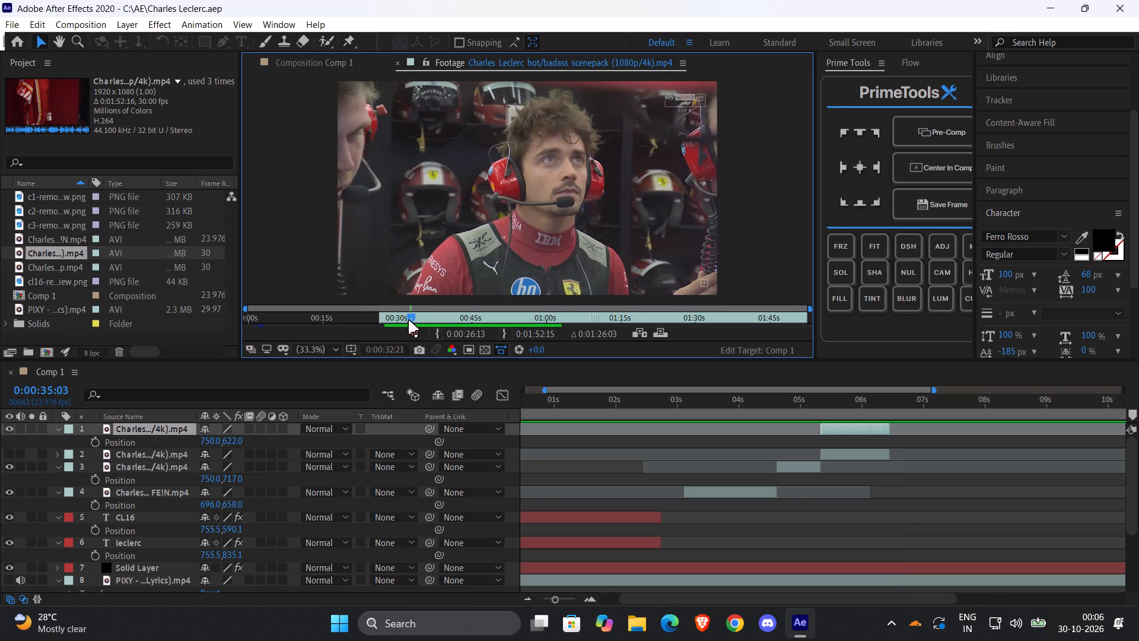
pyautogui.click(411, 318)
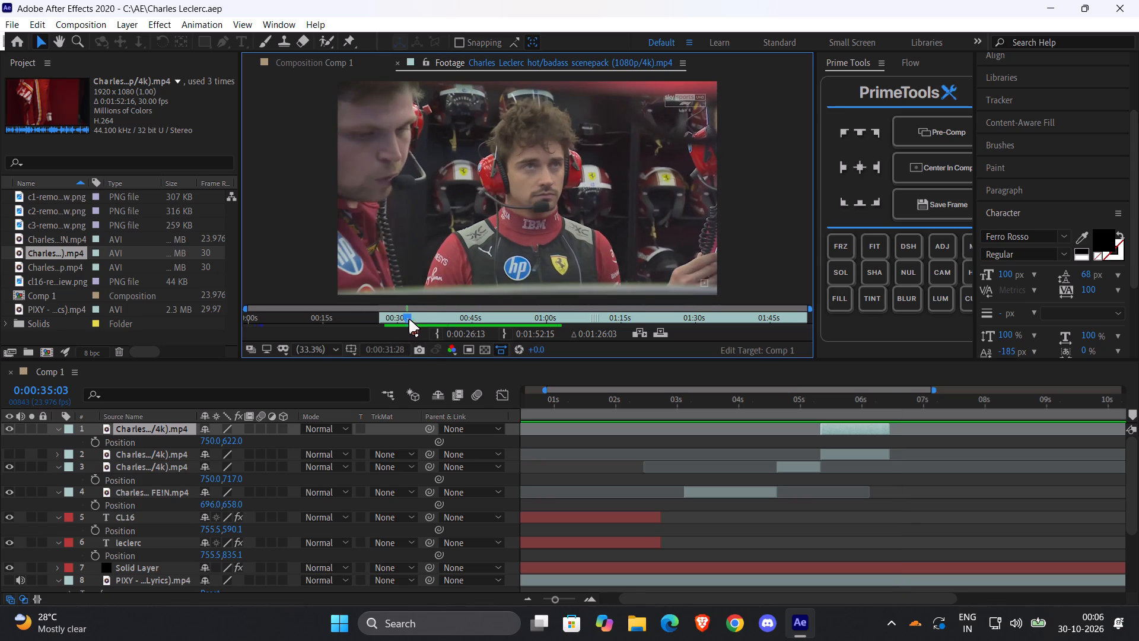
pyautogui.click(437, 334)
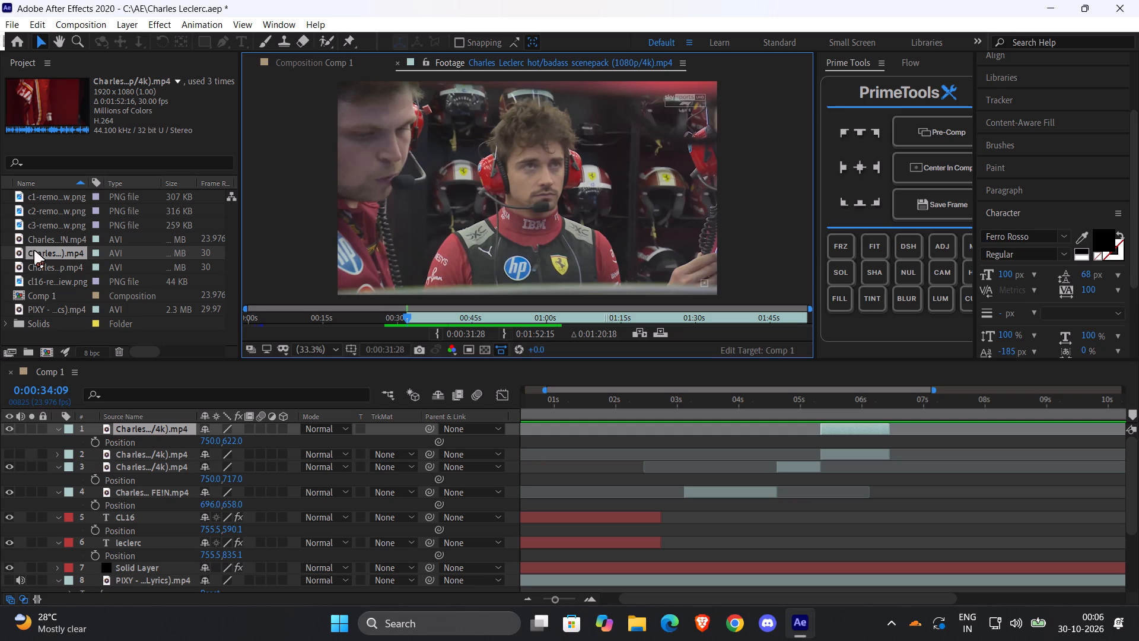
# Add the scenepack footage as the top layer of Comp 1, starting at 0:00:06:11 directly after the Driver of the Day shot.
pyautogui.moveTo(35, 250); pyautogui.dragTo(53, 426)
pyautogui.click(863, 445)
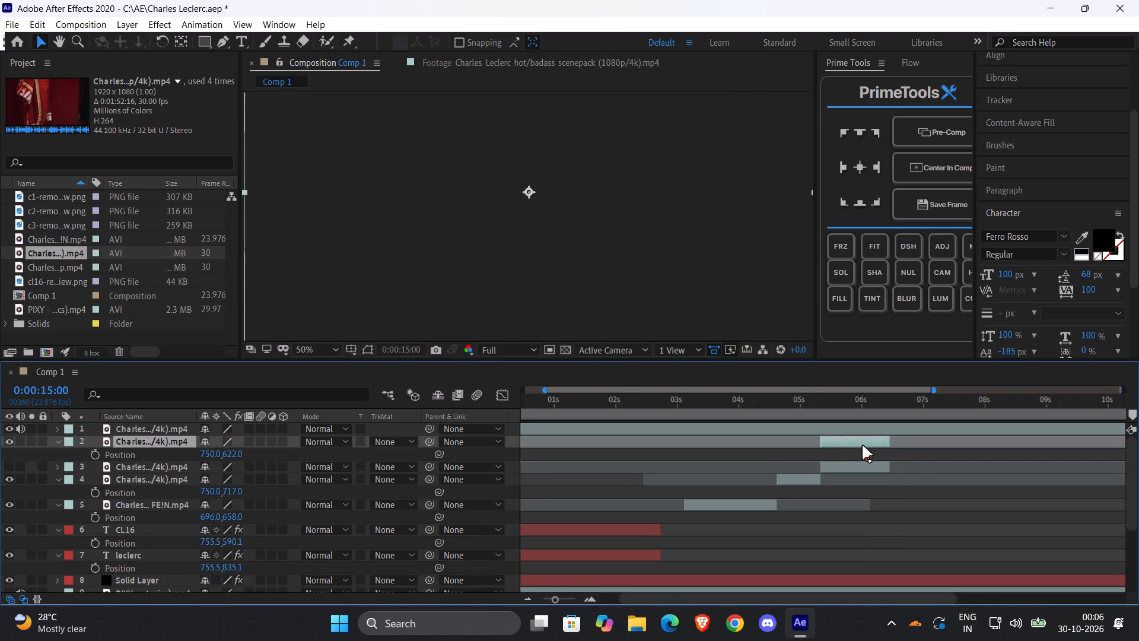
pyautogui.press('o')
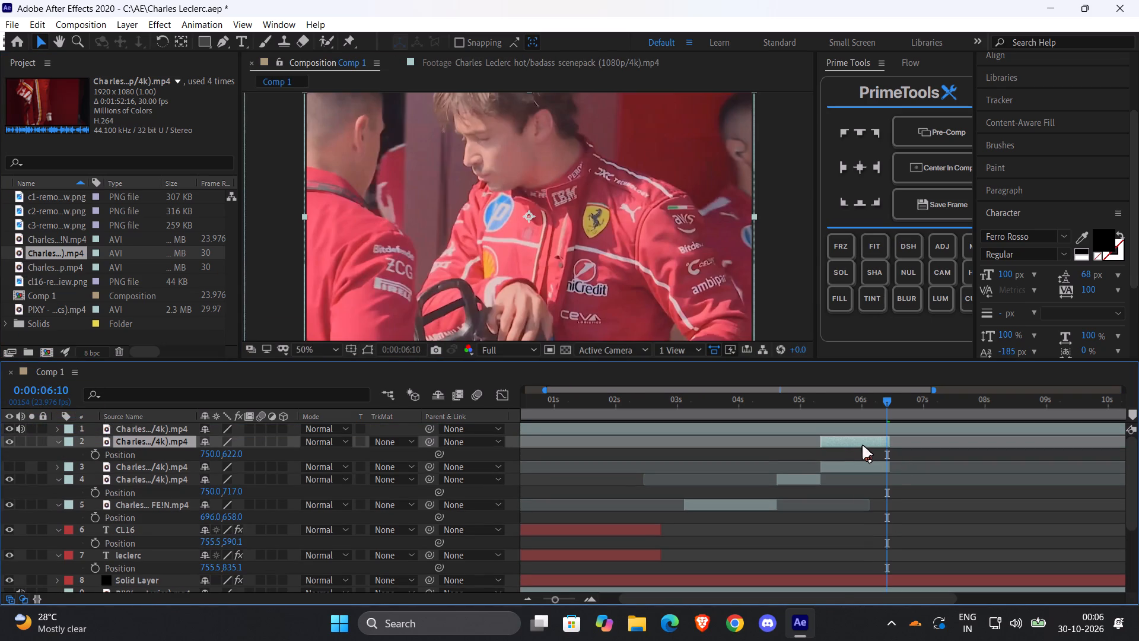
pyautogui.press('pagedown')
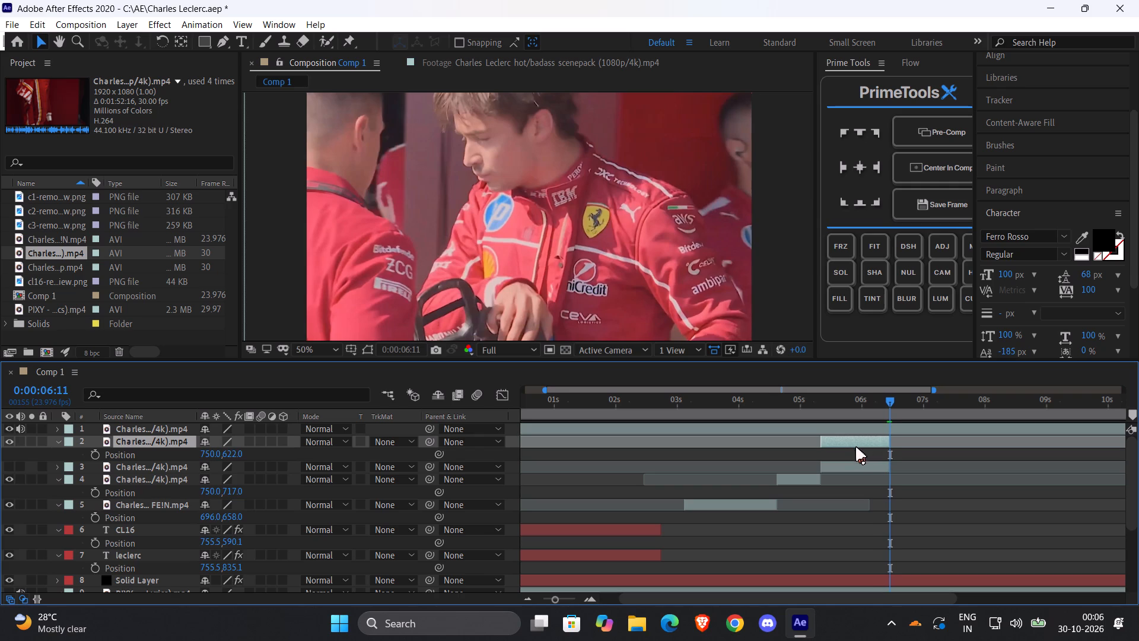
pyautogui.click(870, 427)
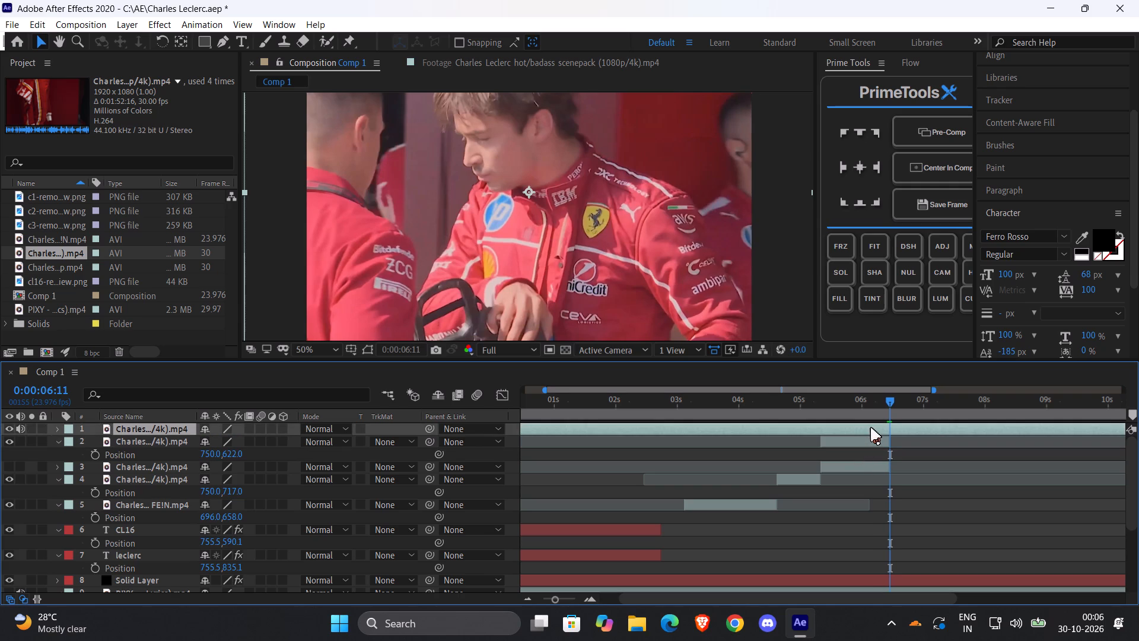
pyautogui.press('[')
# Mute the audio of the new headset shot layer.
pyautogui.click(24, 428)
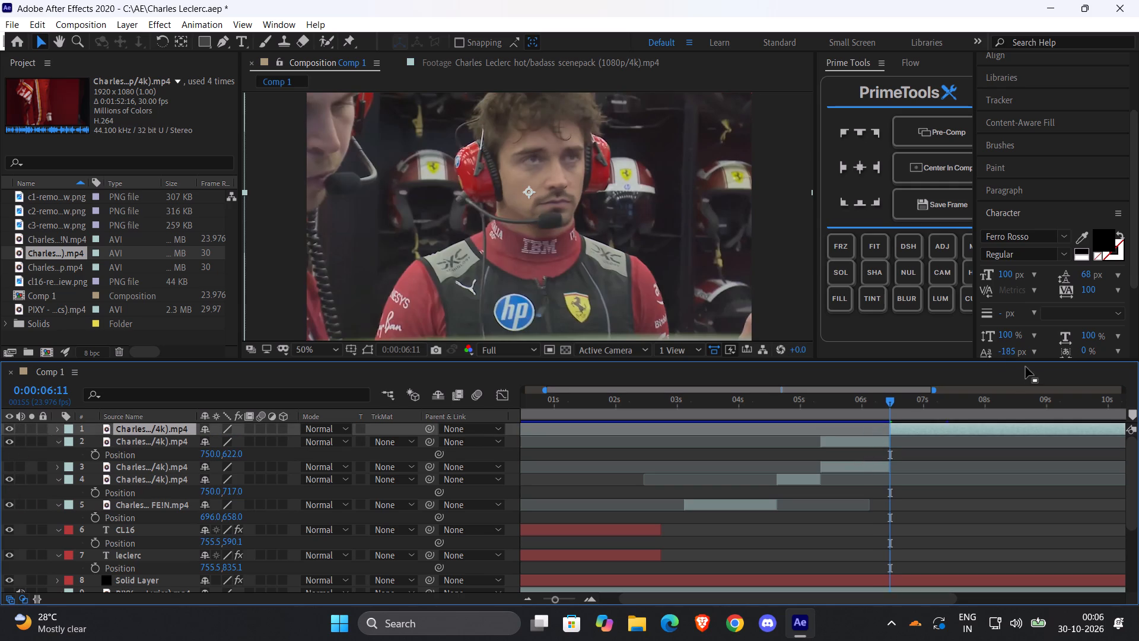
# Trim the start of the headset shot at 0:00:07:03 and slide it back to begin at 0:00:06:11.
pyautogui.moveTo(895, 408); pyautogui.dragTo(959, 411)
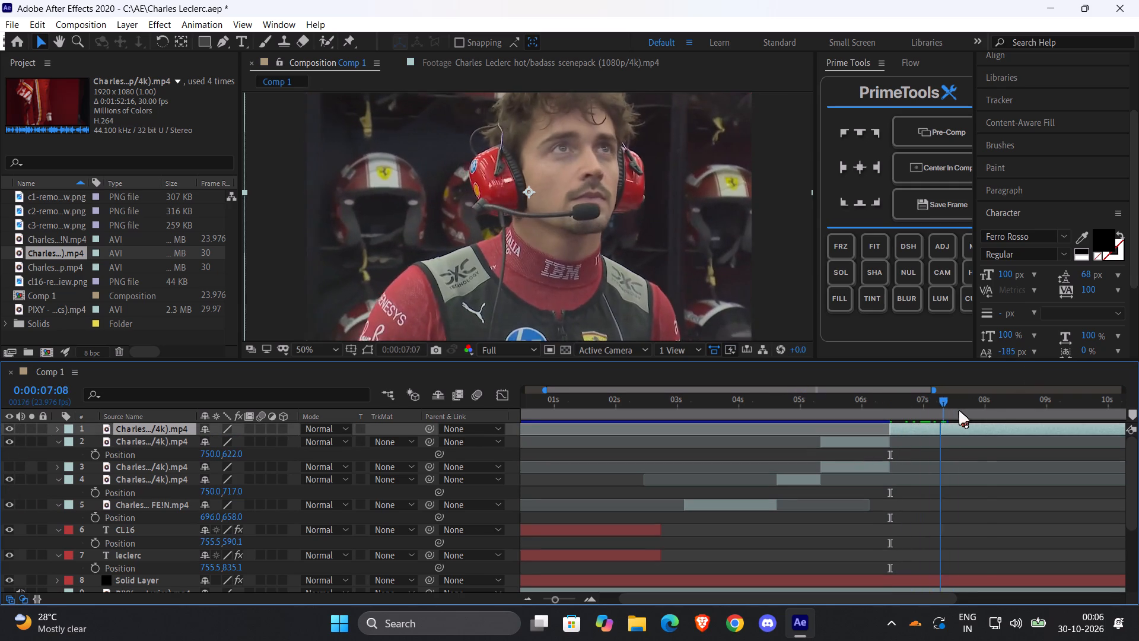
pyautogui.moveTo(959, 411); pyautogui.dragTo(906, 419)
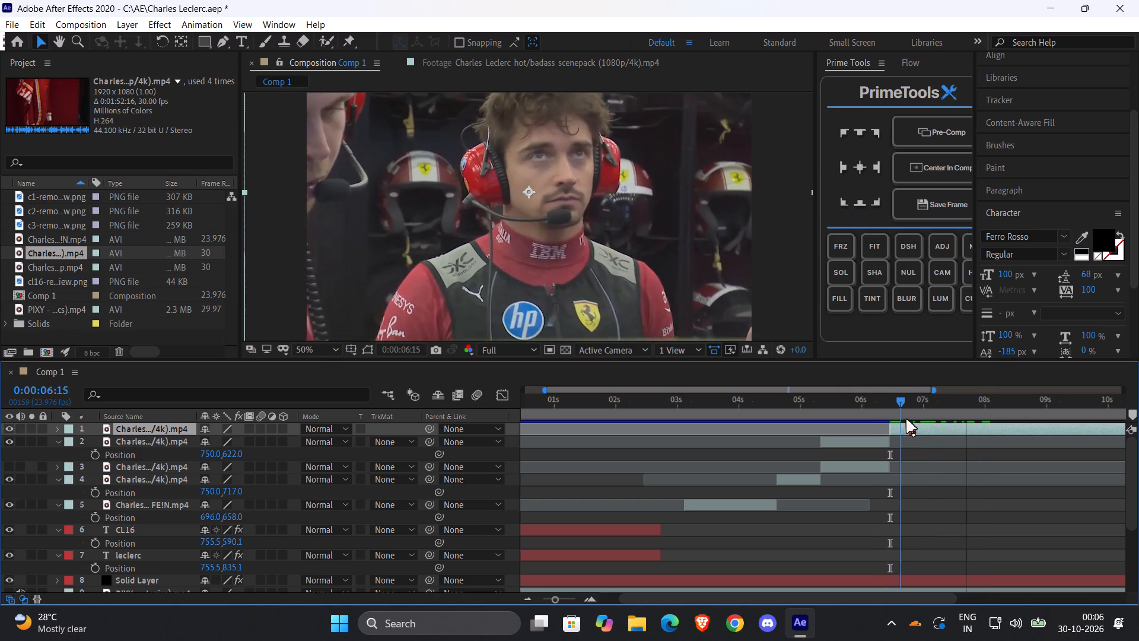
pyautogui.moveTo(906, 419); pyautogui.dragTo(930, 418)
pyautogui.moveTo(890, 433); pyautogui.dragTo(892, 433)
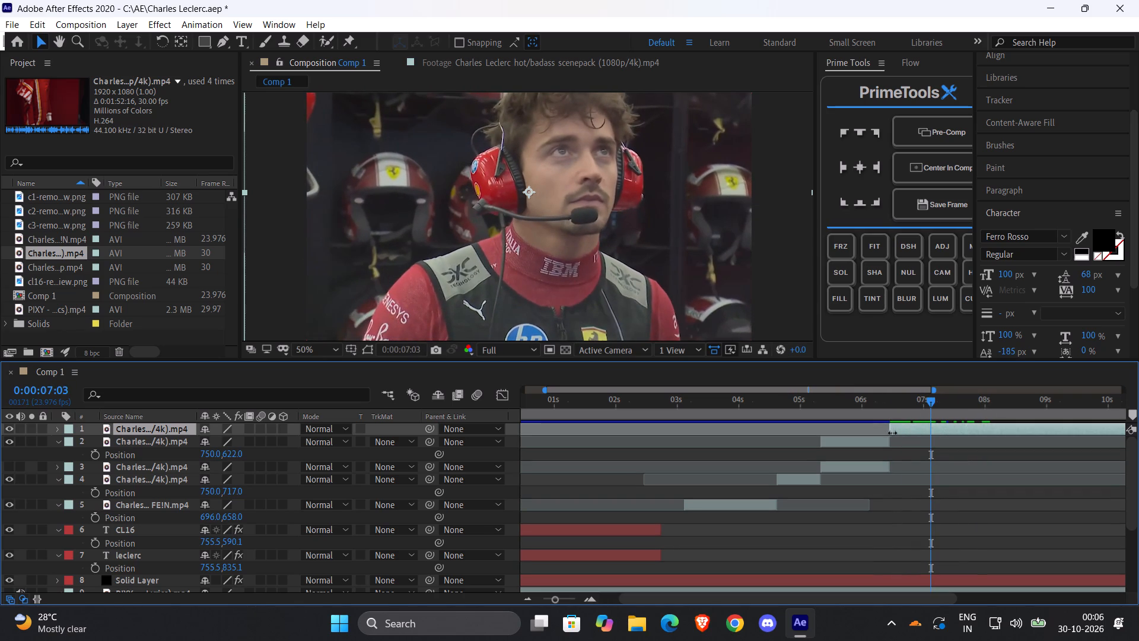
pyautogui.moveTo(892, 433); pyautogui.dragTo(931, 433)
pyautogui.moveTo(969, 422); pyautogui.dragTo(943, 432)
pyautogui.moveTo(943, 432); pyautogui.dragTo(937, 435)
pyautogui.moveTo(962, 424); pyautogui.dragTo(924, 431)
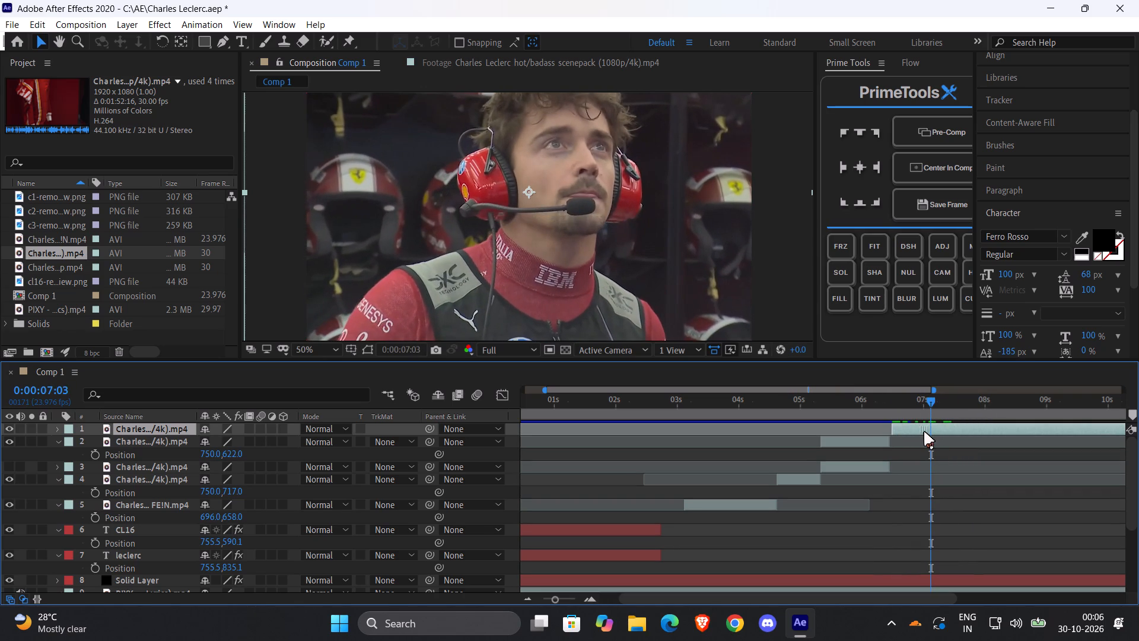
pyautogui.moveTo(924, 431); pyautogui.dragTo(922, 436)
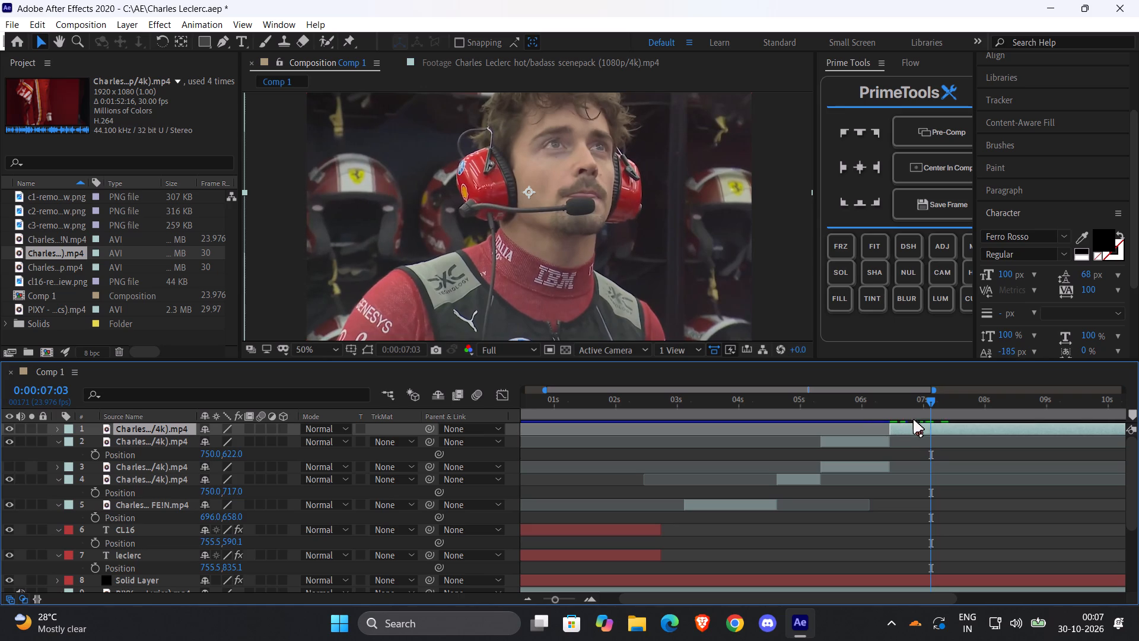
# Play back the transition from the Driver of the Day shot into the headset shot against the music.
pyautogui.moveTo(914, 413); pyautogui.dragTo(864, 420)
pyautogui.press('space')
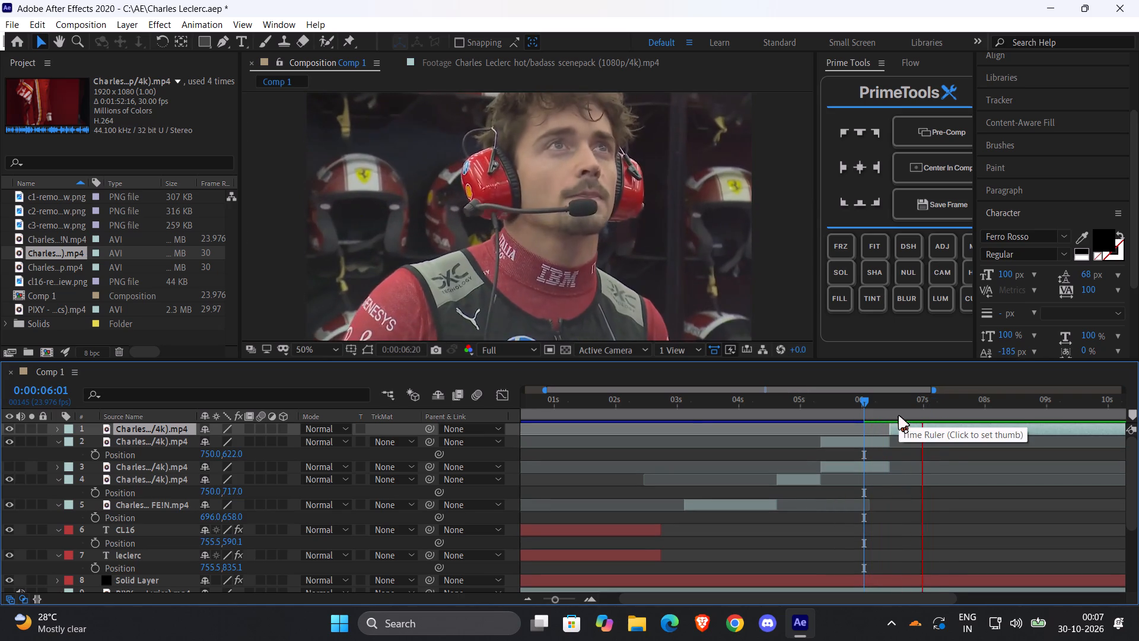
pyautogui.moveTo(899, 415); pyautogui.dragTo(875, 417)
pyautogui.press('space')
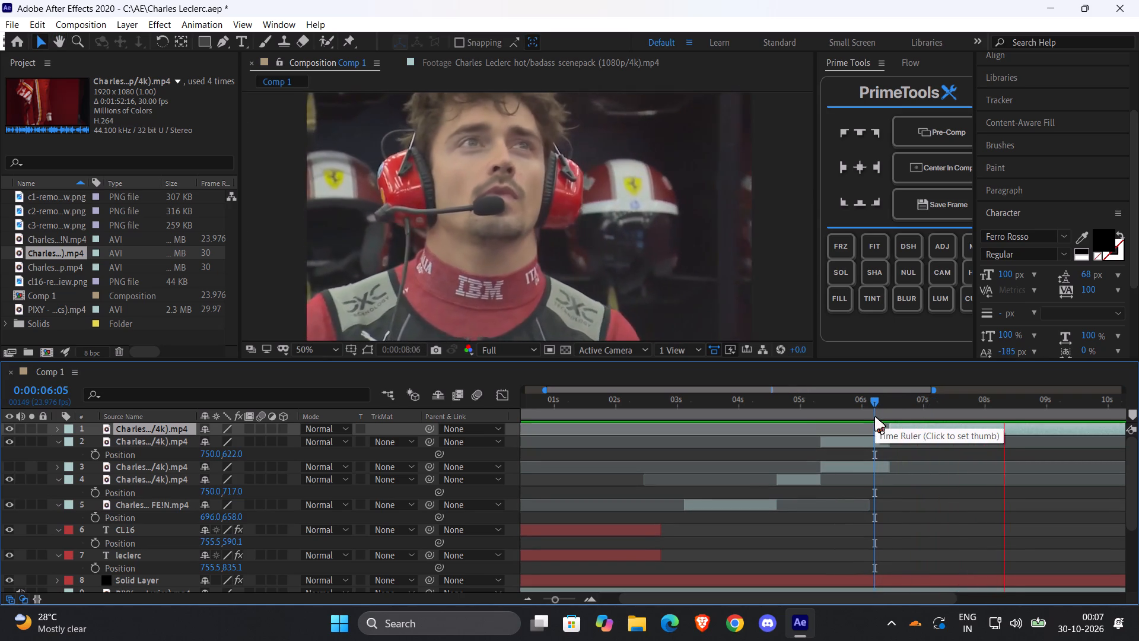
pyautogui.press('space')
pyautogui.moveTo(911, 417); pyautogui.dragTo(872, 422)
pyautogui.press('space')
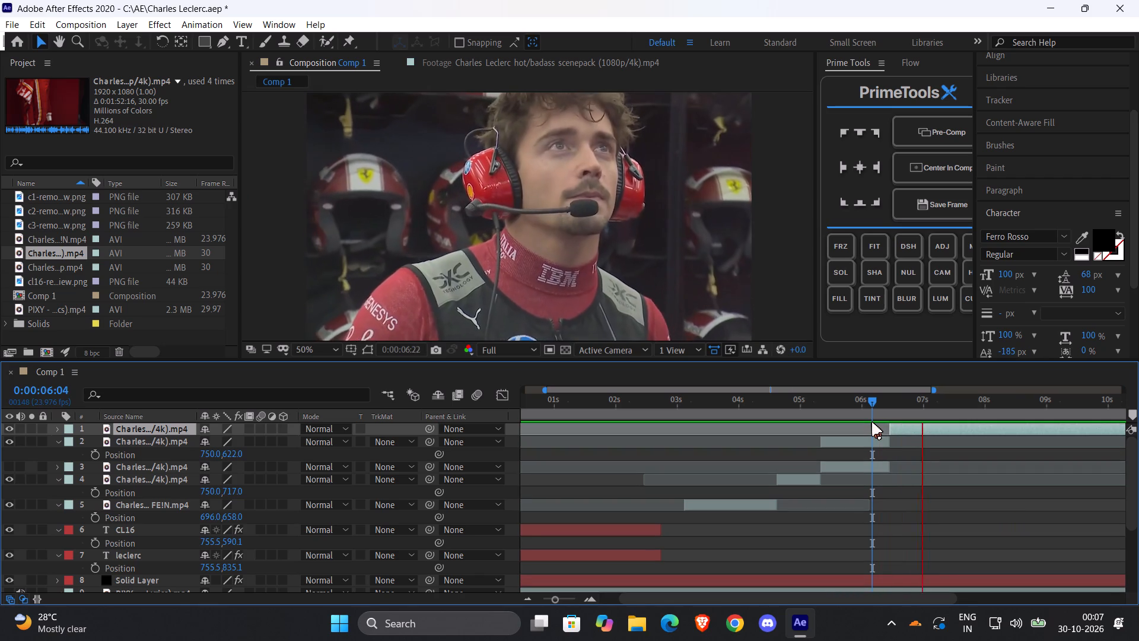
pyautogui.press('space')
# Split the FE!N layer at 0:00:03:21, where the helmet shot cuts to the red race car.
pyautogui.moveTo(877, 418); pyautogui.dragTo(681, 443)
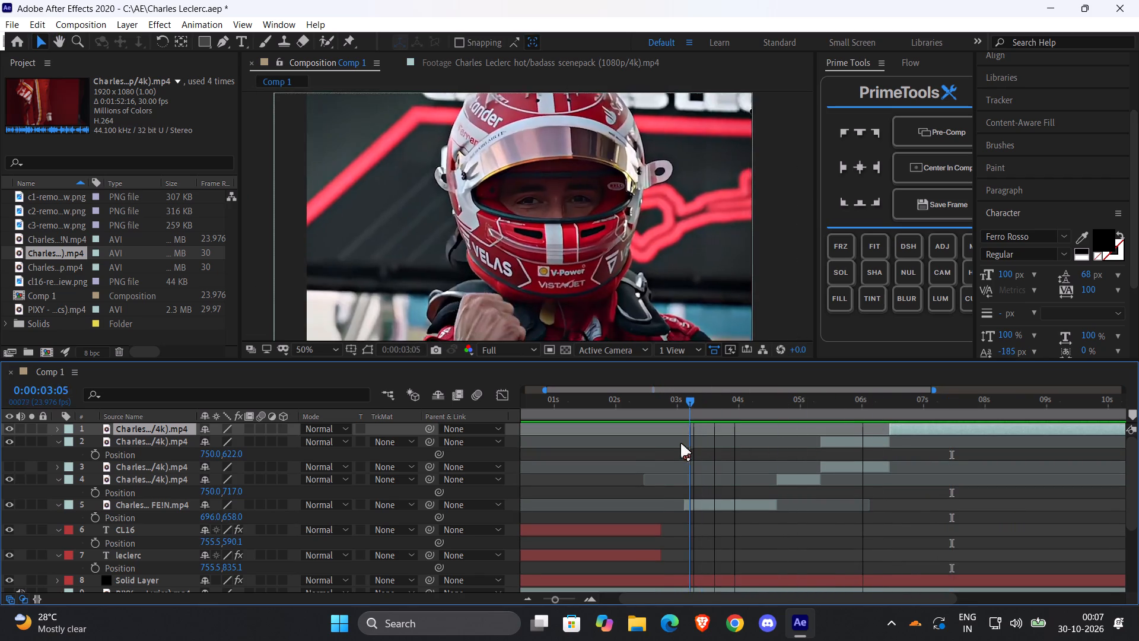
pyautogui.moveTo(681, 443); pyautogui.dragTo(682, 426)
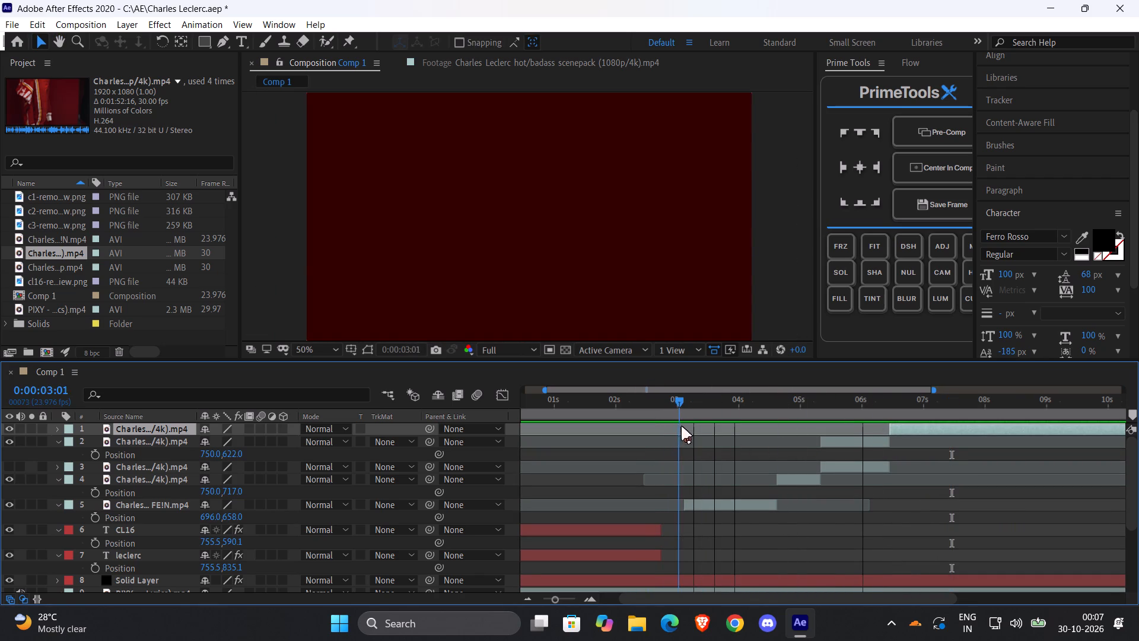
pyautogui.moveTo(682, 426); pyautogui.dragTo(730, 417)
pyautogui.press('pageup')
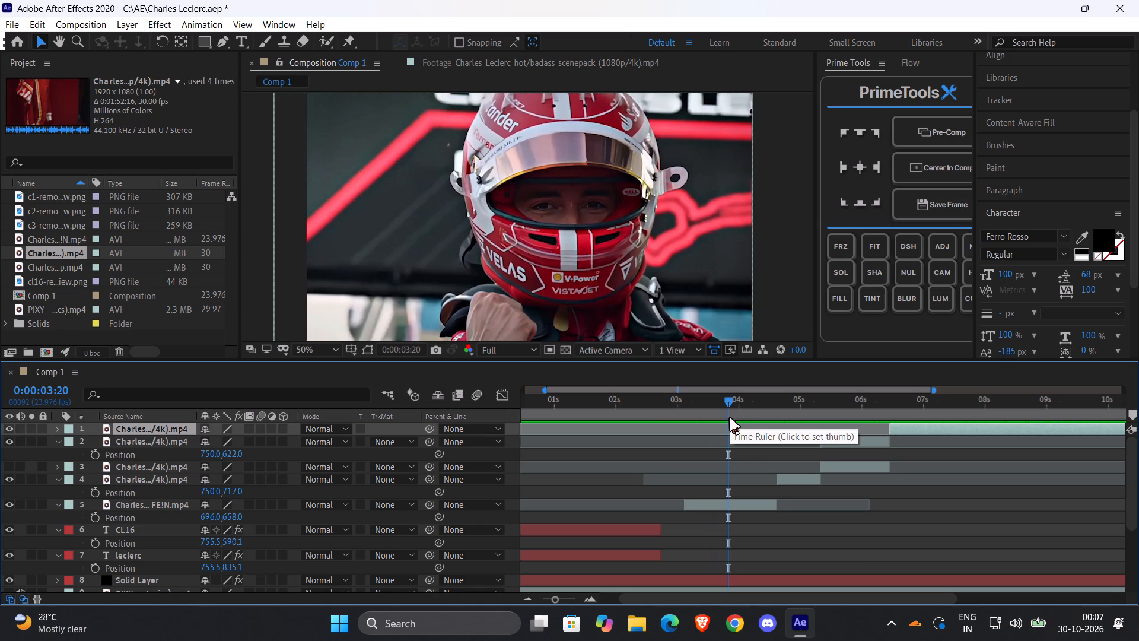
pyautogui.press('pagedown')
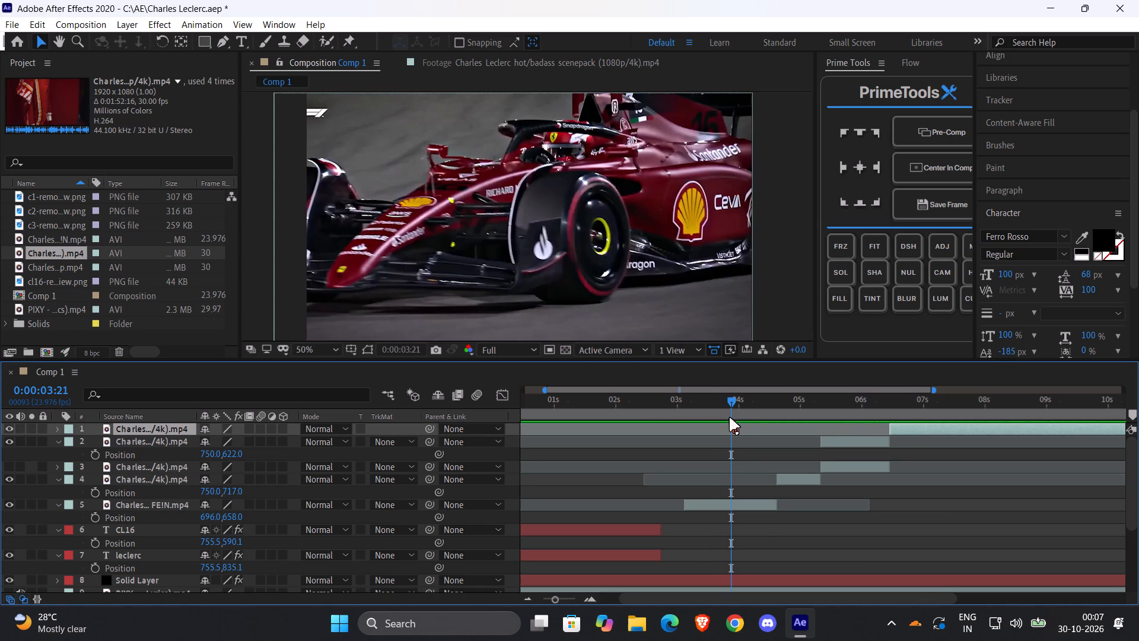
pyautogui.click(765, 502)
pyautogui.hotkey('ctrl', 'shift', 'd')
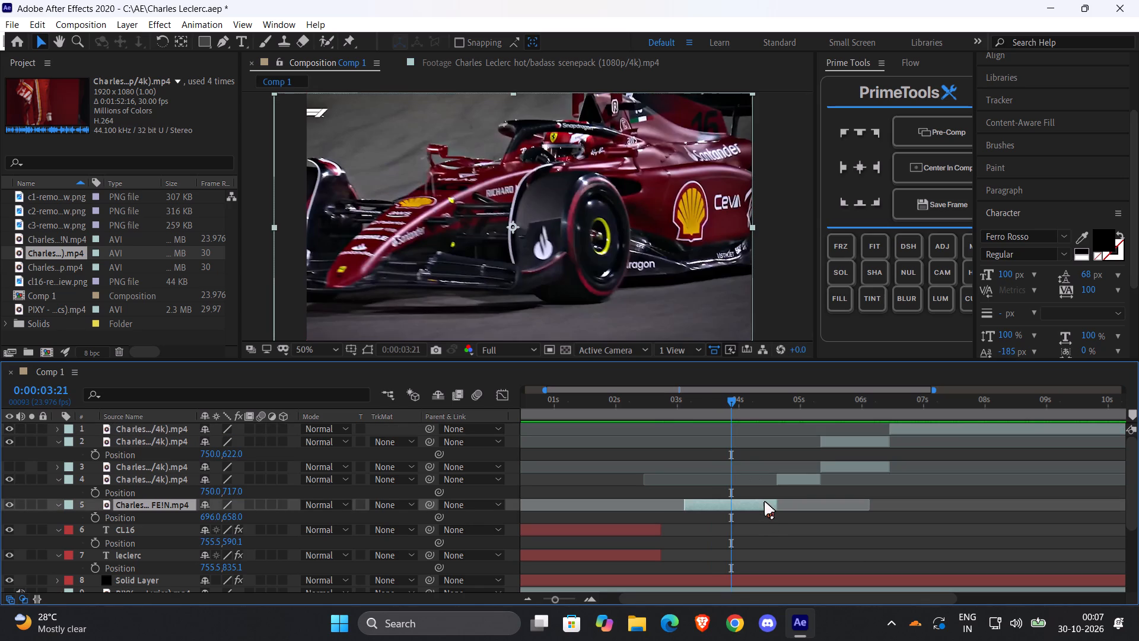
# Examine the FE!N helmet segment from its start to the cut to the race car.
pyautogui.moveTo(751, 414); pyautogui.dragTo(683, 416)
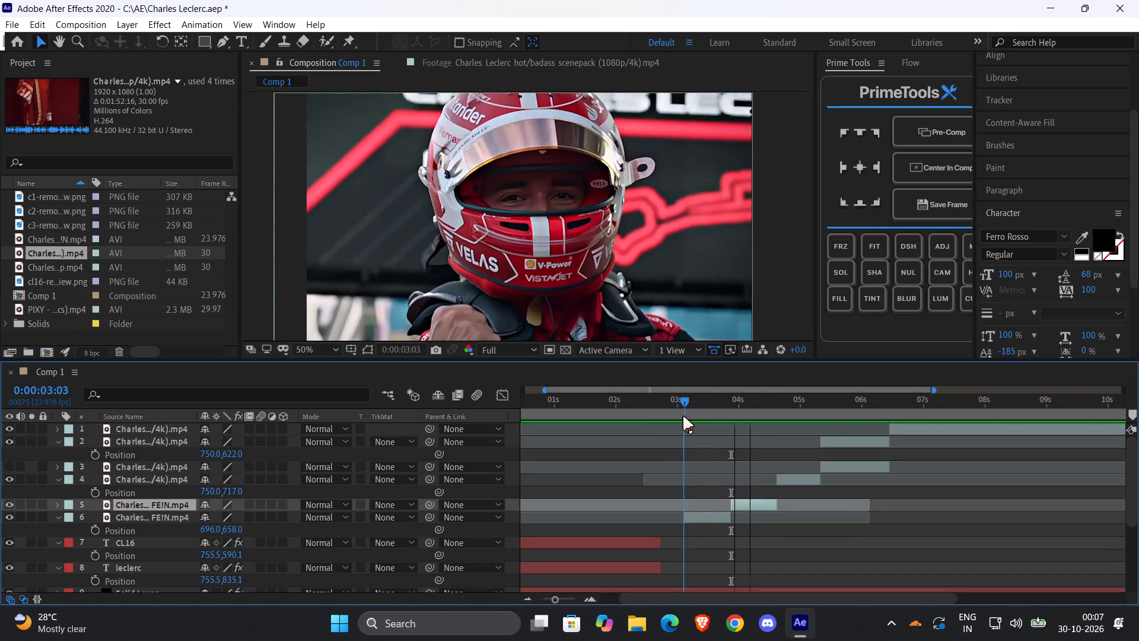
pyautogui.moveTo(683, 416); pyautogui.dragTo(732, 412)
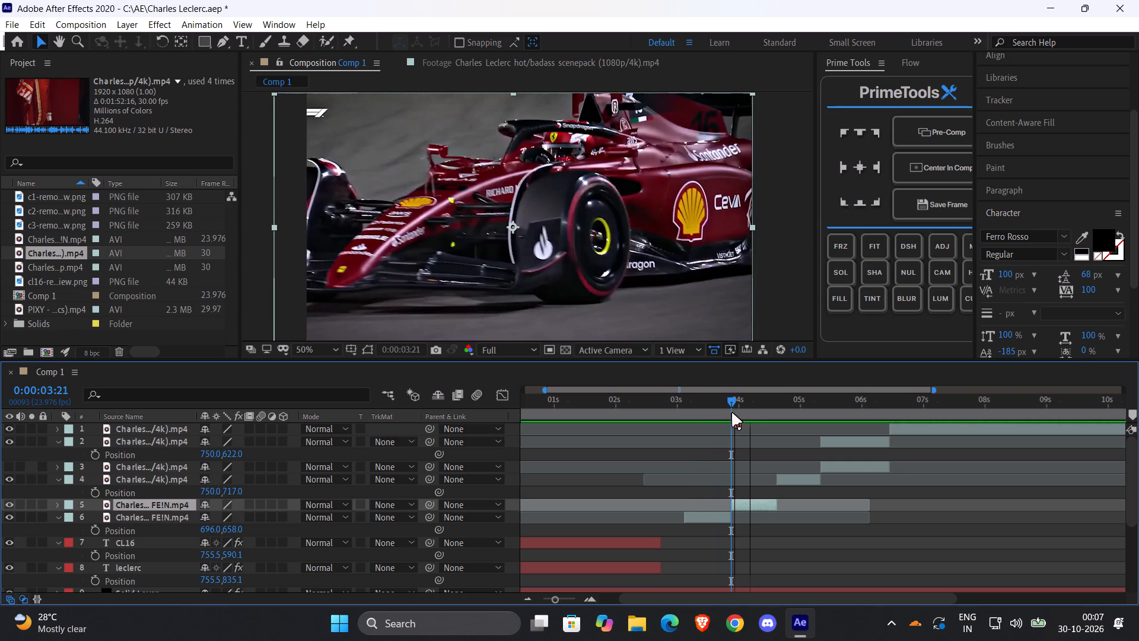
pyautogui.moveTo(732, 412); pyautogui.dragTo(680, 423)
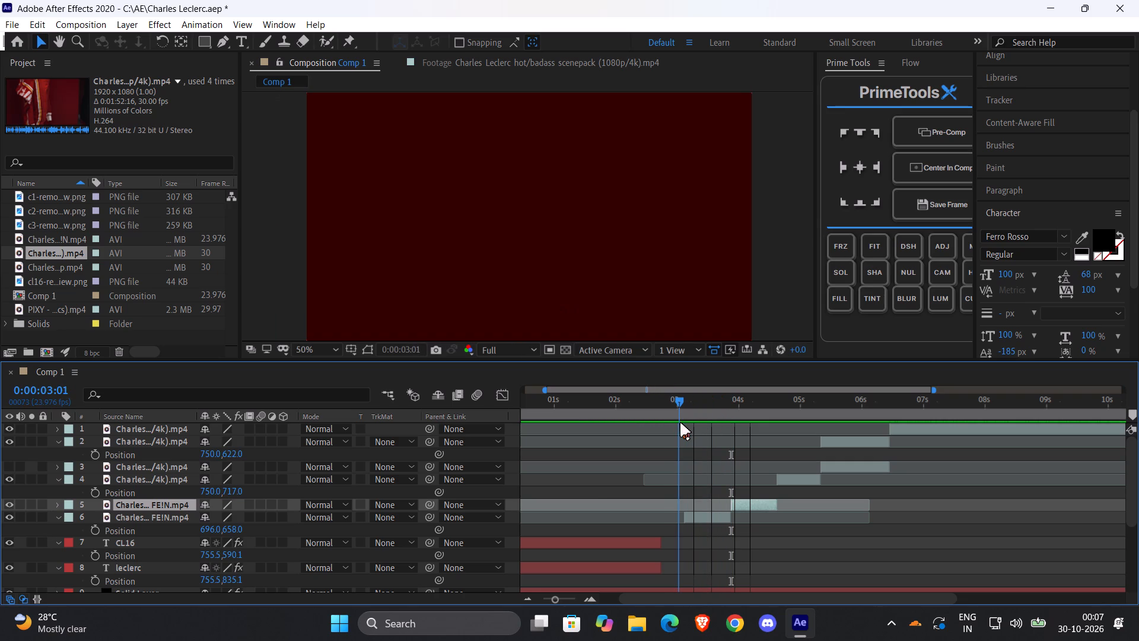
pyautogui.moveTo(680, 423); pyautogui.dragTo(715, 421)
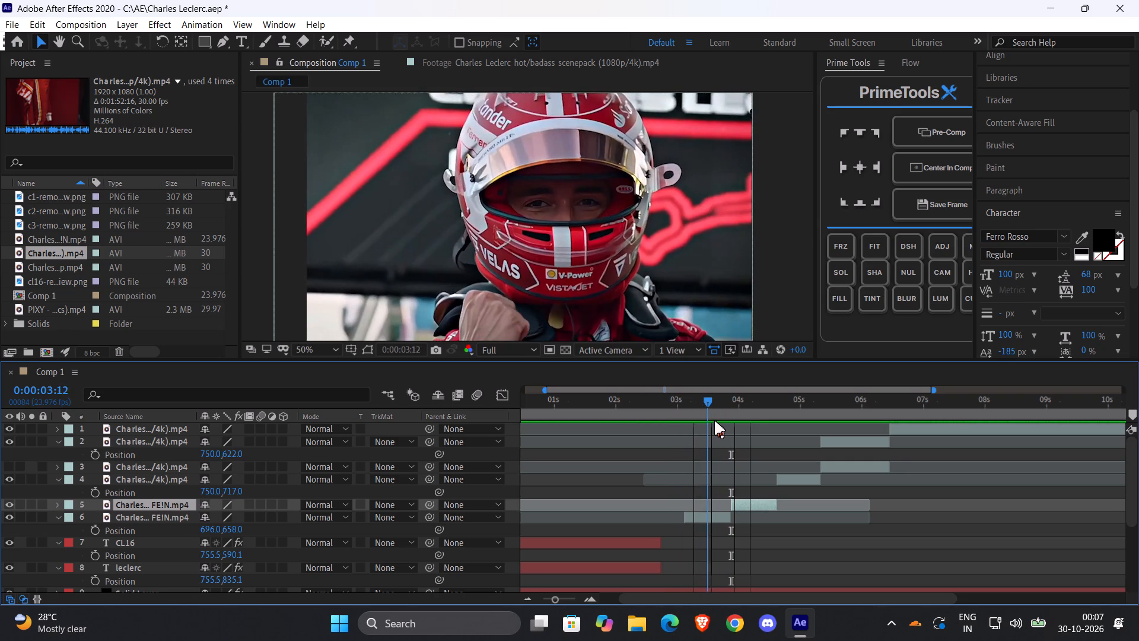
pyautogui.moveTo(715, 421); pyautogui.dragTo(721, 421)
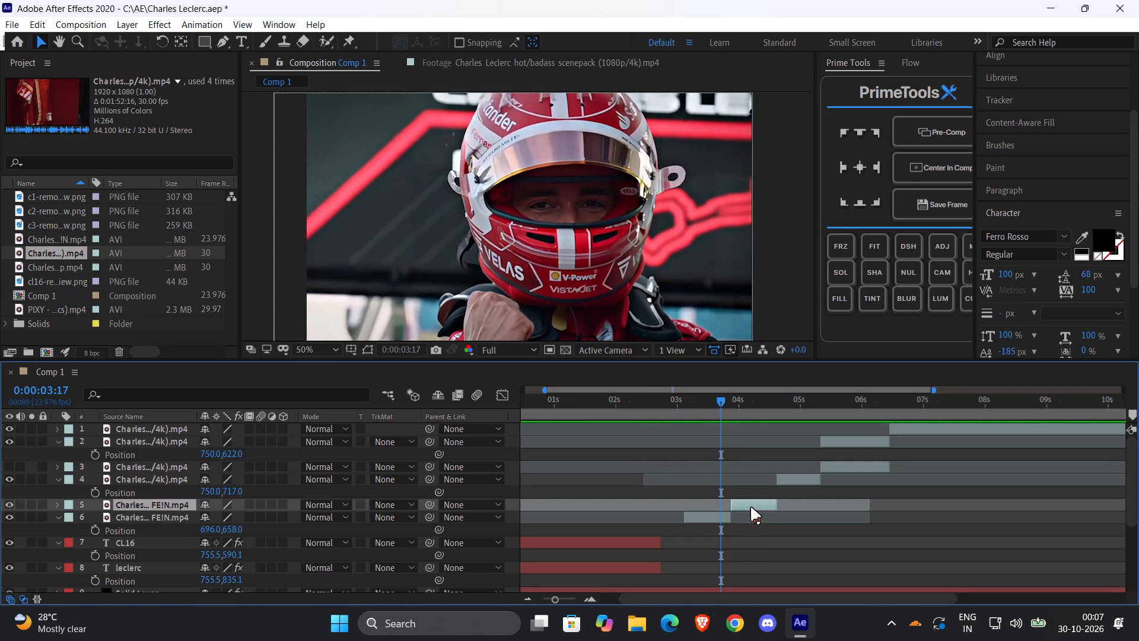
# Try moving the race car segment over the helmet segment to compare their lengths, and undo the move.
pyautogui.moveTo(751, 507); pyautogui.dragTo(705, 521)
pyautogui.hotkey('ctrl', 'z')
# Extend the scenepack shot before Driver of the Day to the race car segment's length, keeping it directly after that segment.
pyautogui.click(797, 480)
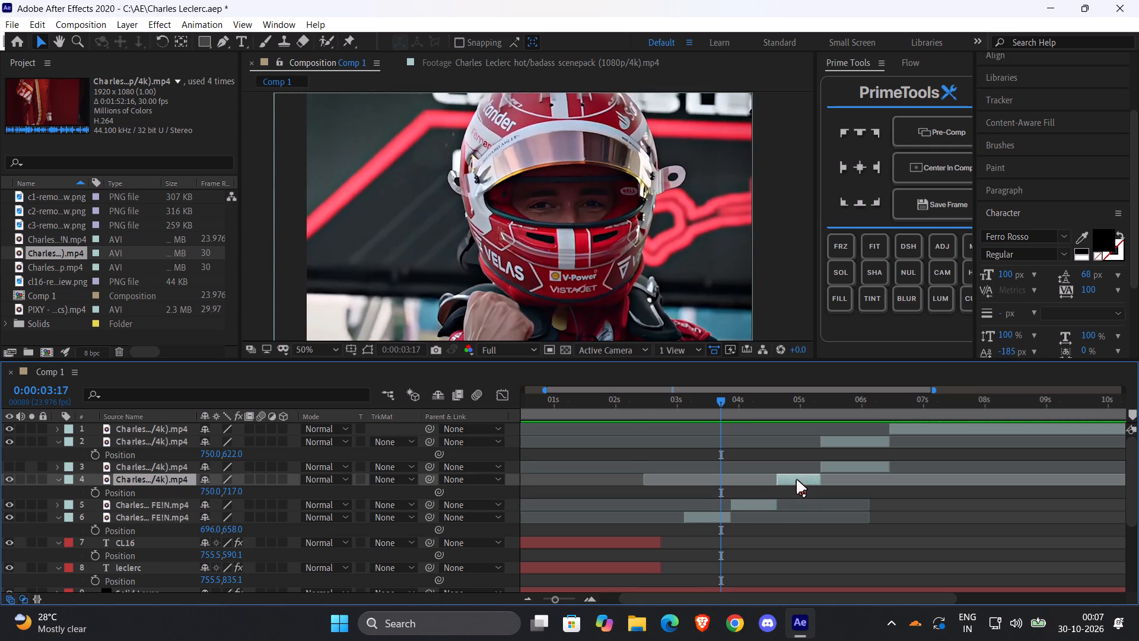
pyautogui.press('p')
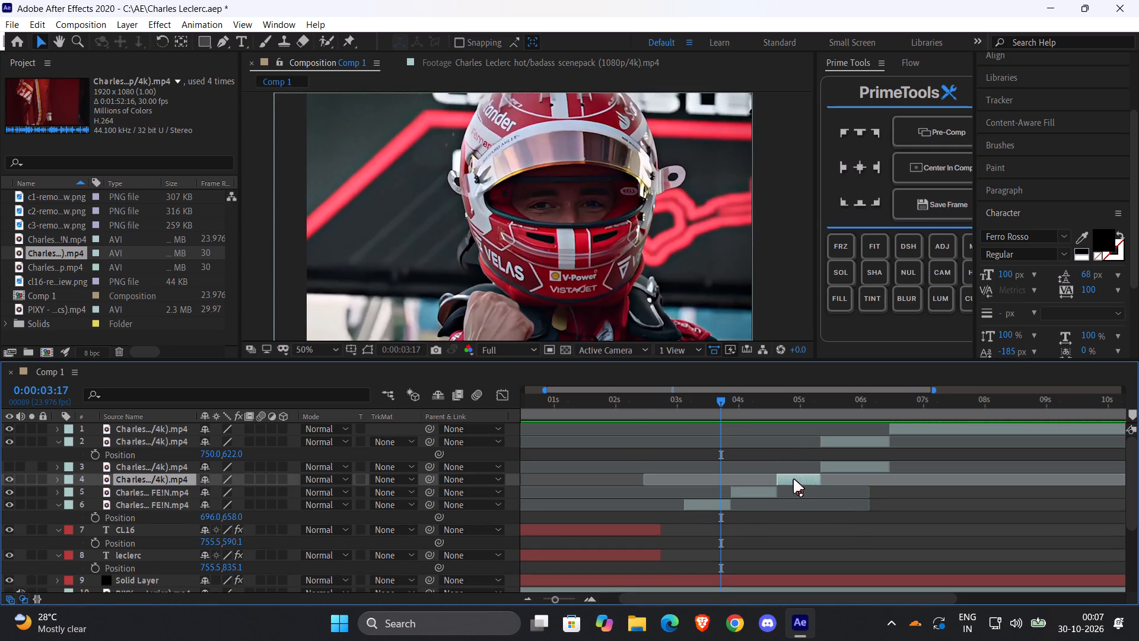
pyautogui.moveTo(794, 479); pyautogui.dragTo(748, 490)
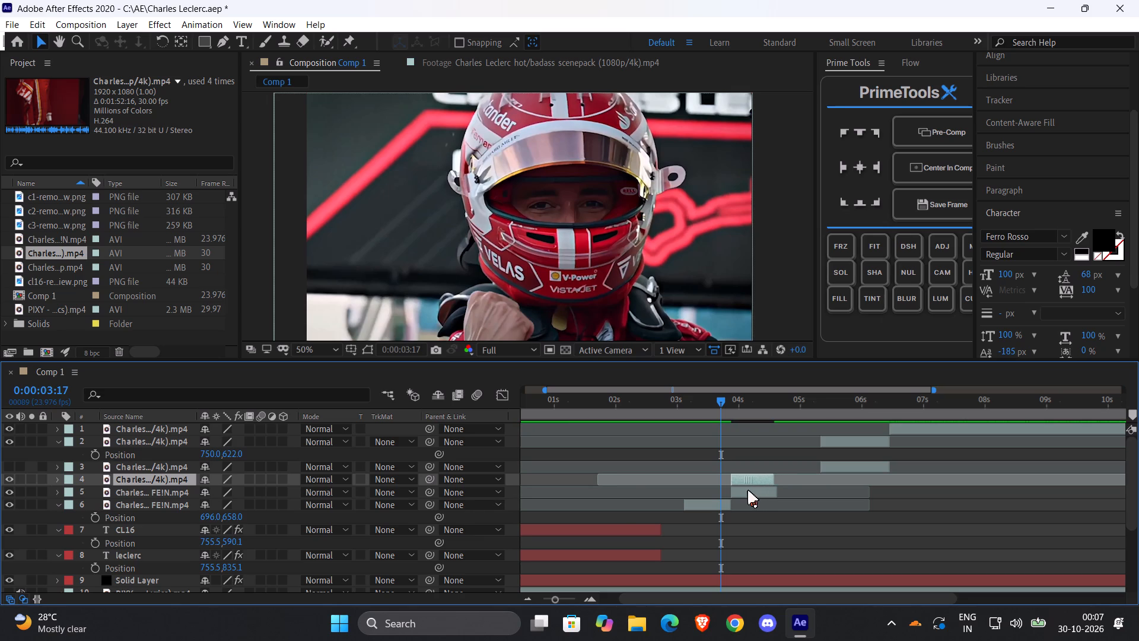
pyautogui.click(774, 479)
pyautogui.moveTo(762, 477); pyautogui.dragTo(777, 480)
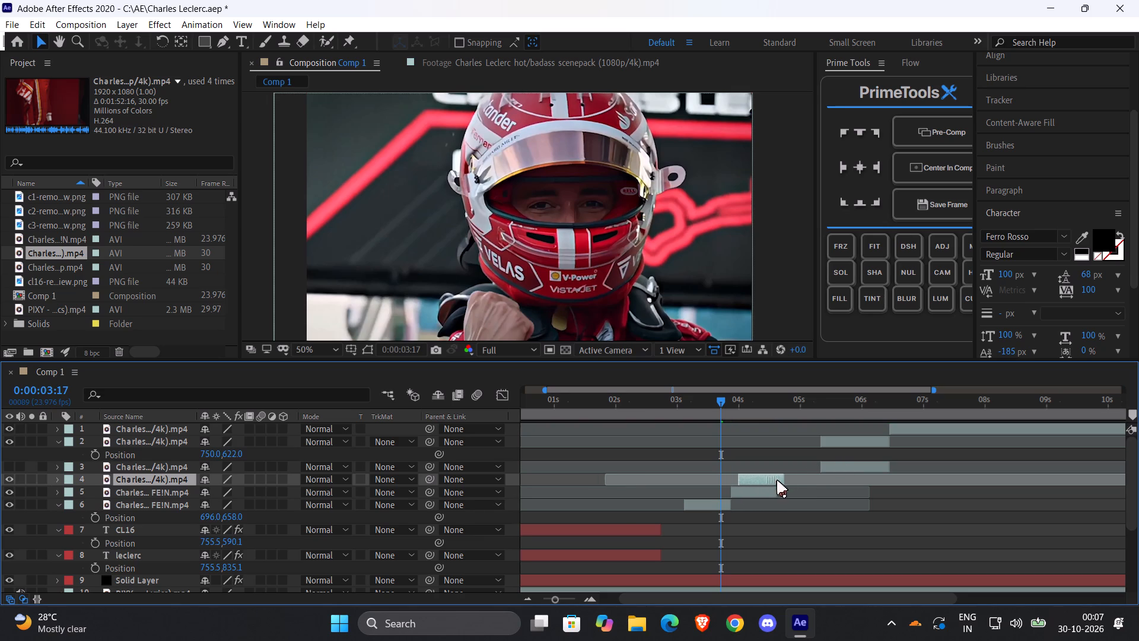
pyautogui.moveTo(777, 480); pyautogui.dragTo(811, 490)
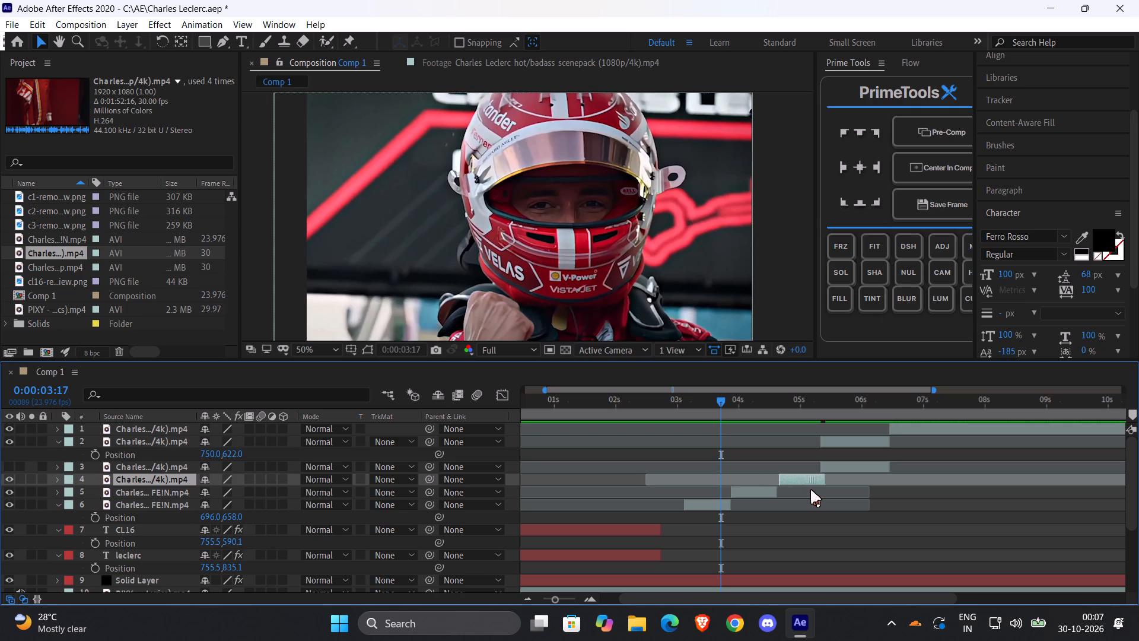
pyautogui.moveTo(811, 490); pyautogui.dragTo(807, 494)
# Shorten the hidden scenepack layer under Driver of the Day to the previous shot's length and place it directly after that shot.
pyautogui.click(850, 464)
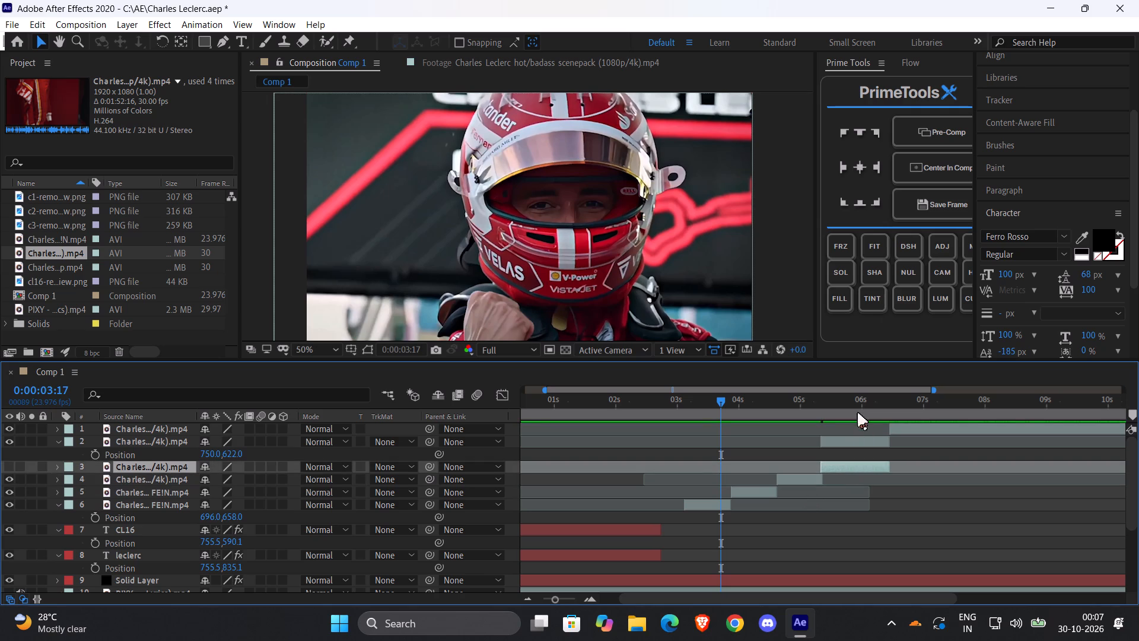
pyautogui.moveTo(858, 407); pyautogui.dragTo(823, 407)
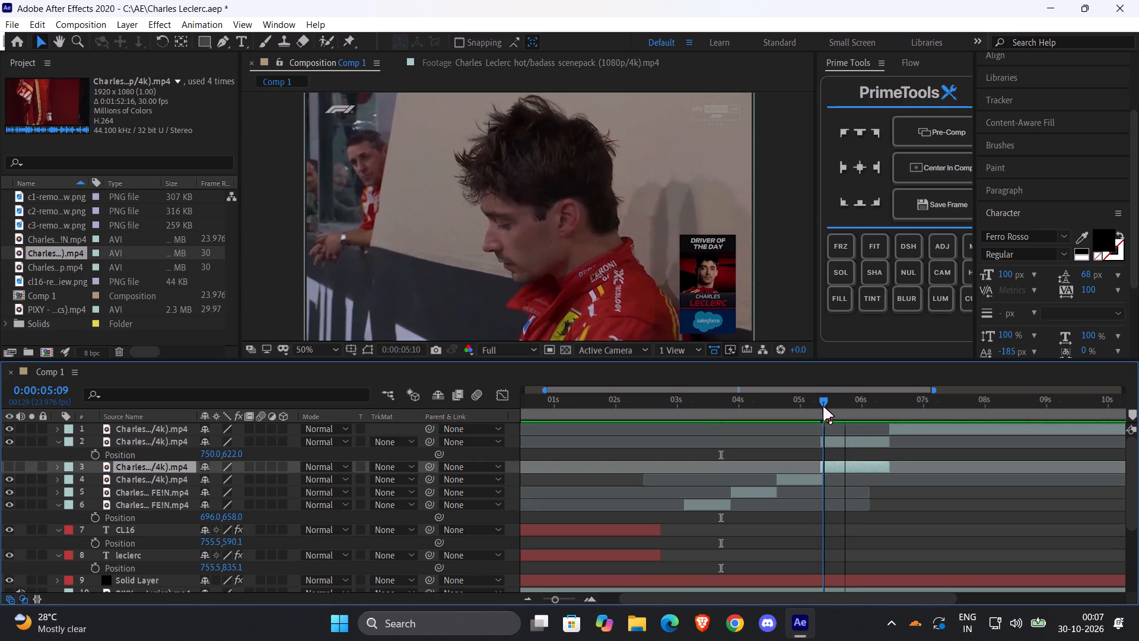
pyautogui.moveTo(823, 407); pyautogui.dragTo(822, 408)
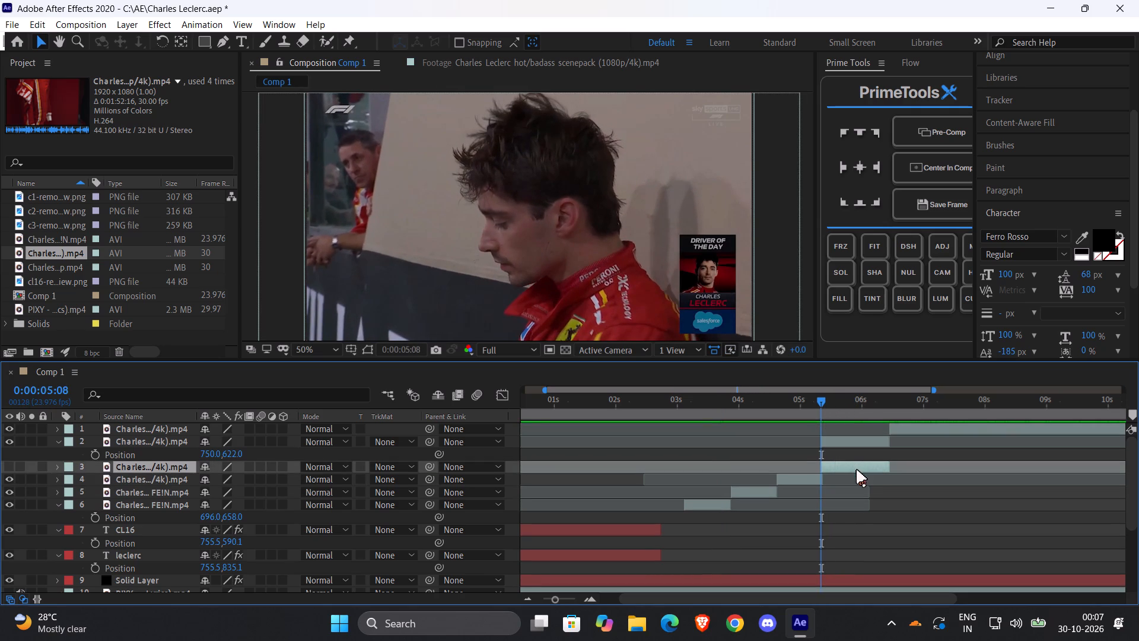
pyautogui.moveTo(857, 469); pyautogui.dragTo(813, 481)
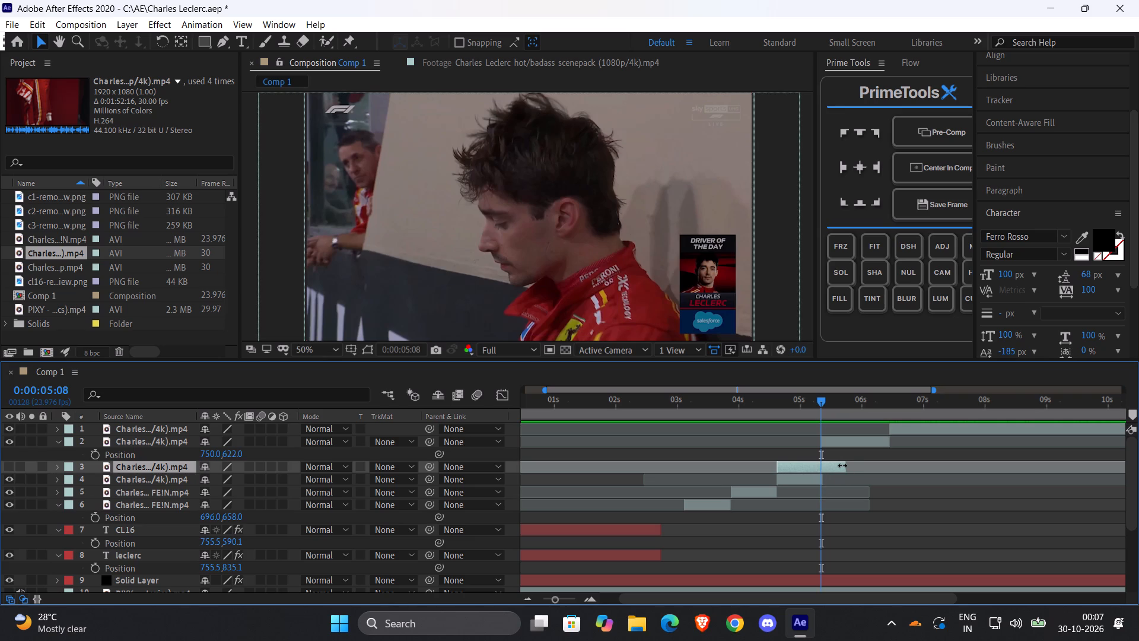
pyautogui.moveTo(842, 465); pyautogui.dragTo(822, 484)
pyautogui.moveTo(822, 484); pyautogui.dragTo(820, 485)
pyautogui.moveTo(798, 468); pyautogui.dragTo(844, 469)
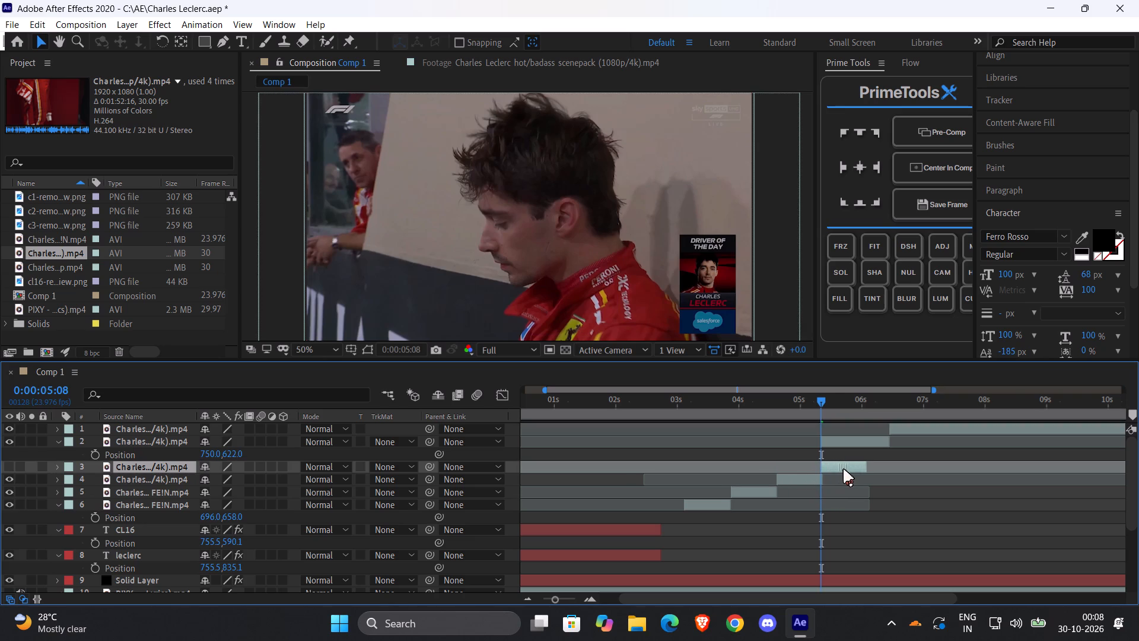
pyautogui.moveTo(844, 469); pyautogui.dragTo(844, 469)
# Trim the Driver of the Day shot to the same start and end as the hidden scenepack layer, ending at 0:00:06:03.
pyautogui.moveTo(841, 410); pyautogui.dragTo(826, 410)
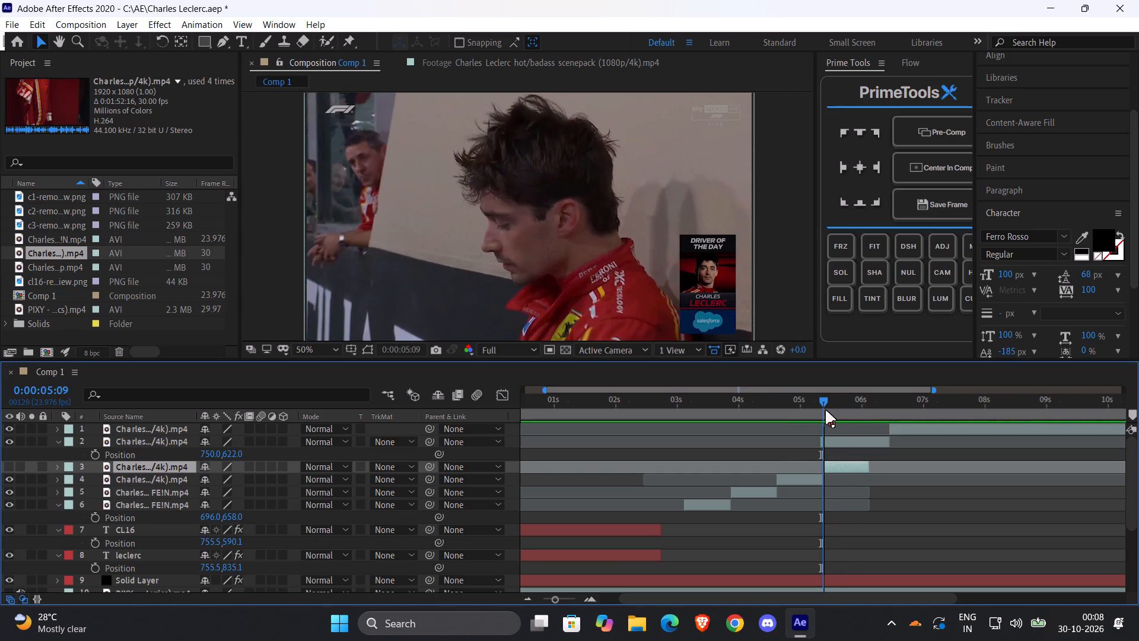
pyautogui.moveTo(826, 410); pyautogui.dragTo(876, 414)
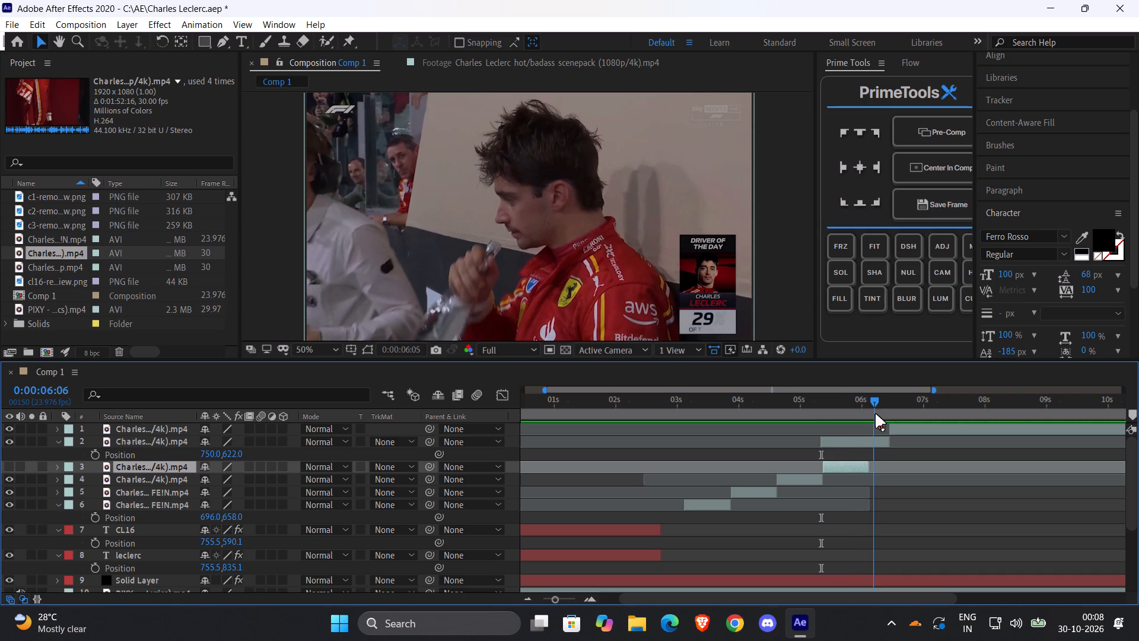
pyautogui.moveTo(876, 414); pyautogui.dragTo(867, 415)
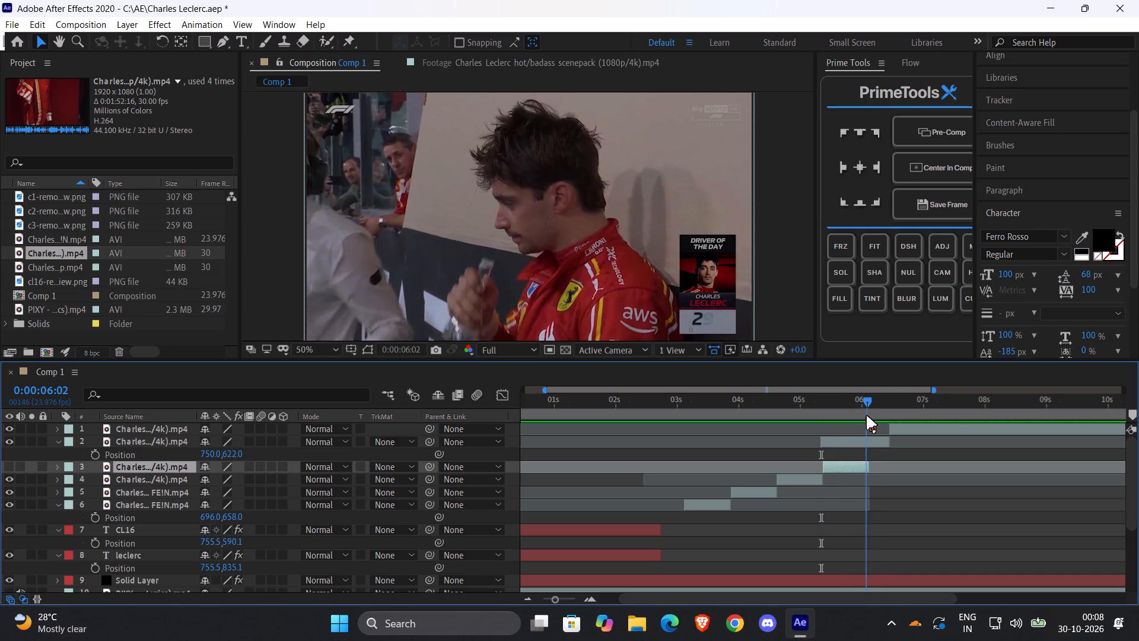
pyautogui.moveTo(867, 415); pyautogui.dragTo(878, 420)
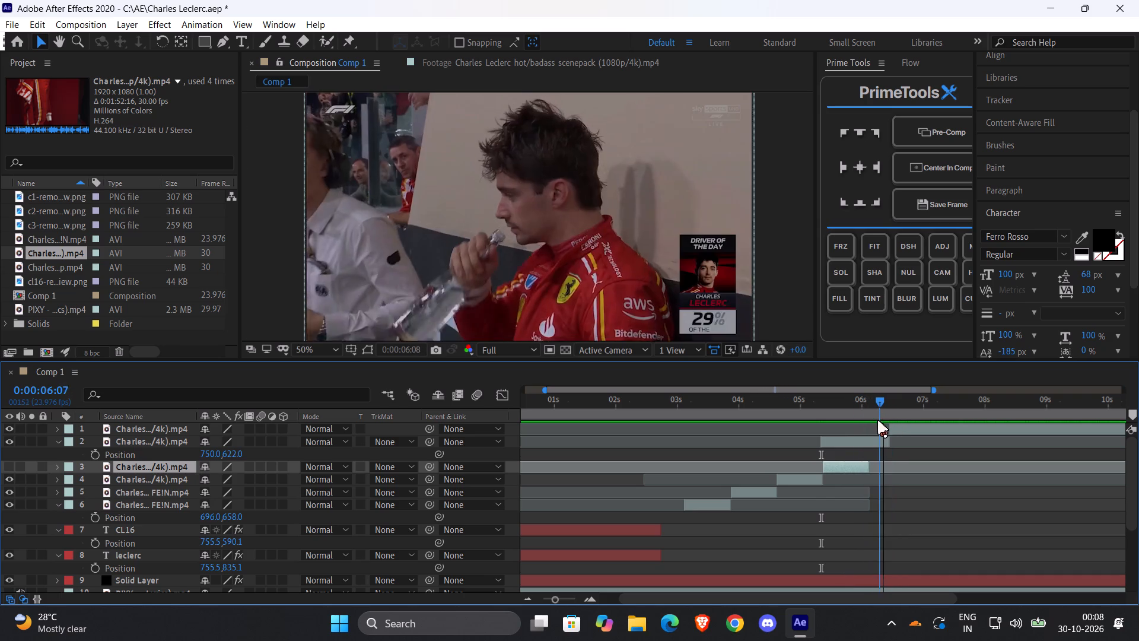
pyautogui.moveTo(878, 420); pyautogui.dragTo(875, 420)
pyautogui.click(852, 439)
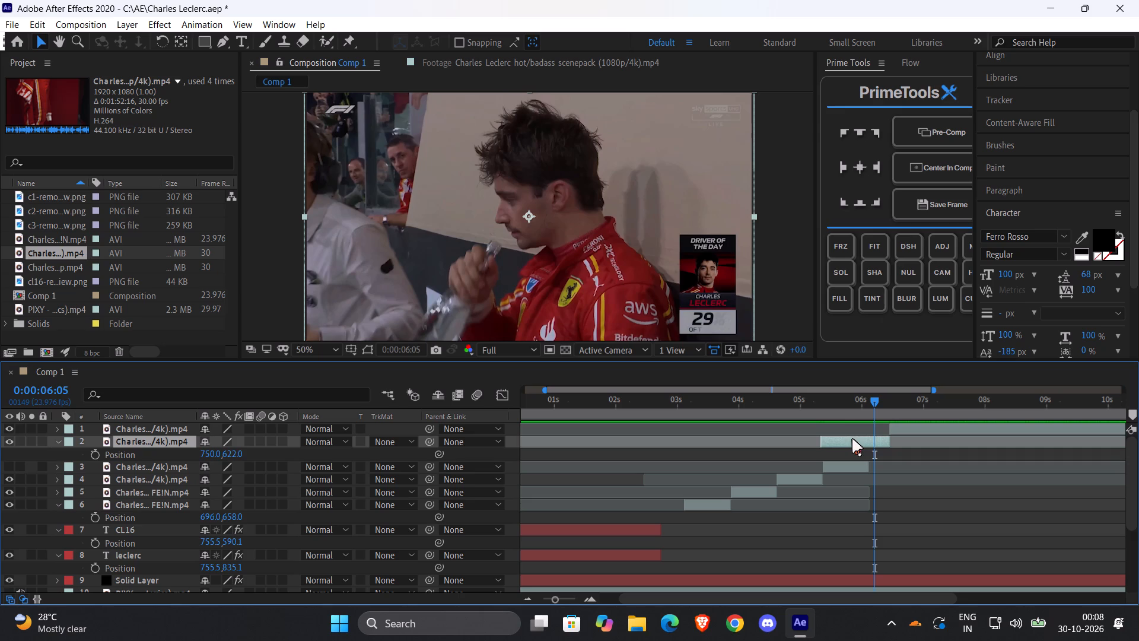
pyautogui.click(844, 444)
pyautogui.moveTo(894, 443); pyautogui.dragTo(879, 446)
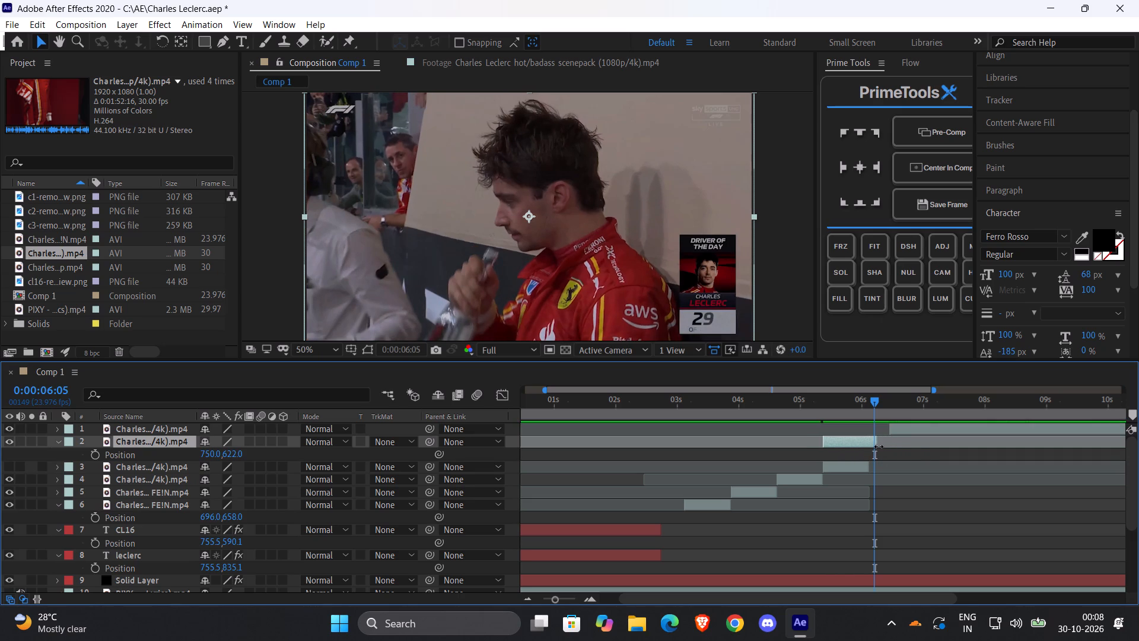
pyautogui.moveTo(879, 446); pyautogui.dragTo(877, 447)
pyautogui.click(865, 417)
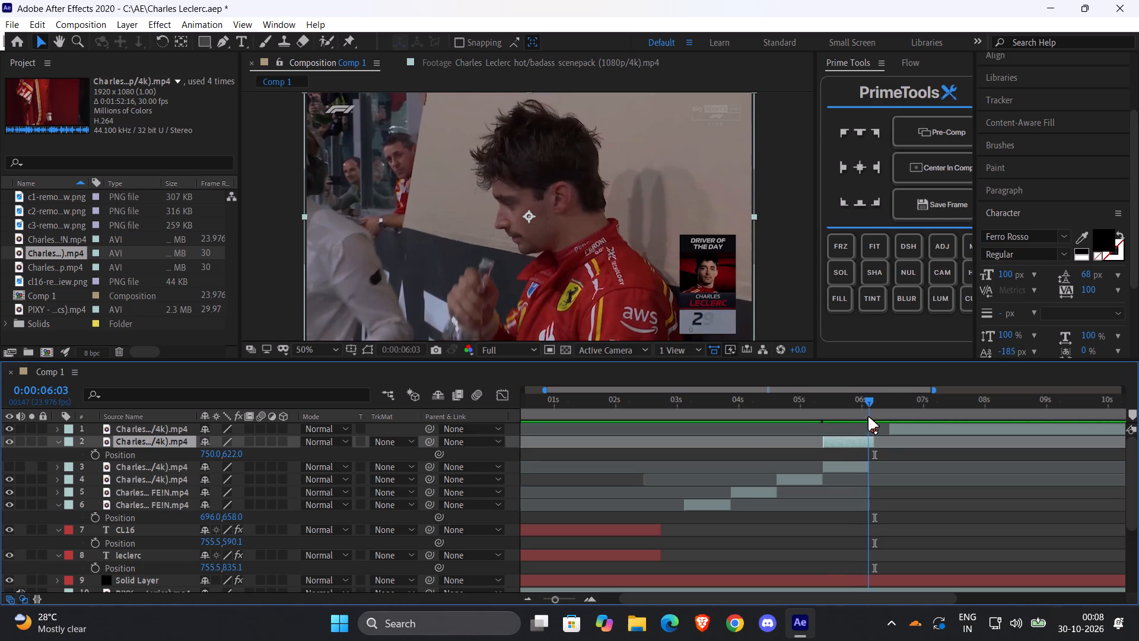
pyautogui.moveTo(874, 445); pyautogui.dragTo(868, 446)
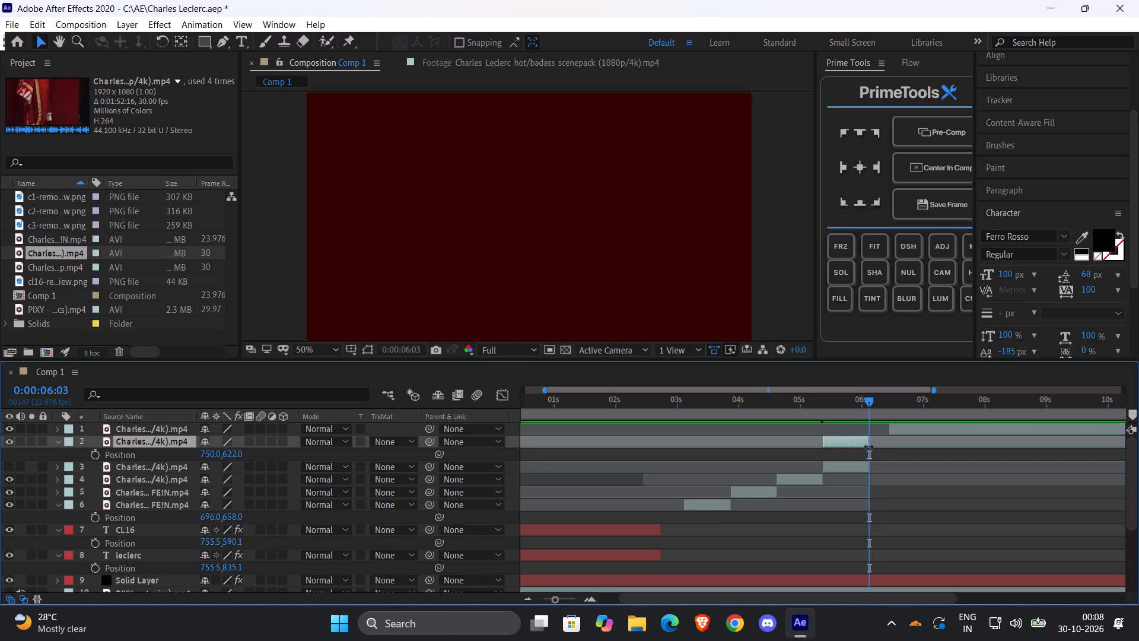
# Play back the cut from the previous scenepack shot through the Driver of the Day shot to check its timing.
pyautogui.moveTo(857, 412); pyautogui.dragTo(768, 421)
pyautogui.press('space')
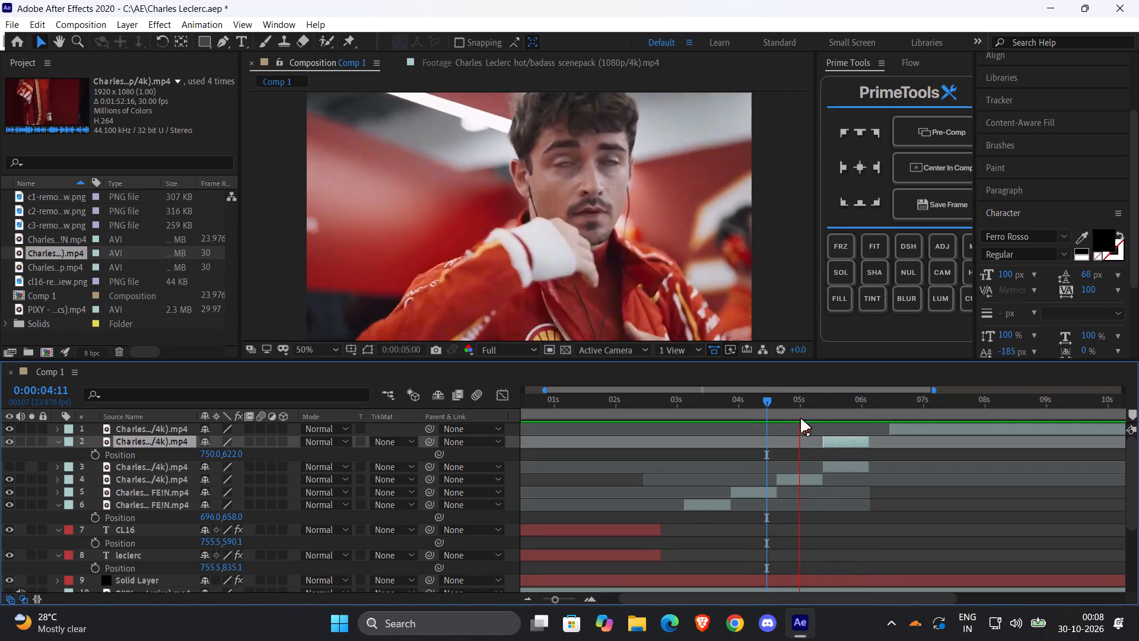
pyautogui.moveTo(819, 418); pyautogui.dragTo(819, 417)
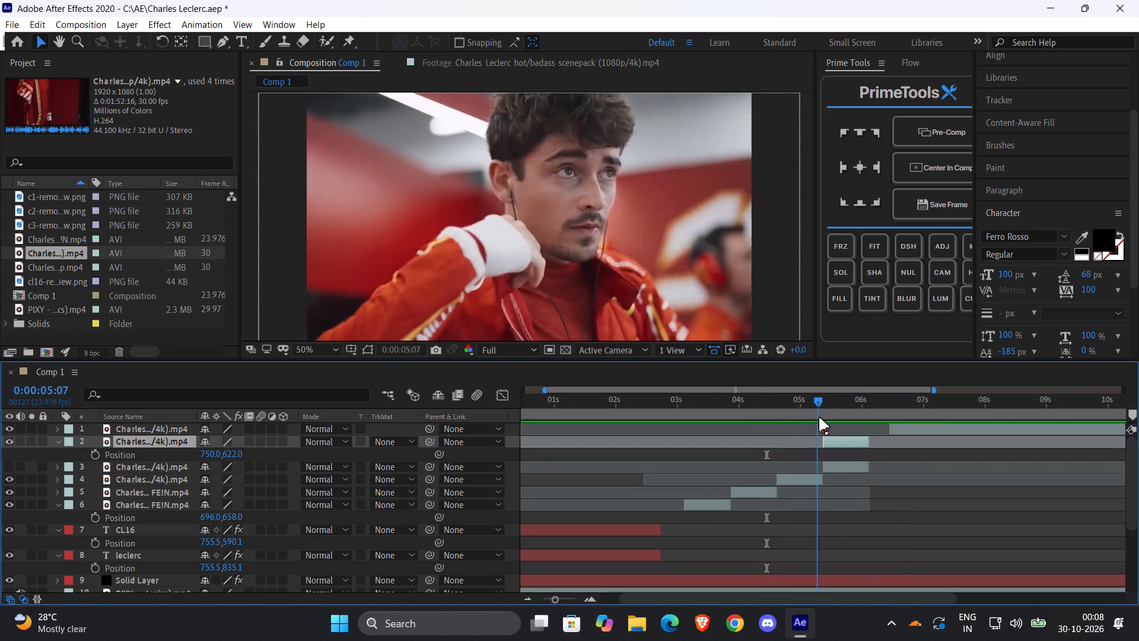
pyautogui.moveTo(819, 417); pyautogui.dragTo(787, 423)
pyautogui.press('space')
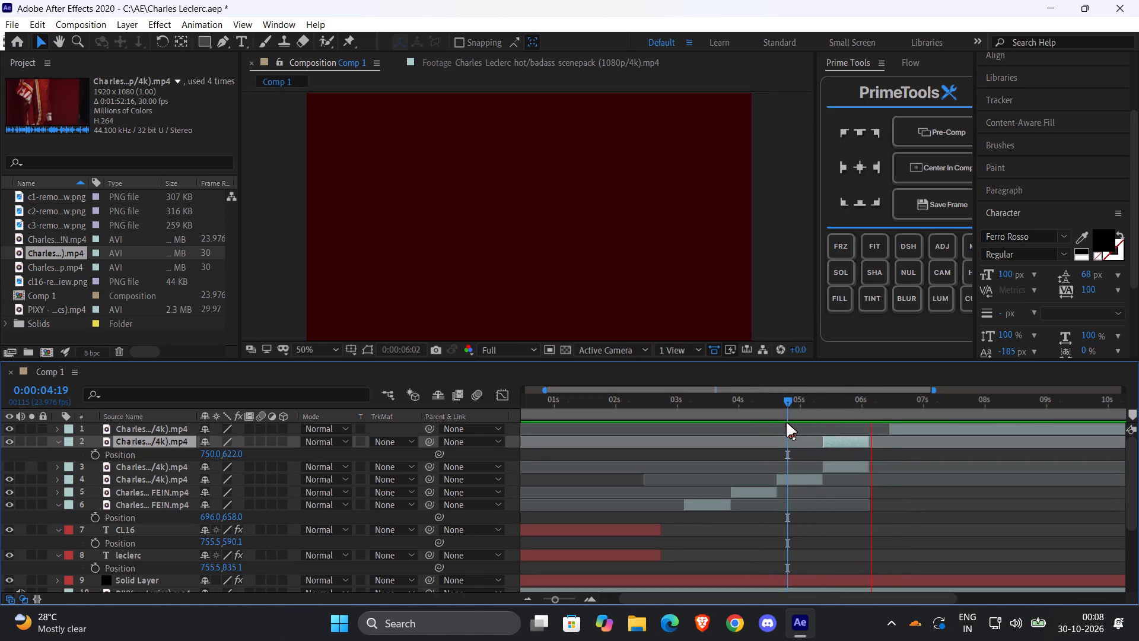
pyautogui.press('space')
pyautogui.moveTo(877, 415); pyautogui.dragTo(871, 415)
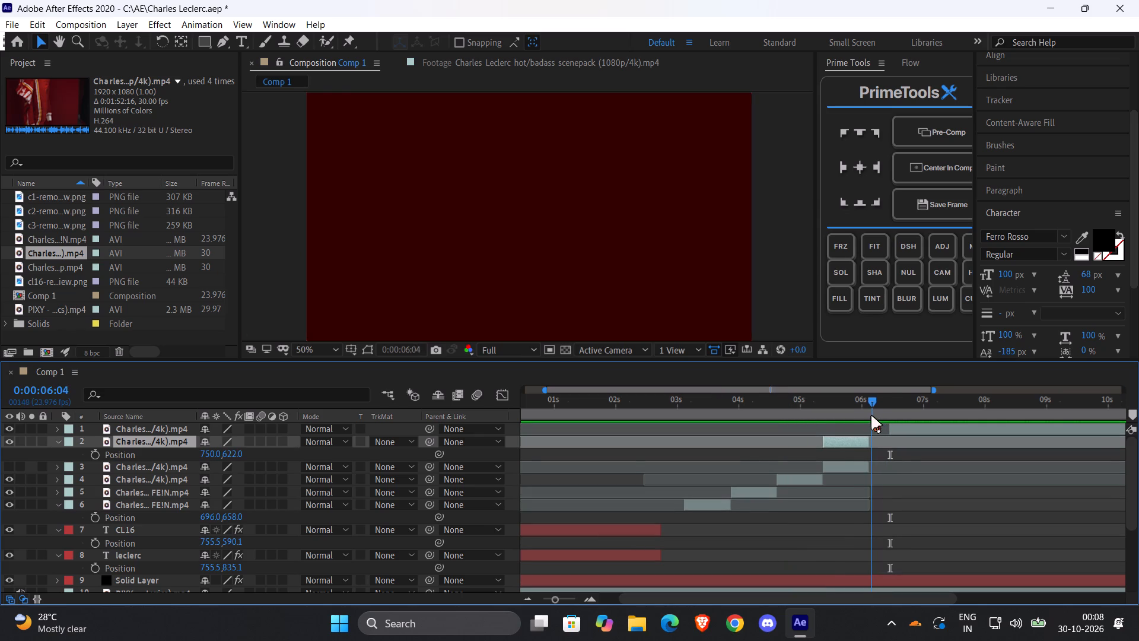
pyautogui.moveTo(871, 415); pyautogui.dragTo(863, 415)
# Extend the Driver of the Day shot's end to about 8 seconds and hide the top scenepack layer.
pyautogui.moveTo(868, 438); pyautogui.dragTo(980, 452)
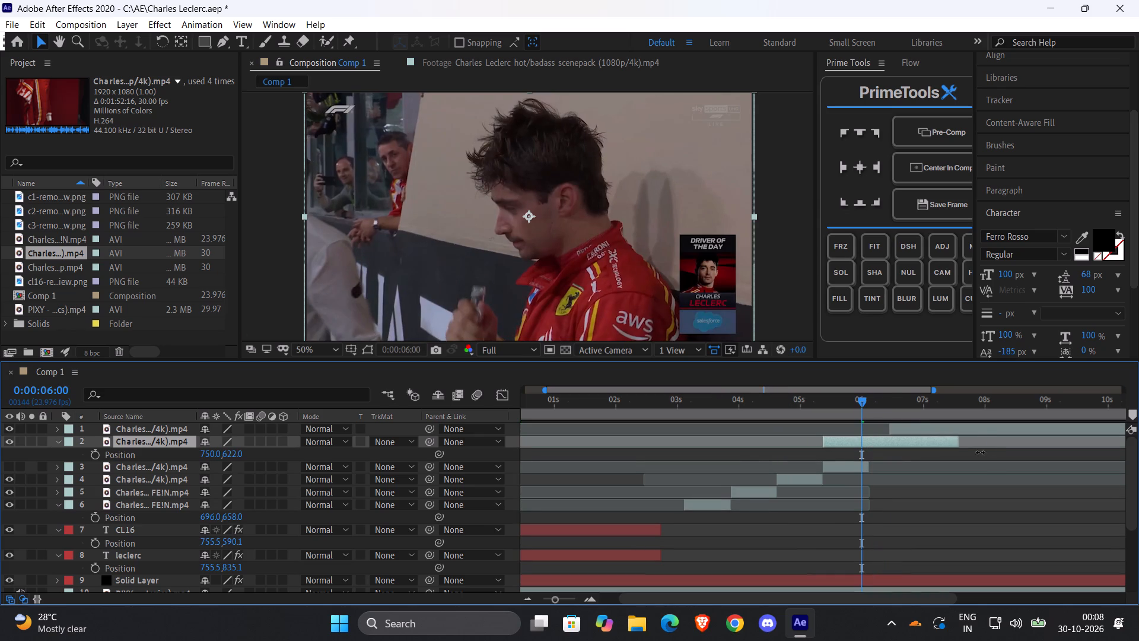
pyautogui.moveTo(980, 452); pyautogui.dragTo(986, 452)
pyautogui.click(11, 427)
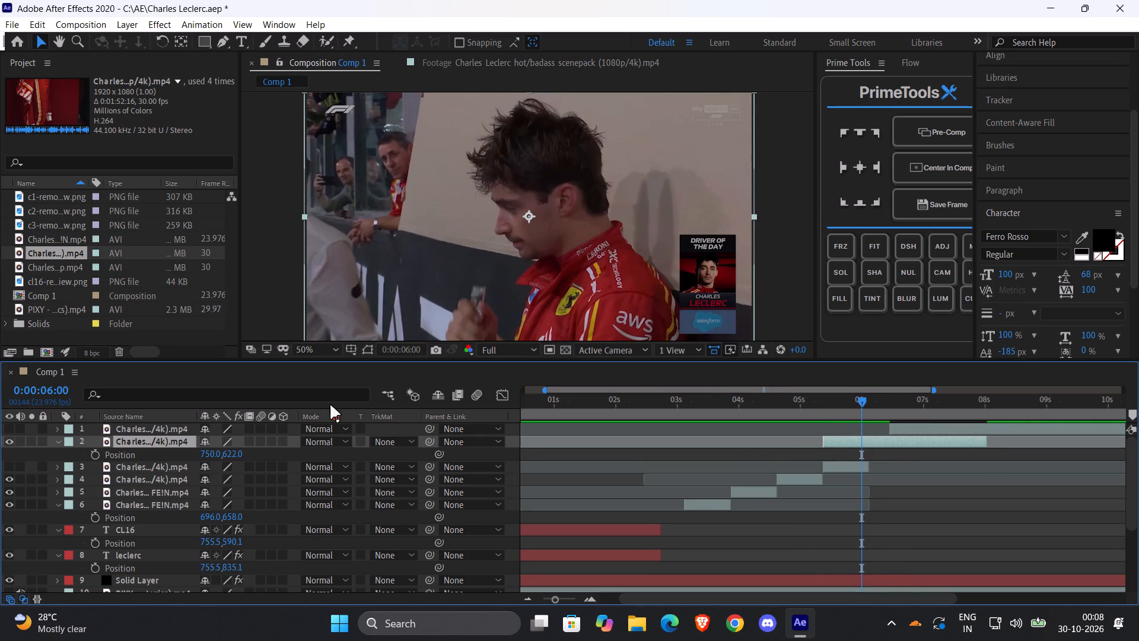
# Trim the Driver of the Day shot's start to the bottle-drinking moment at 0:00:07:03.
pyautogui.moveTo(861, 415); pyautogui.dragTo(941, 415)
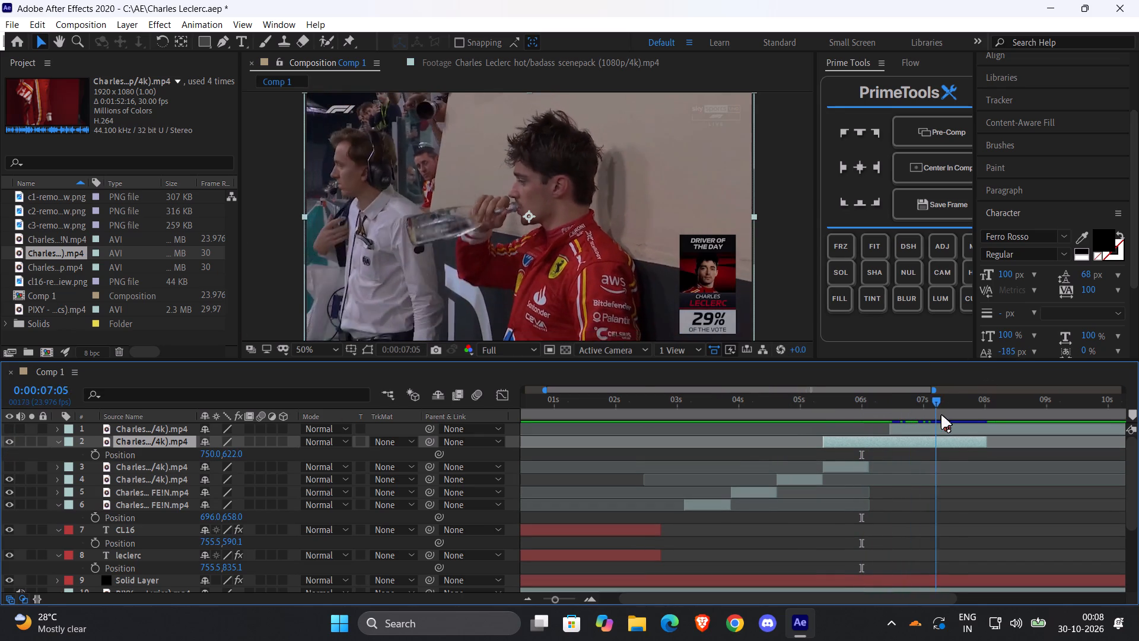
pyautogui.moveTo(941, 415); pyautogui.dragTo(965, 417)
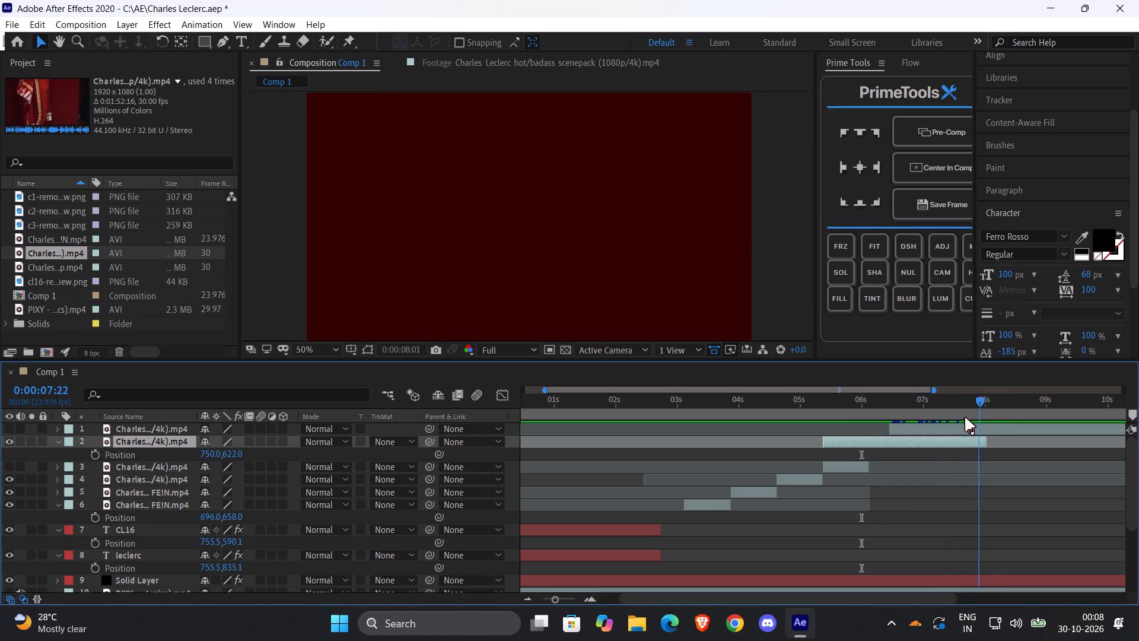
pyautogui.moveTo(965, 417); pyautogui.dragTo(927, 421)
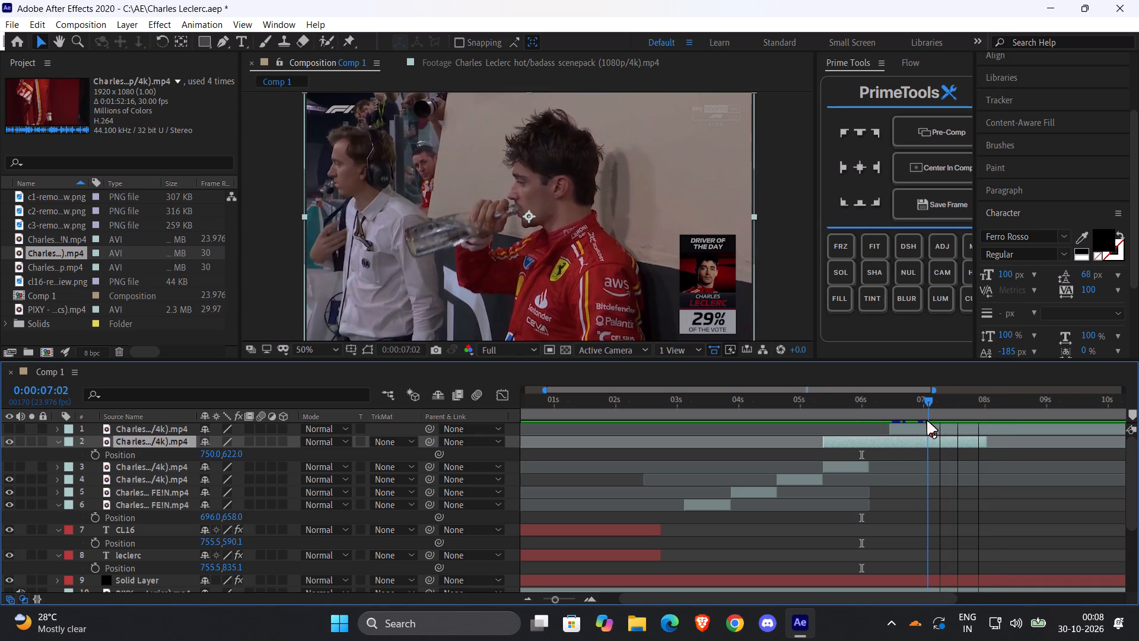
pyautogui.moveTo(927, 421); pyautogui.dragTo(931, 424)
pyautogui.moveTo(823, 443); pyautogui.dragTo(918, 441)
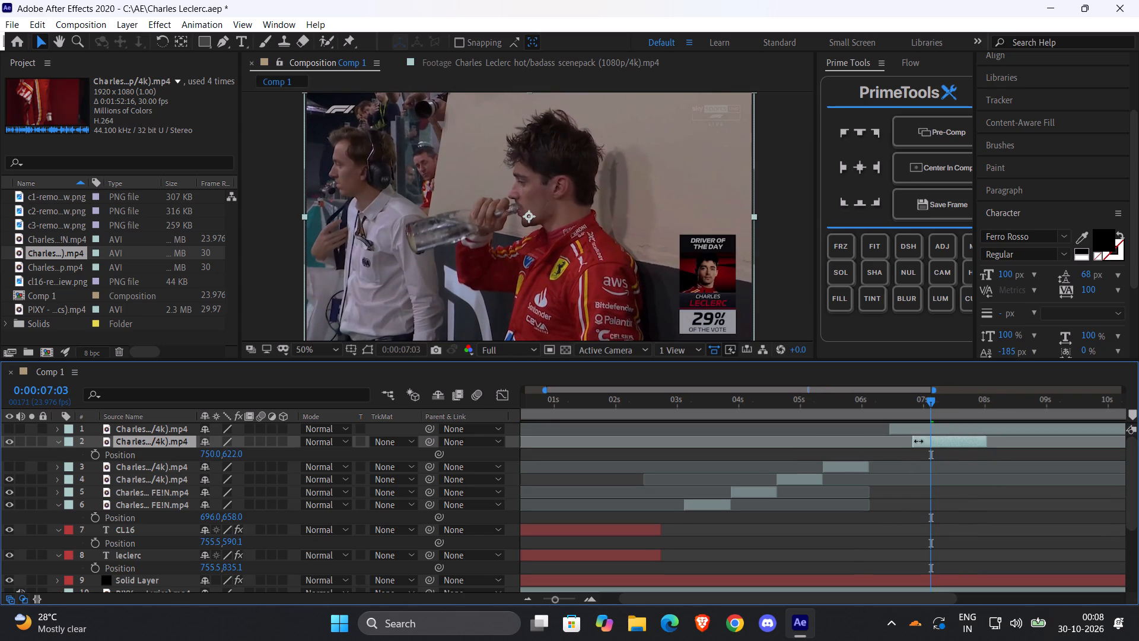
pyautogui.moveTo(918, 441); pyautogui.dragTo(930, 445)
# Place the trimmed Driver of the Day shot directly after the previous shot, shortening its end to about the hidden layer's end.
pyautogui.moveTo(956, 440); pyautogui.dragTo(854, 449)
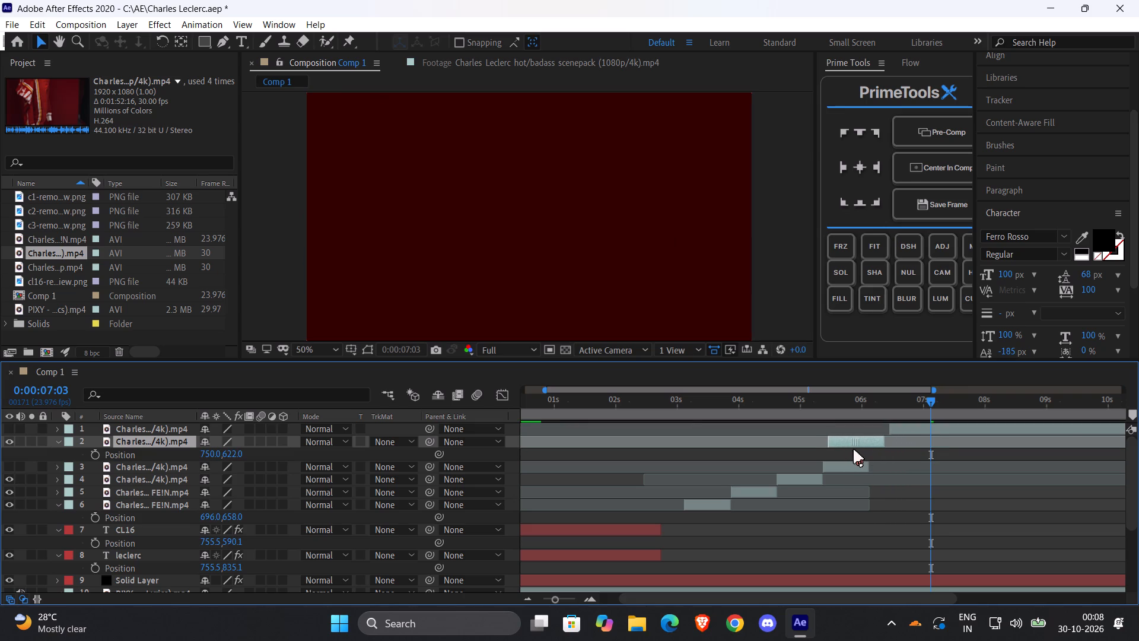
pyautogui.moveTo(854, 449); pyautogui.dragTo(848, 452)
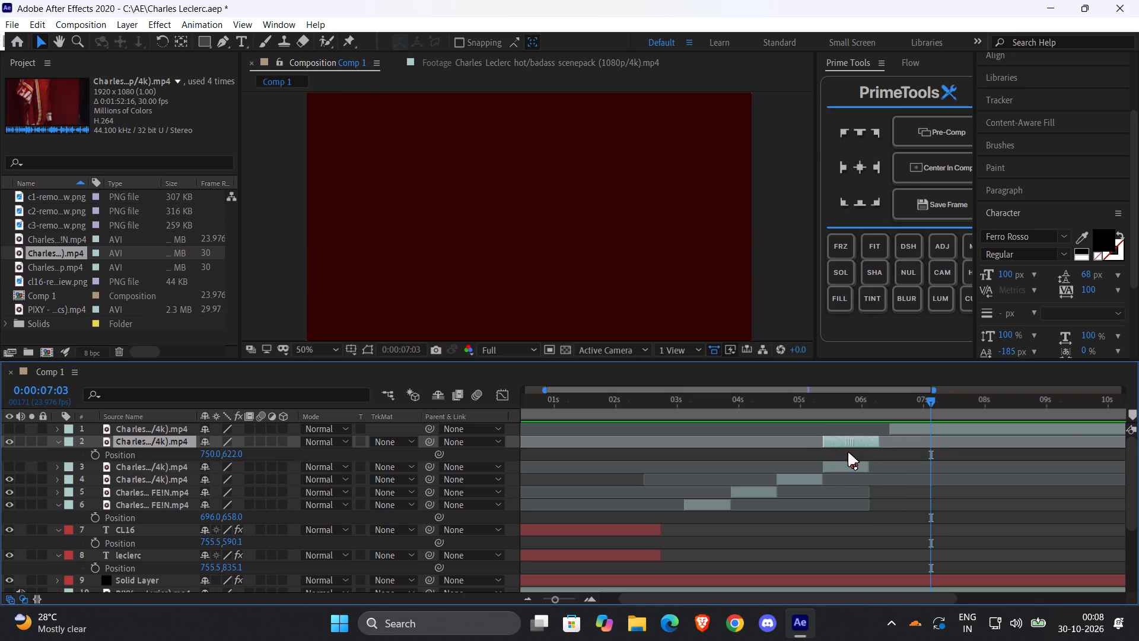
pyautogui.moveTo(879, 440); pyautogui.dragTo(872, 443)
# Play back the sequence from the race car shot through the drinking moment to check the cut timing.
pyautogui.moveTo(870, 414); pyautogui.dragTo(757, 422)
pyautogui.press('space')
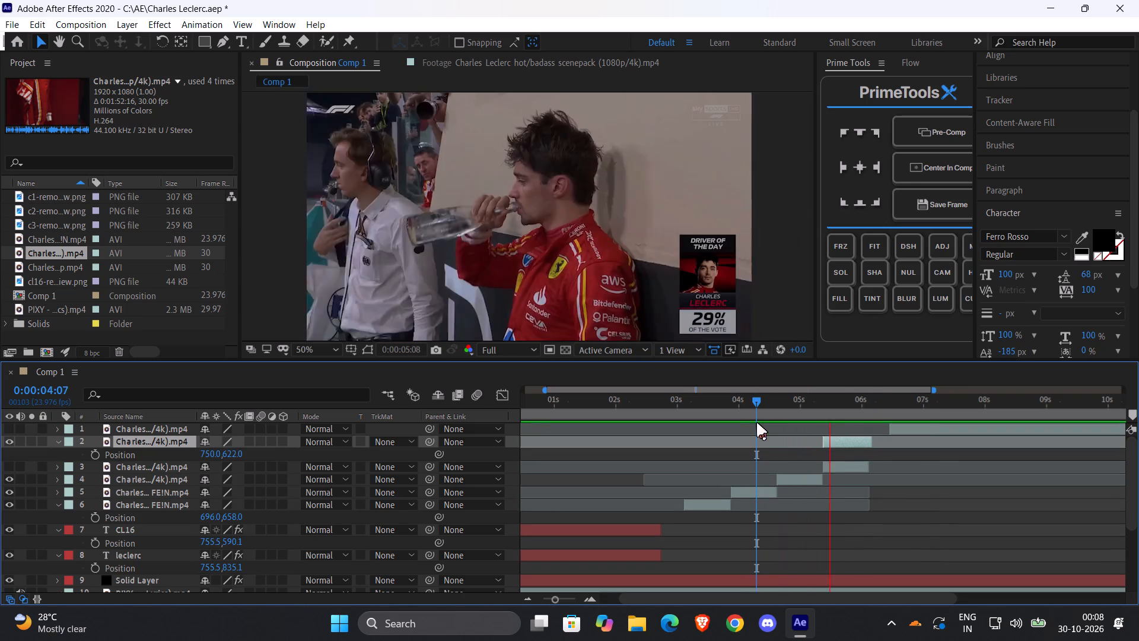
pyautogui.moveTo(845, 413); pyautogui.dragTo(758, 420)
pyautogui.press('space')
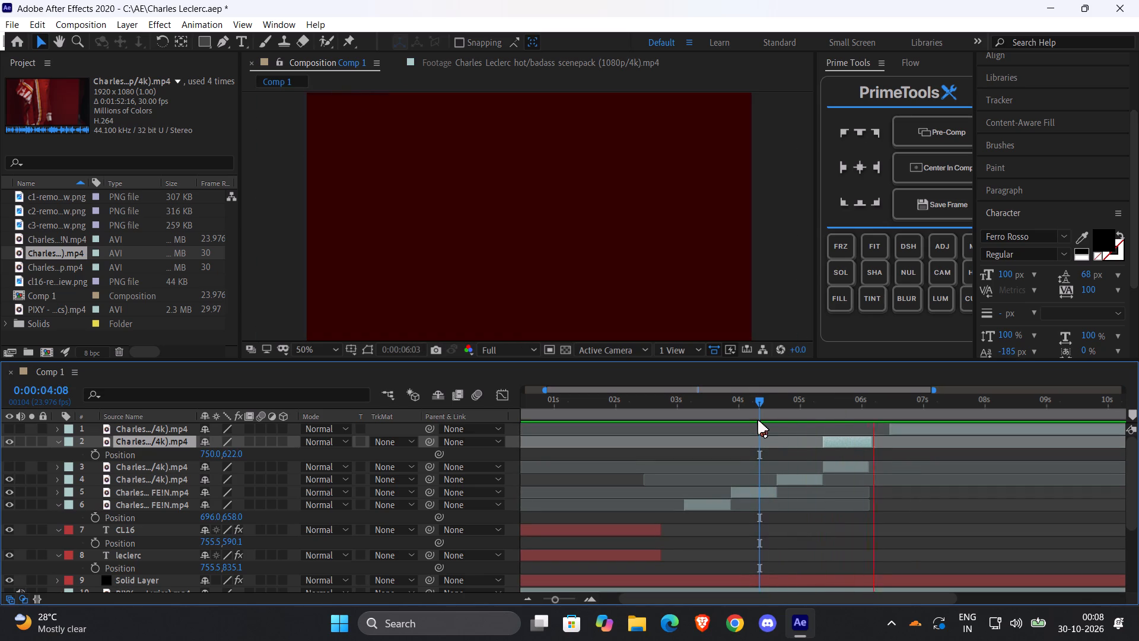
pyautogui.press('space')
pyautogui.moveTo(823, 410); pyautogui.dragTo(856, 415)
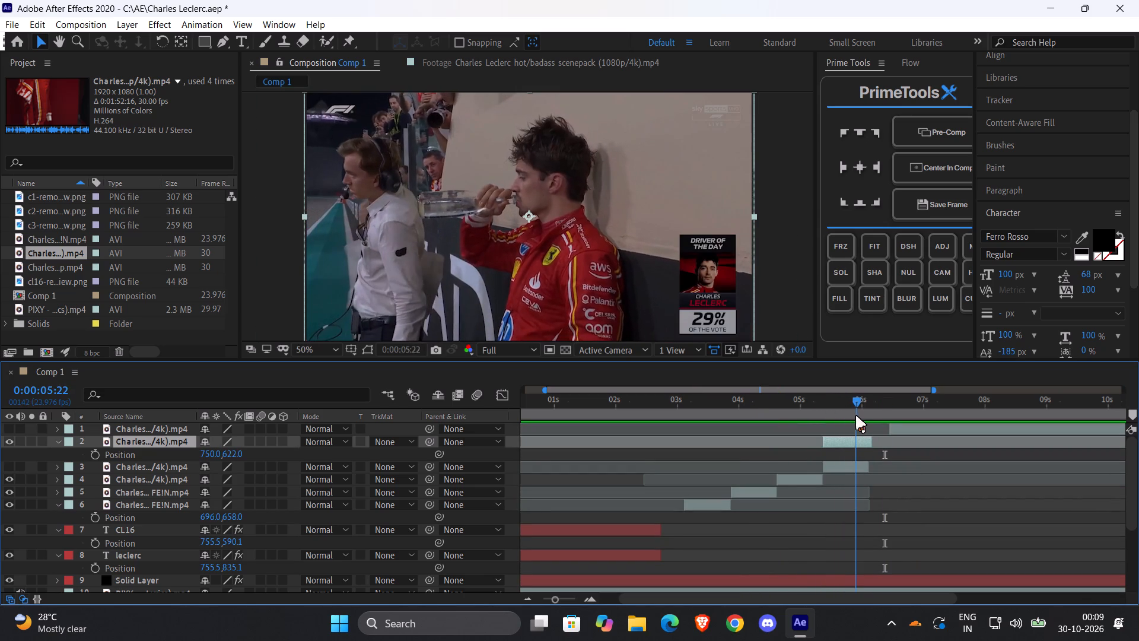
pyautogui.moveTo(856, 415); pyautogui.dragTo(737, 425)
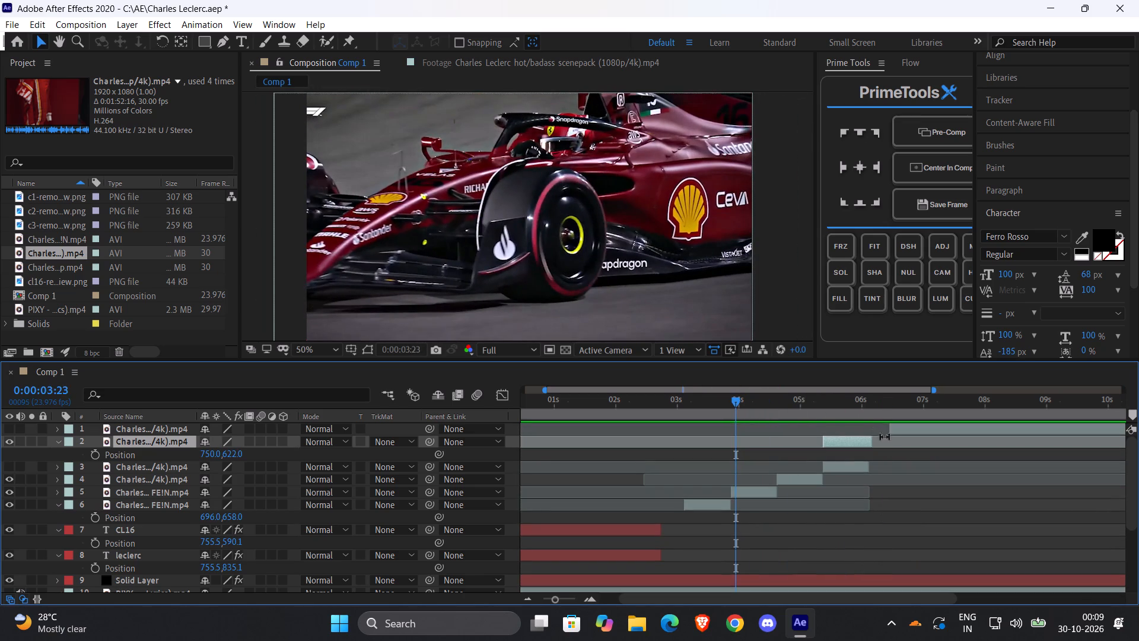
# Extend the Driver of the Day shot's start back to its earlier footage and place the shot directly after the previous one.
pyautogui.moveTo(841, 440); pyautogui.dragTo(915, 444)
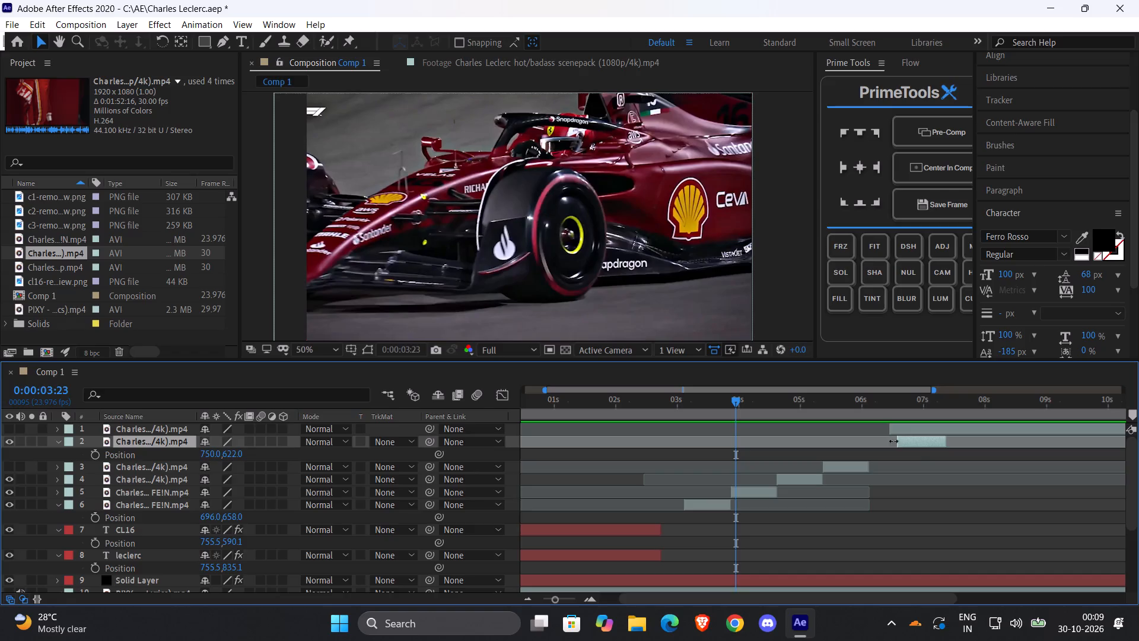
pyautogui.moveTo(896, 441); pyautogui.dragTo(822, 461)
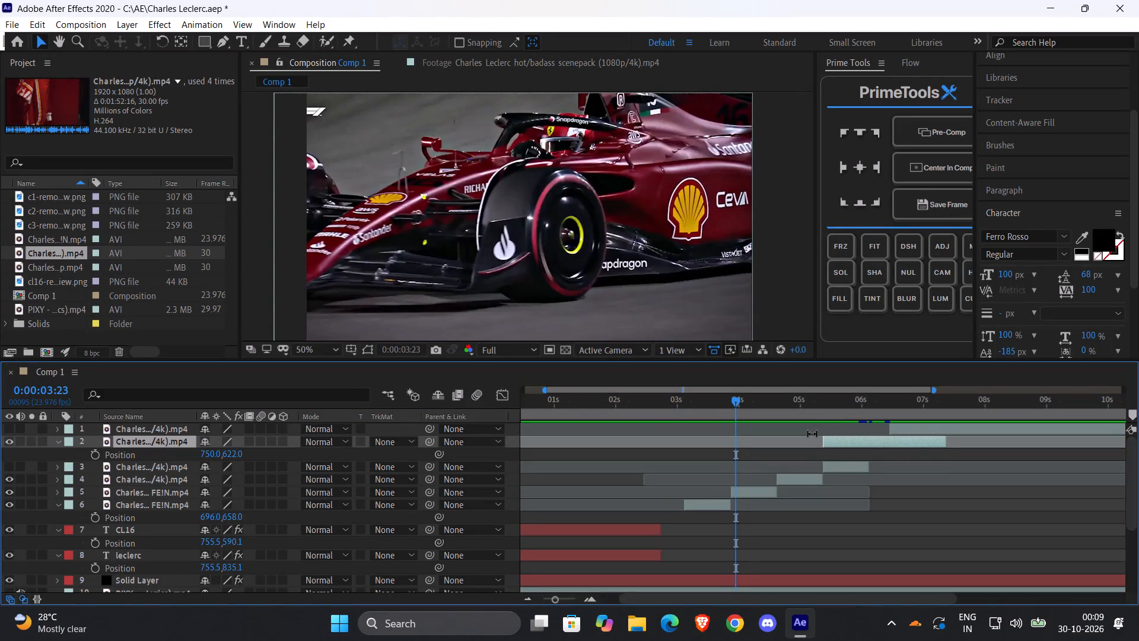
pyautogui.moveTo(819, 408); pyautogui.dragTo(893, 410)
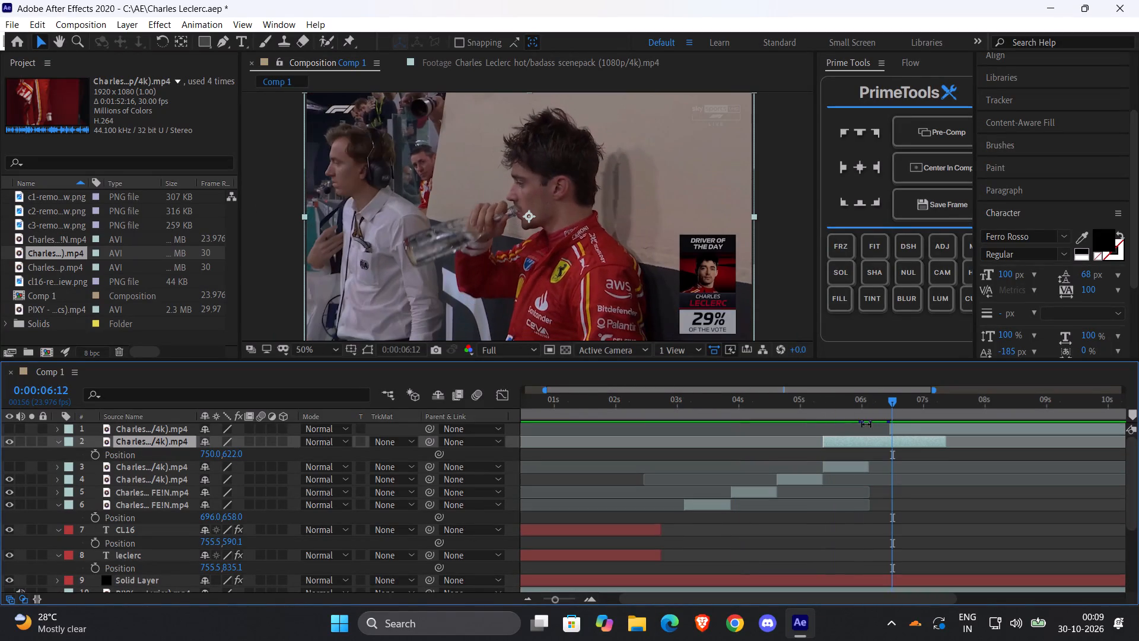
pyautogui.moveTo(824, 445); pyautogui.dragTo(796, 446)
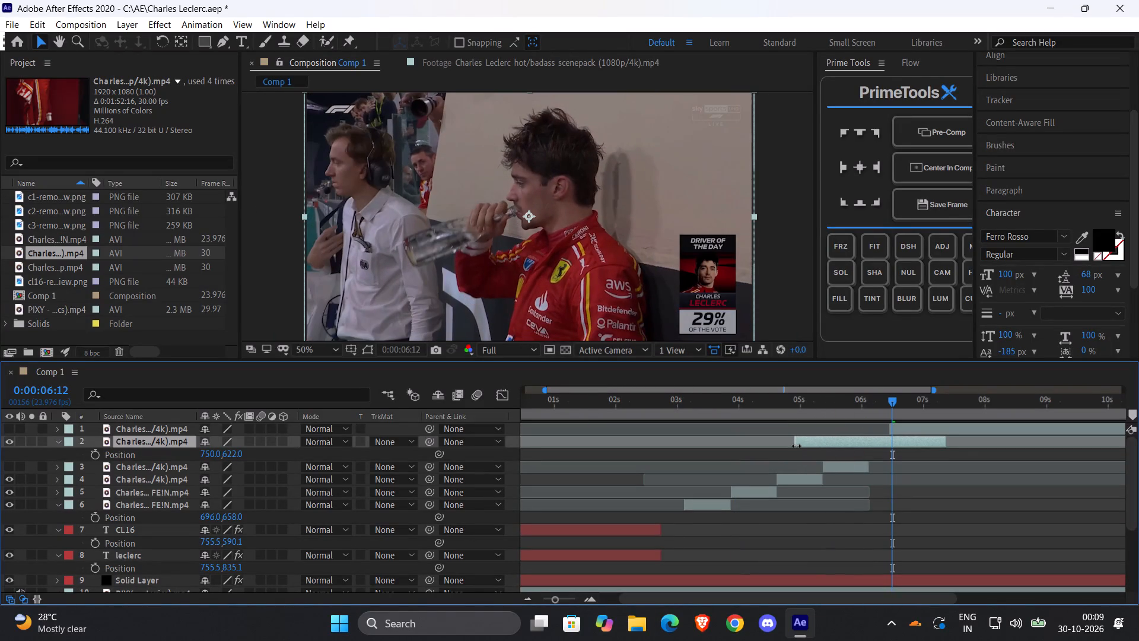
pyautogui.moveTo(801, 445); pyautogui.dragTo(828, 445)
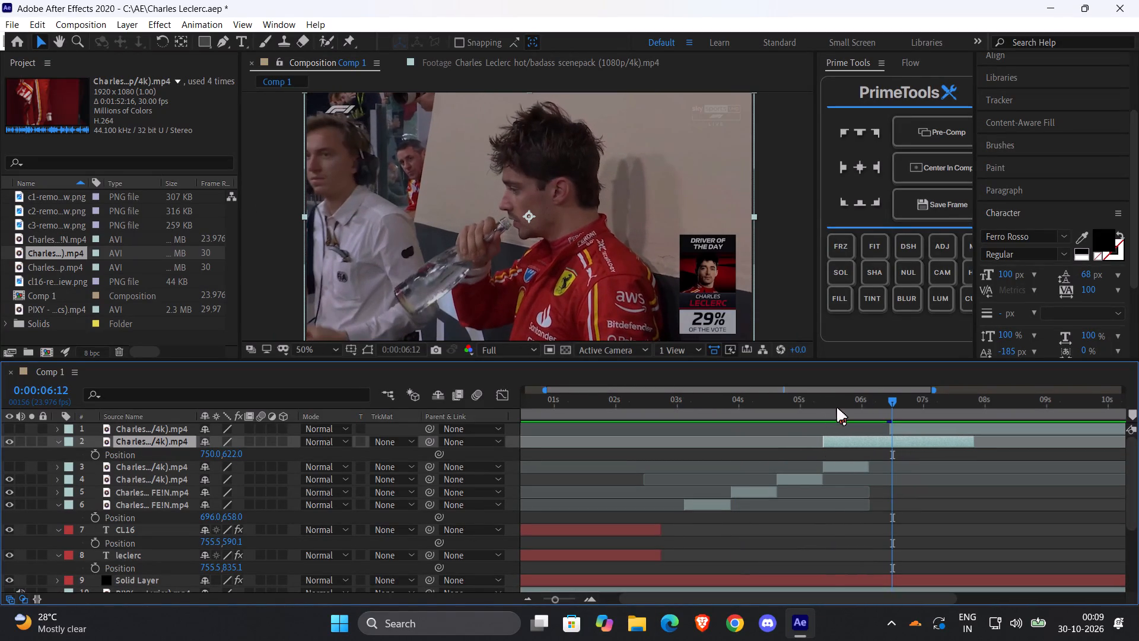
# Scrub through the opening of the Driver of the Day shot to check its footage over the hidden layer's span.
pyautogui.moveTo(837, 408); pyautogui.dragTo(829, 411)
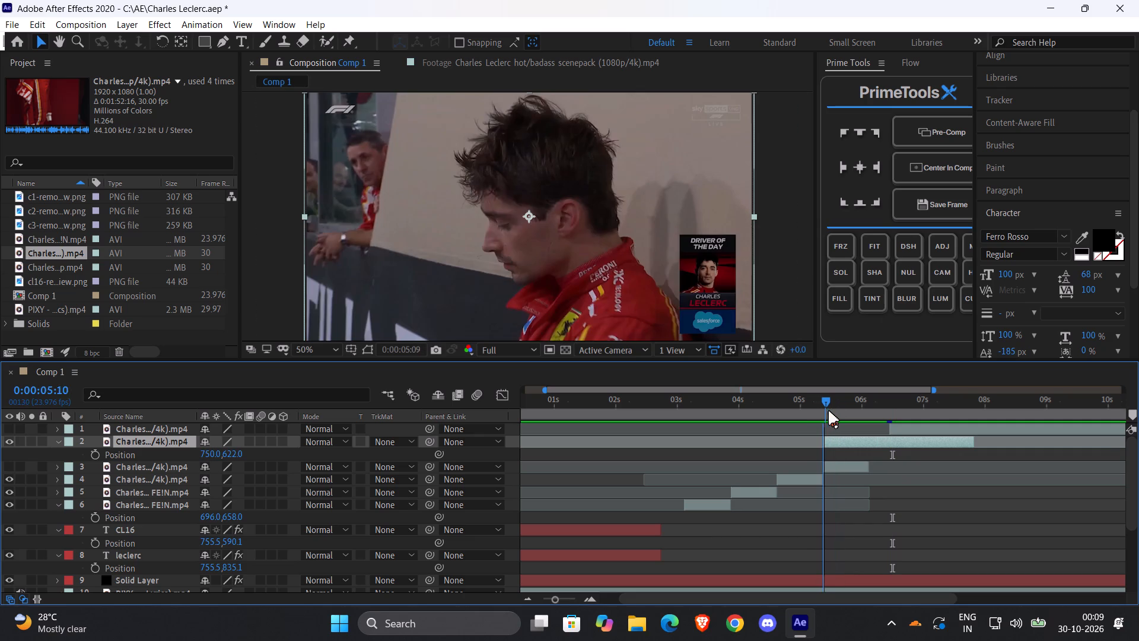
pyautogui.moveTo(829, 411); pyautogui.dragTo(875, 411)
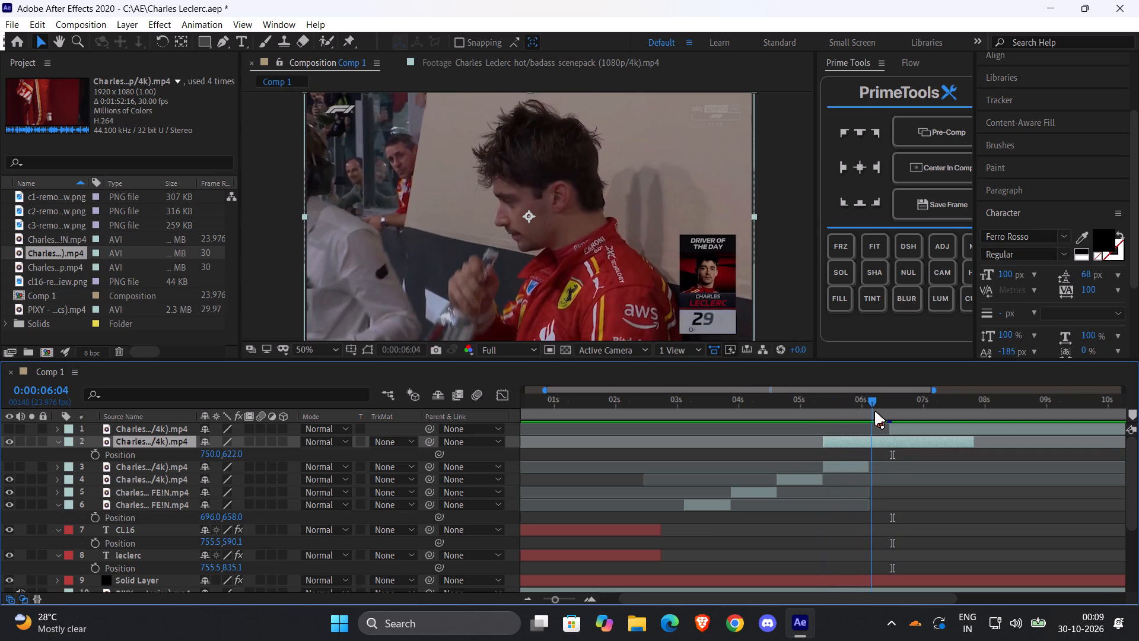
pyautogui.moveTo(875, 411); pyautogui.dragTo(832, 420)
pyautogui.moveTo(851, 439); pyautogui.dragTo(869, 435)
pyautogui.click(883, 402)
pyautogui.moveTo(882, 408); pyautogui.dragTo(866, 412)
pyautogui.moveTo(866, 412); pyautogui.dragTo(847, 415)
pyautogui.moveTo(861, 411); pyautogui.dragTo(860, 411)
pyautogui.moveTo(860, 411); pyautogui.dragTo(851, 413)
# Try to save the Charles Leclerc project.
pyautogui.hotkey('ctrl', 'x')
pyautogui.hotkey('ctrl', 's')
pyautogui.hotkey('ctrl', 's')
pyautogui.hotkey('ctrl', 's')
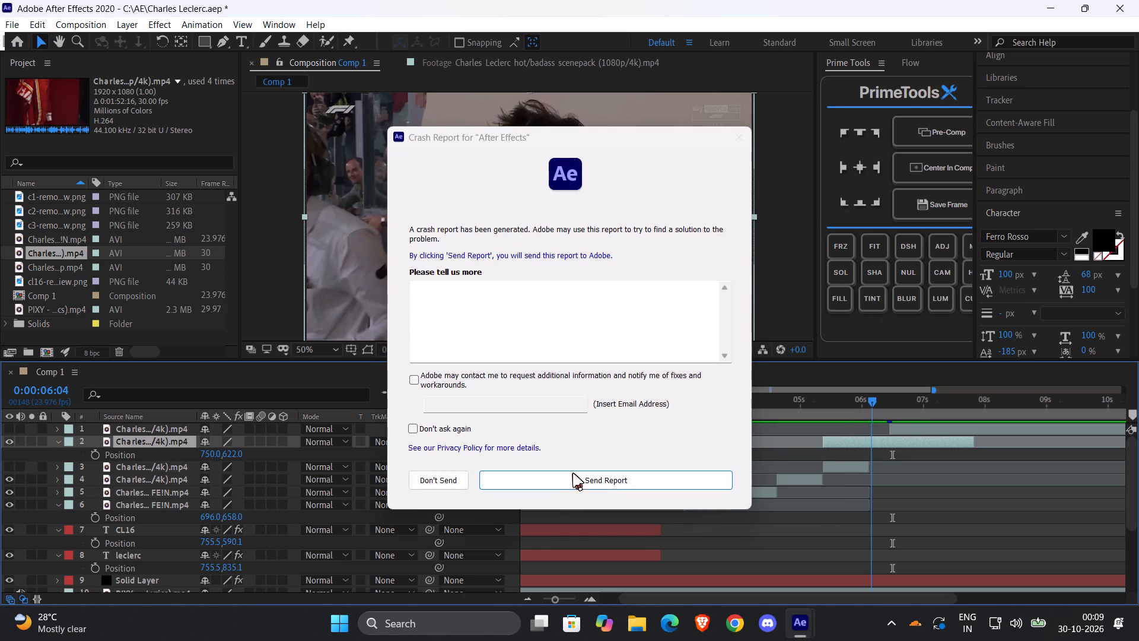
# Dismiss the After Effects crash report without sending it to Adobe.
pyautogui.click(451, 485)
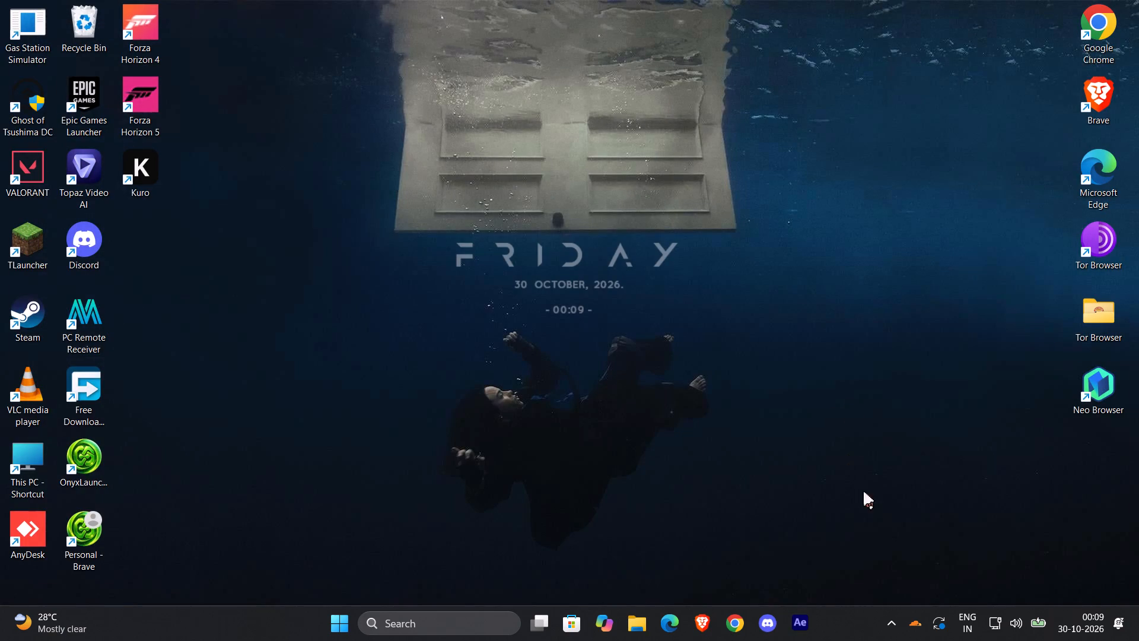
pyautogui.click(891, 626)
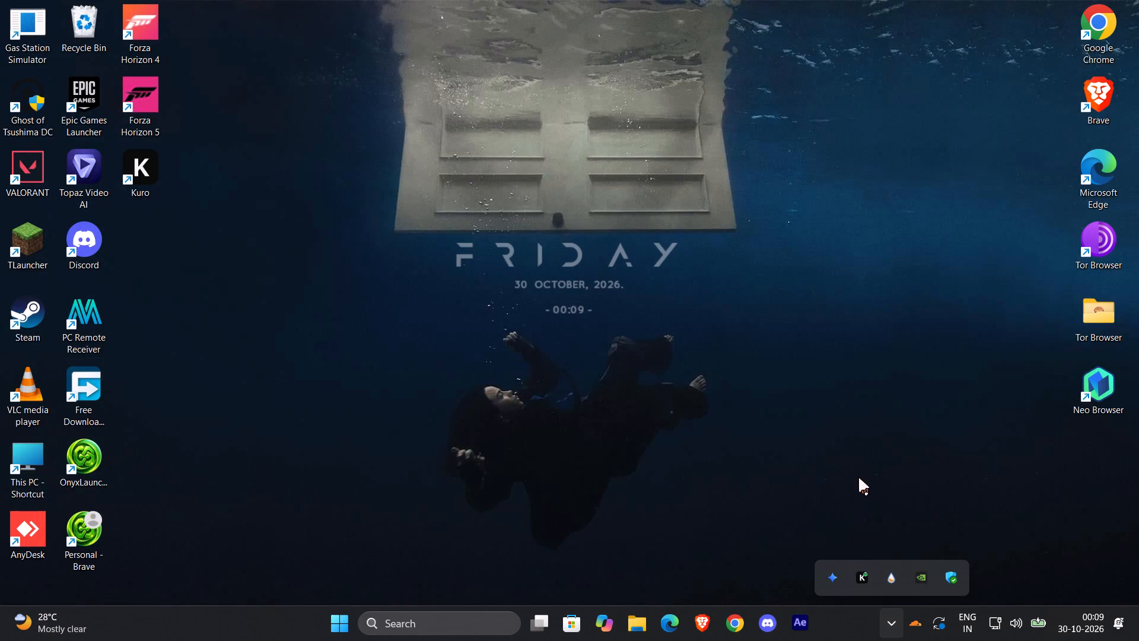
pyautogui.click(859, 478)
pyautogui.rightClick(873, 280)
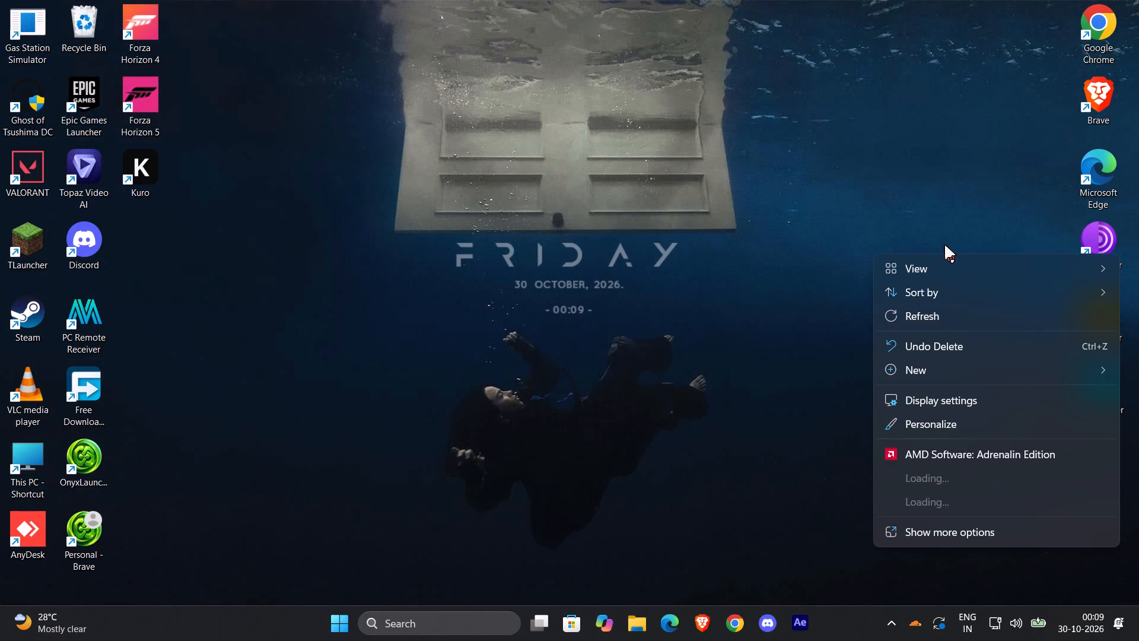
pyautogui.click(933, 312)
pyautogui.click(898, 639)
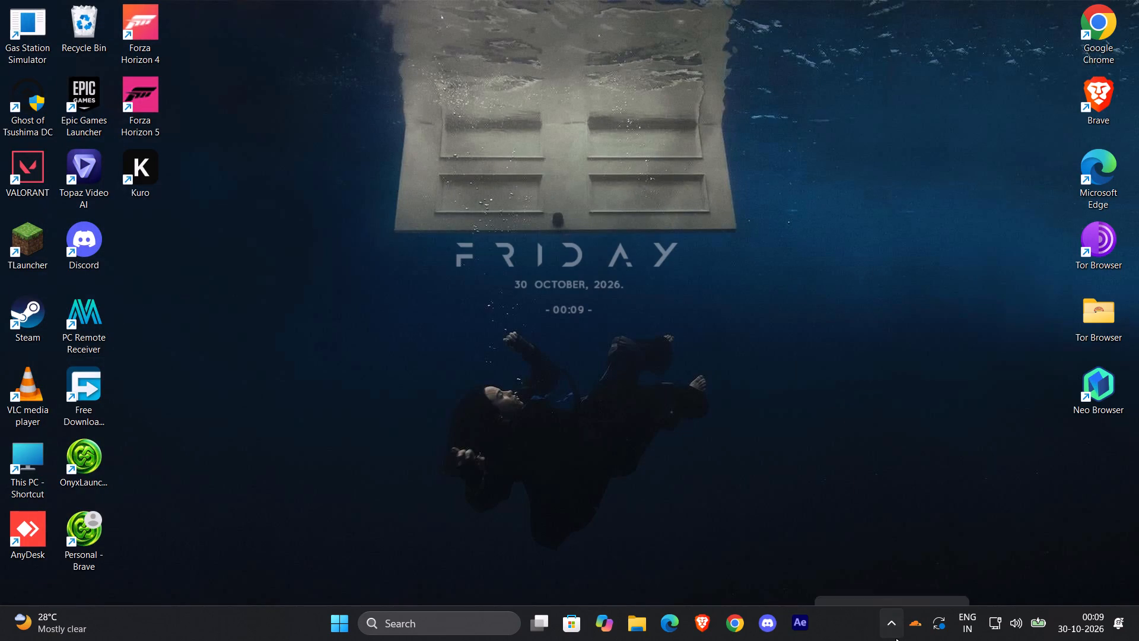